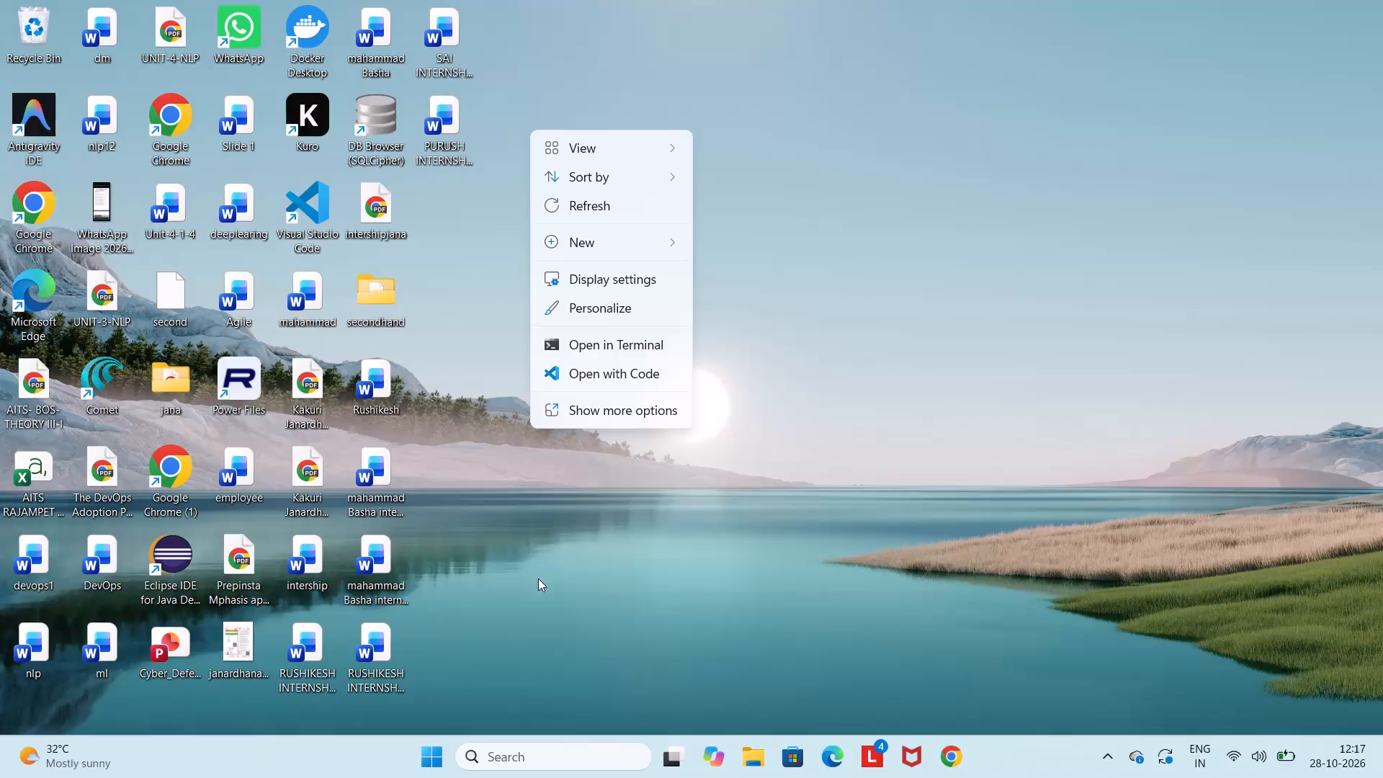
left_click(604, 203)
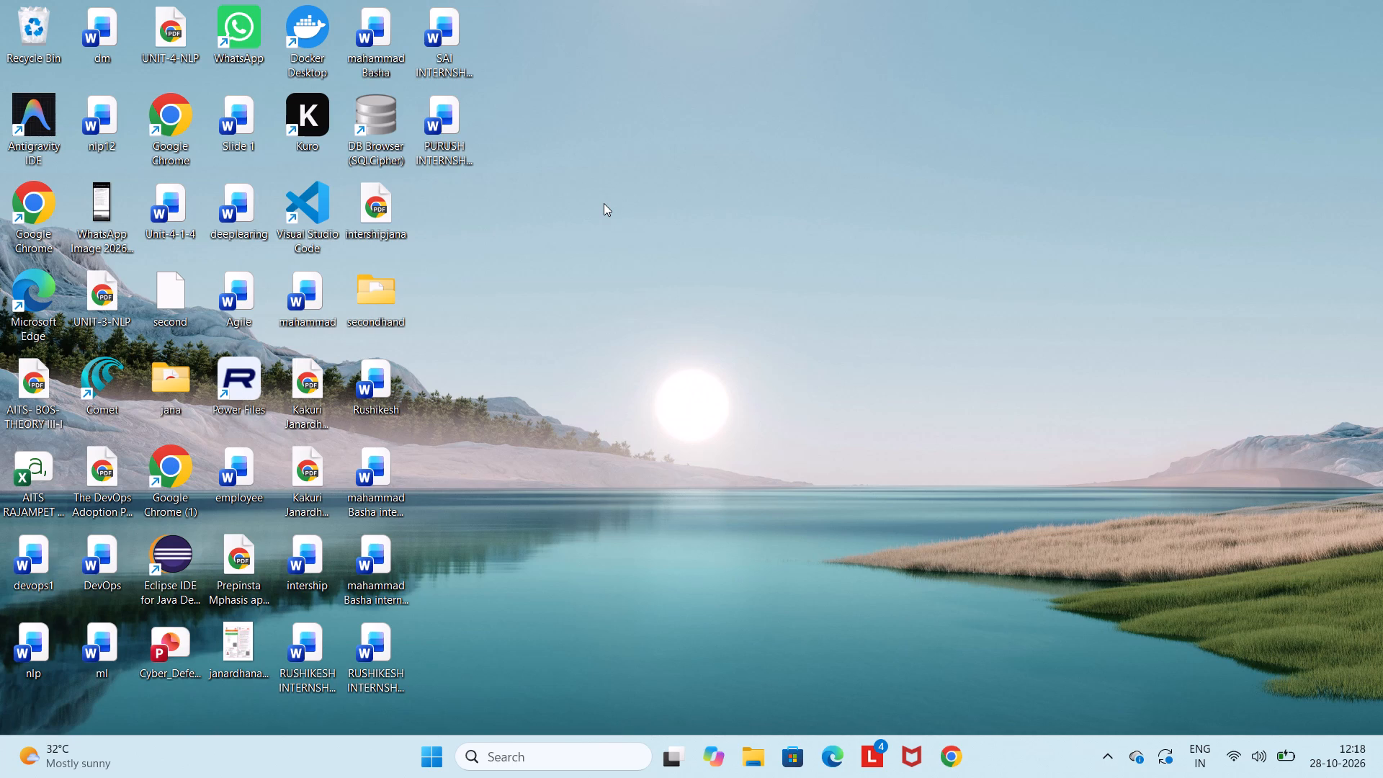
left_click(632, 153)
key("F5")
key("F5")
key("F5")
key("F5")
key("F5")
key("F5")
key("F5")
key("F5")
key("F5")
Open the PURUSH INTERNSHIP REPORT document from the desktop.
double_click(444, 121)
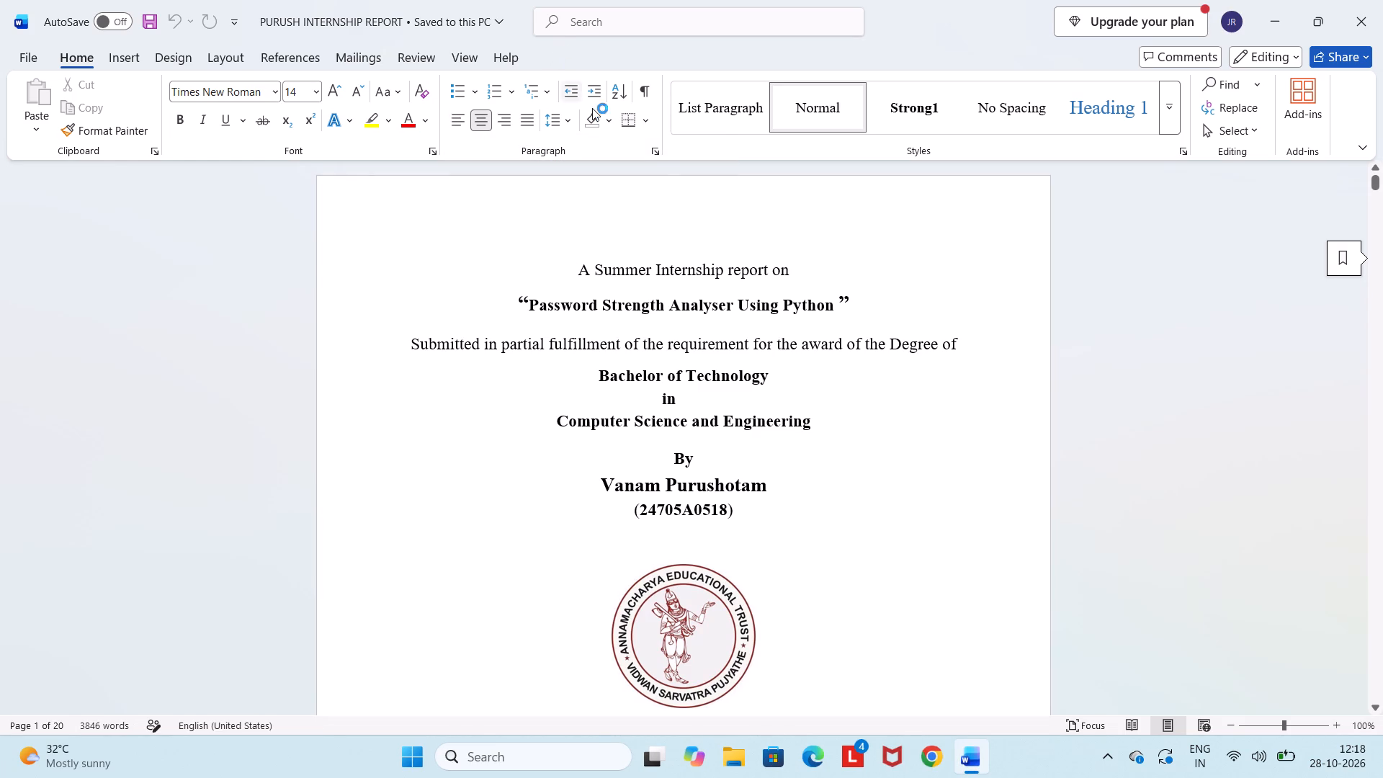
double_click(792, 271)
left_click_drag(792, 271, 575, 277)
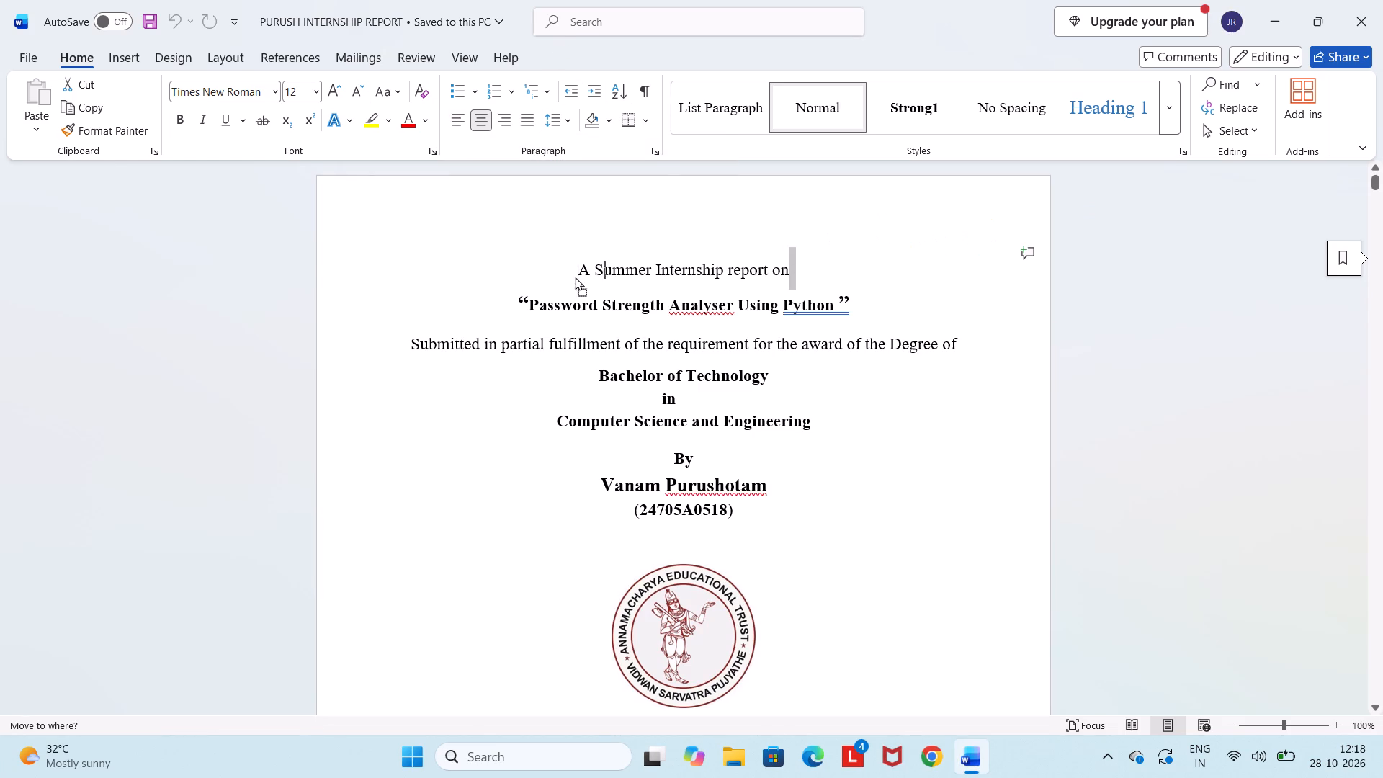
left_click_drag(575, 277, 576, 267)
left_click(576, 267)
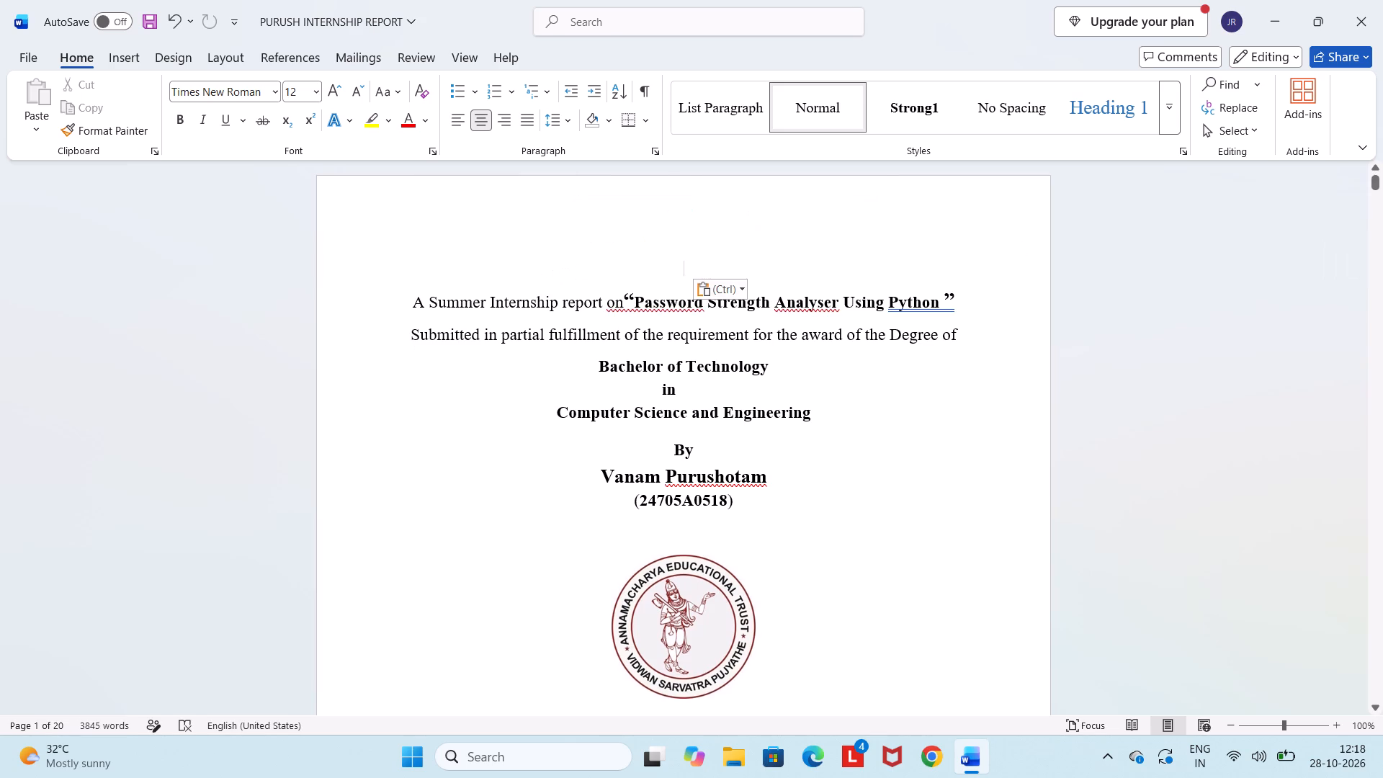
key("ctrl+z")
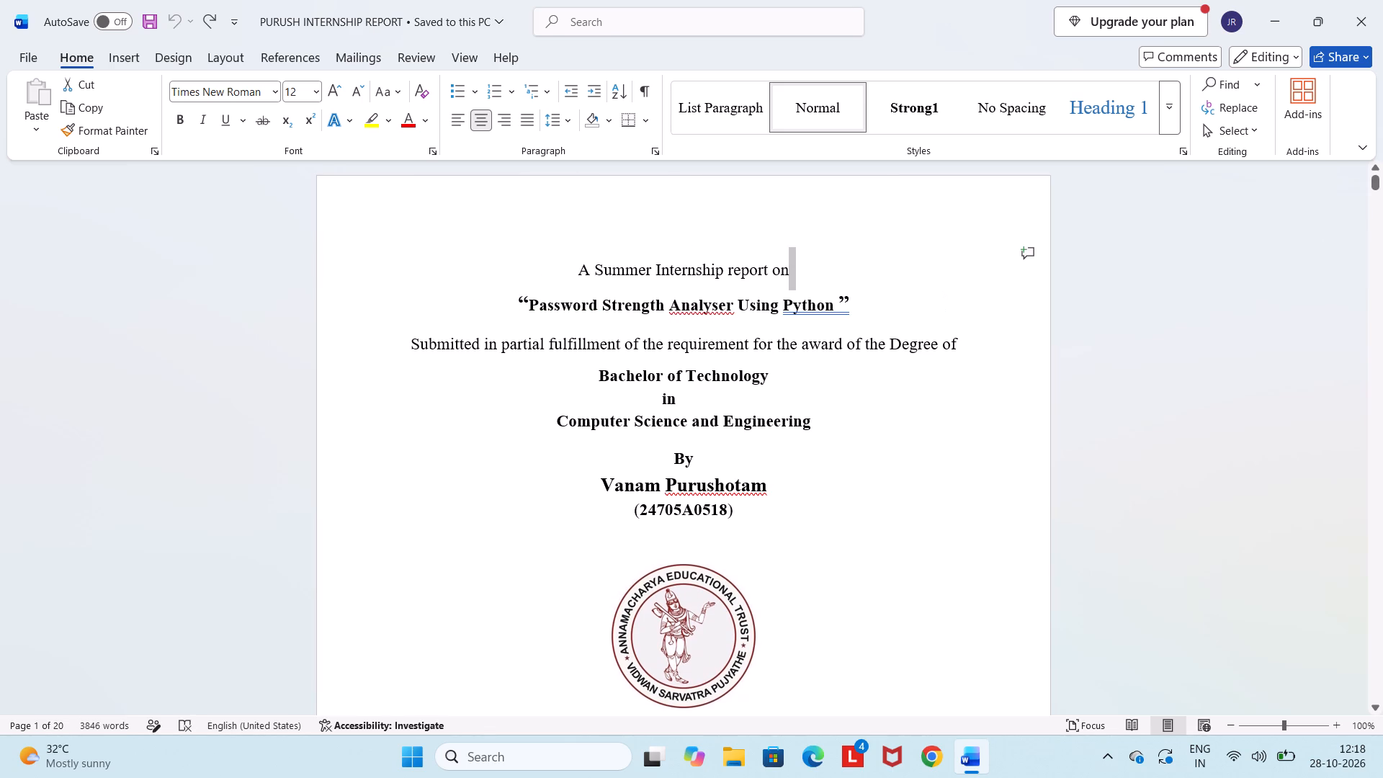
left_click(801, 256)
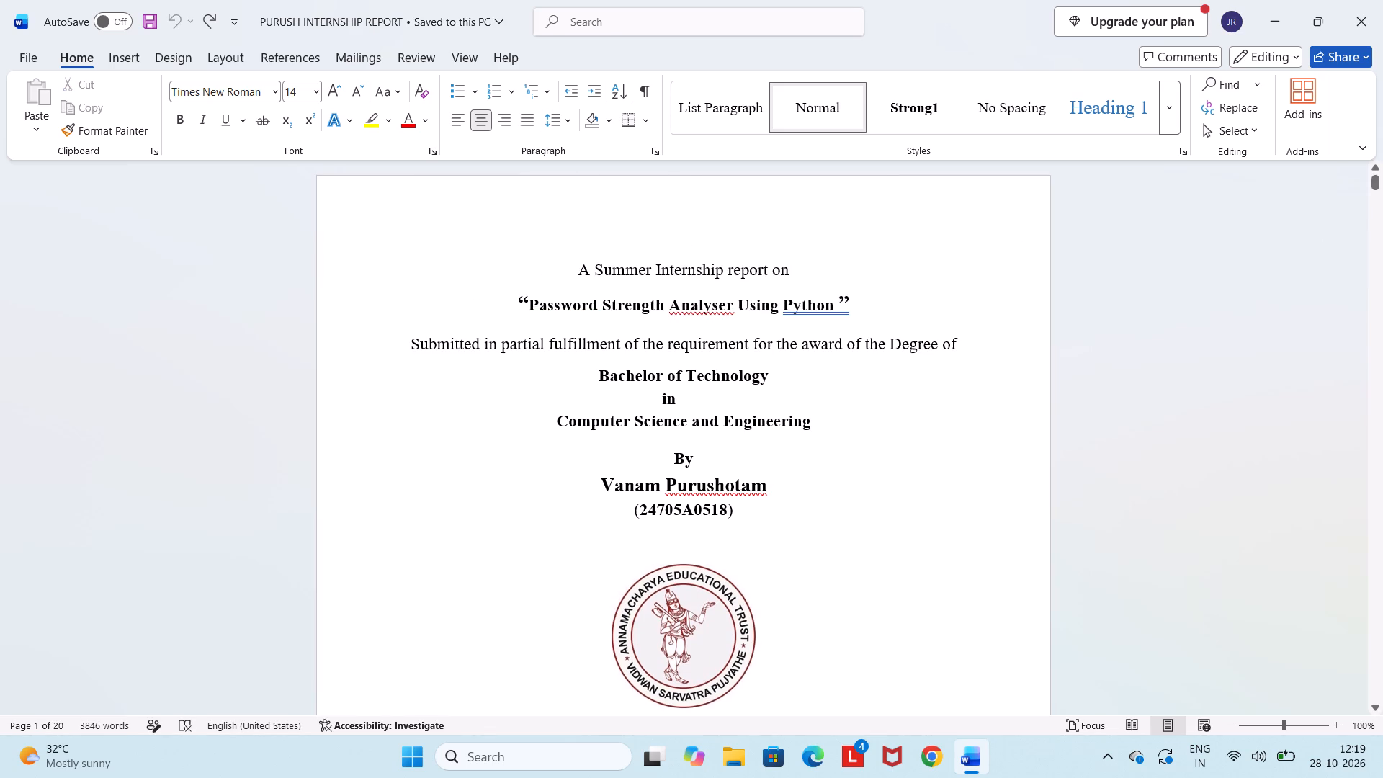
Copy the line "A Summer Internship report on" at the top of the title page.
left_click_drag(571, 267, 846, 280)
key("ctrl+c")
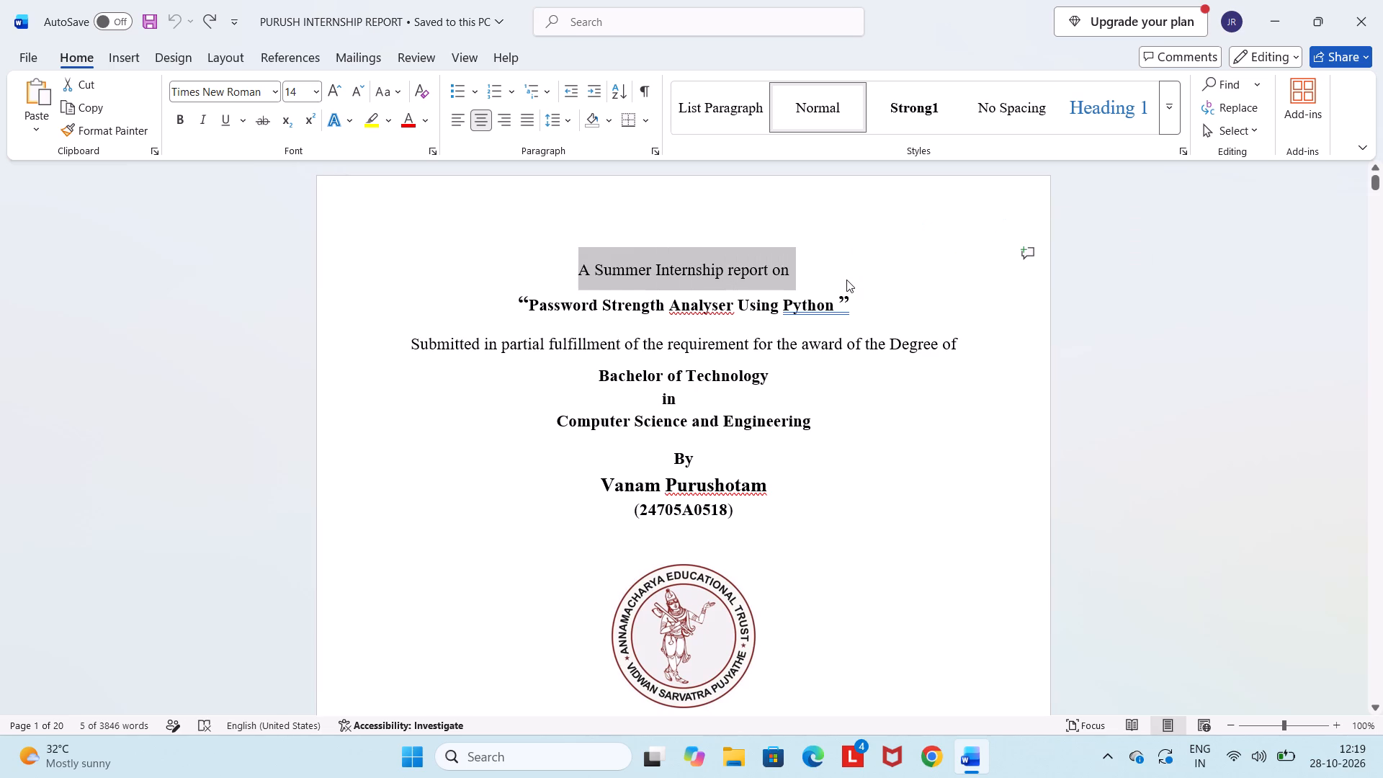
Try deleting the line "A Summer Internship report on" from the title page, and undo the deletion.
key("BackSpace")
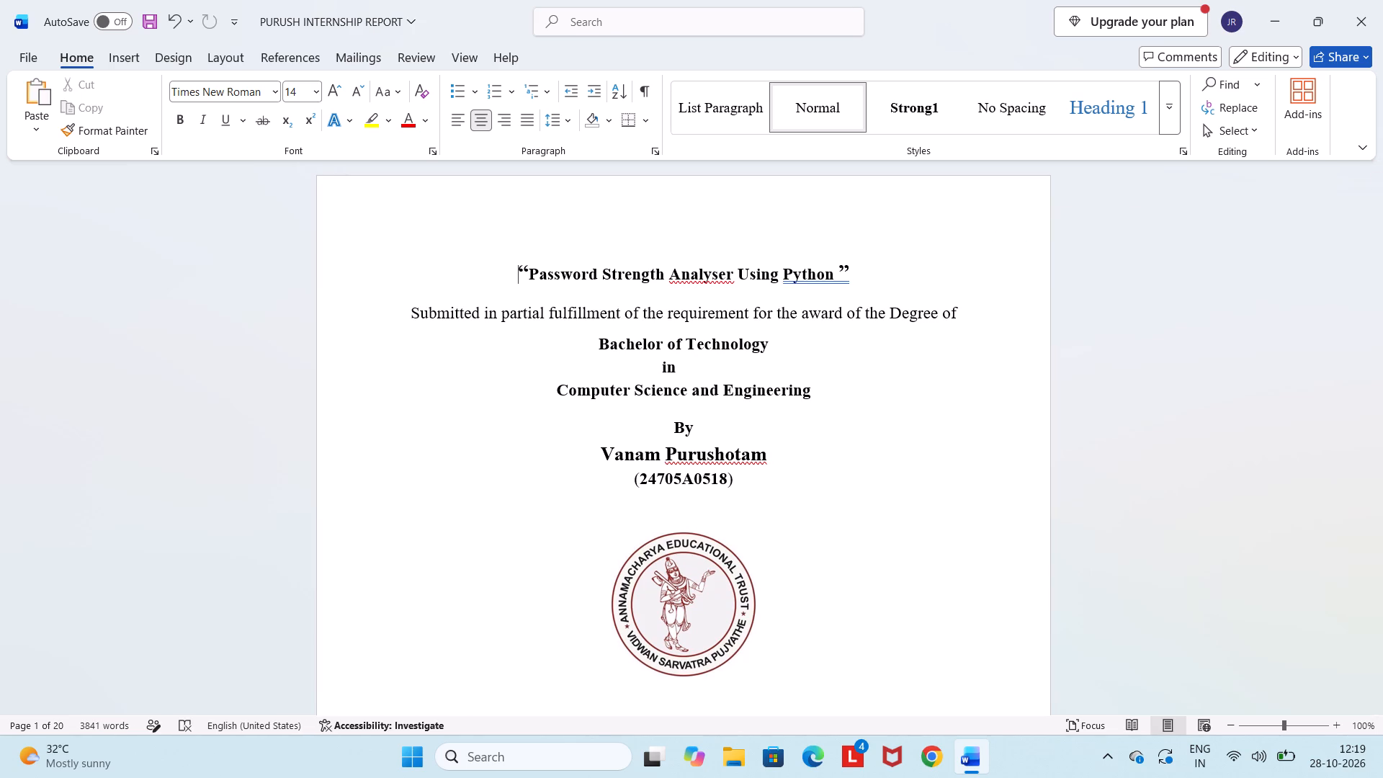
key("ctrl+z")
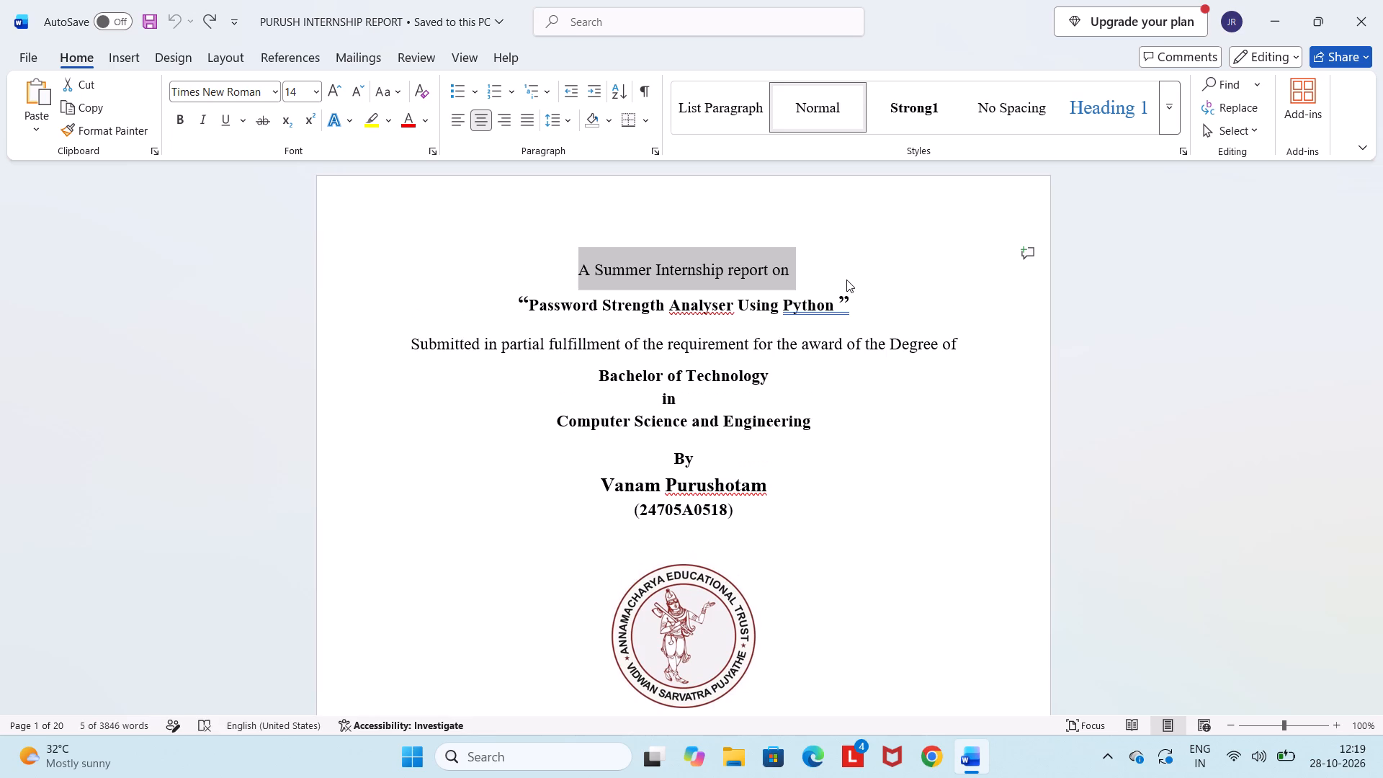
Bring up the editing options for the selected line "A Summer Internship report on".
right_click(846, 280)
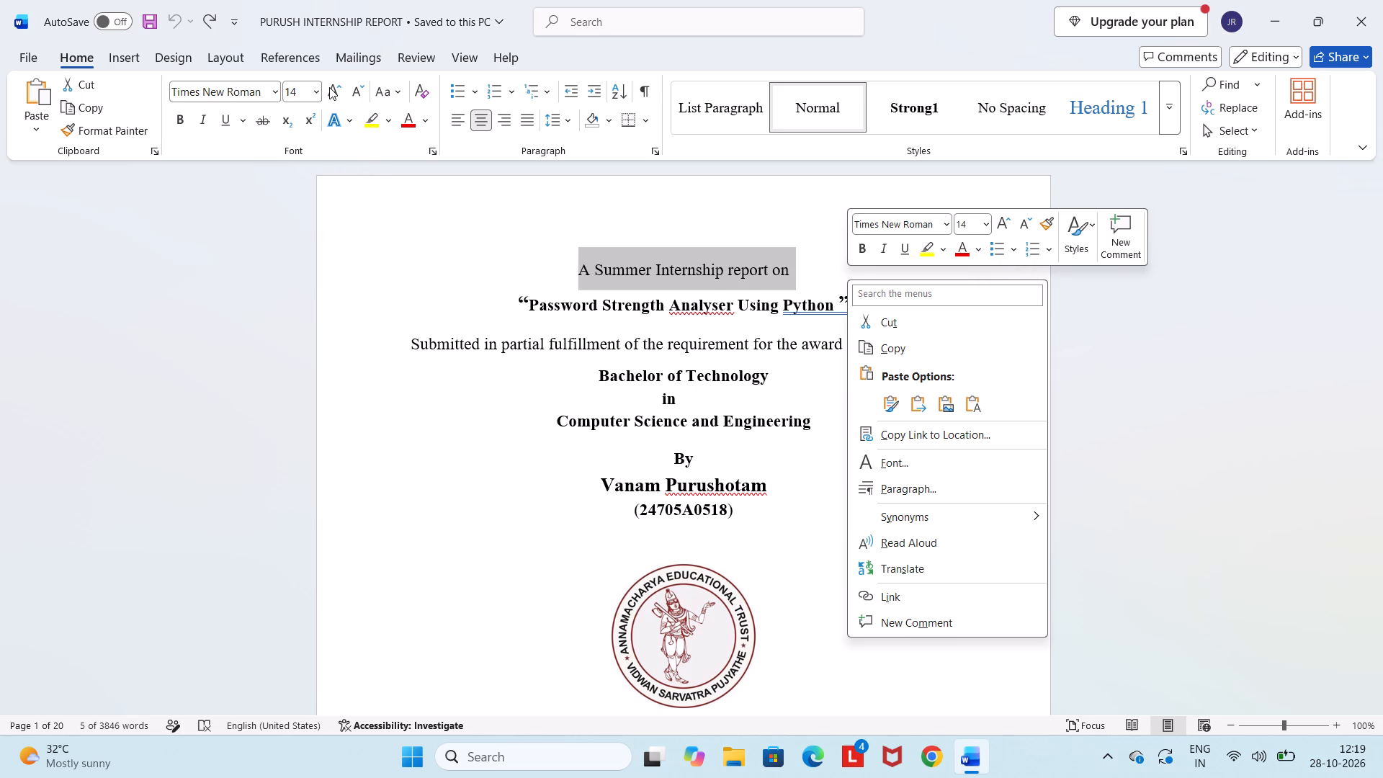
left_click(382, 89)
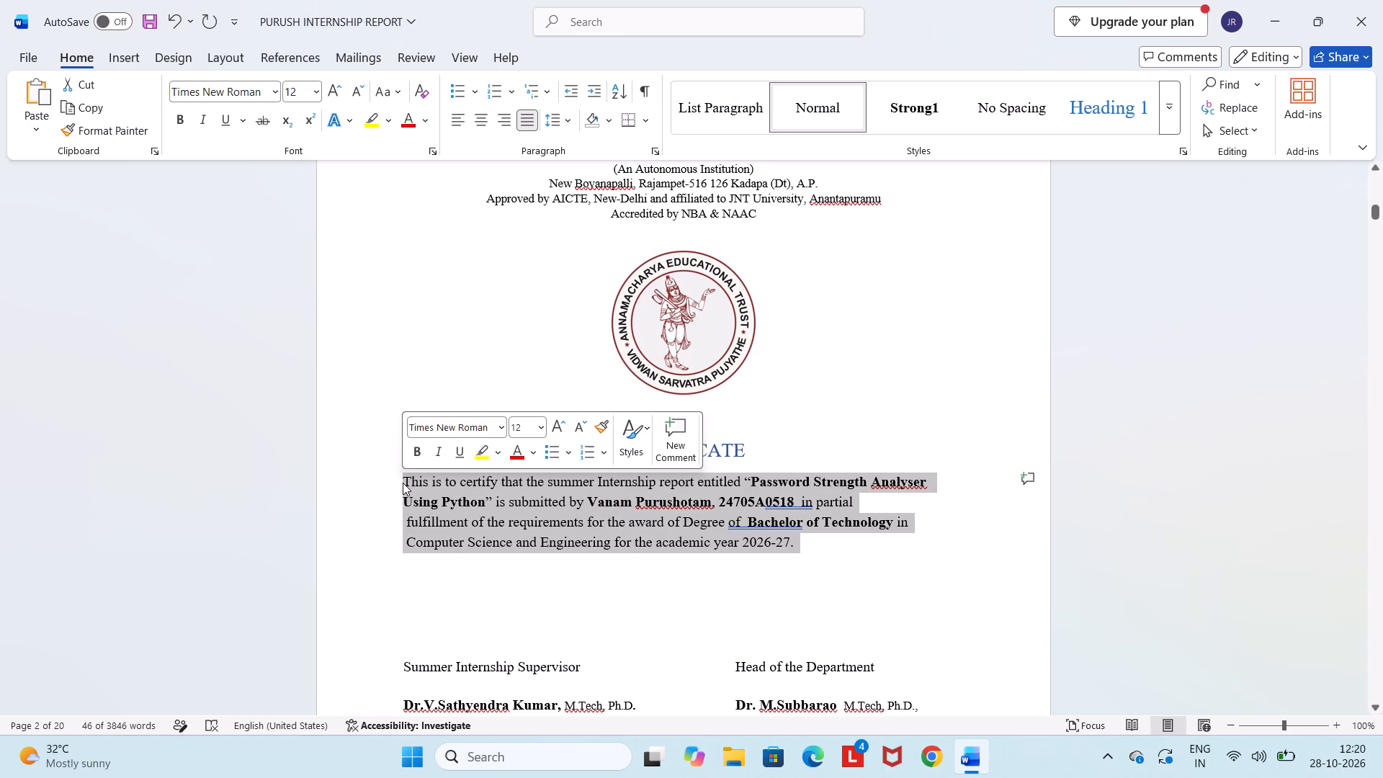
Toggle justified alignment on the certificate paragraph starting "This is to certify", finishing with it left-aligned.
key("ctrl+j")
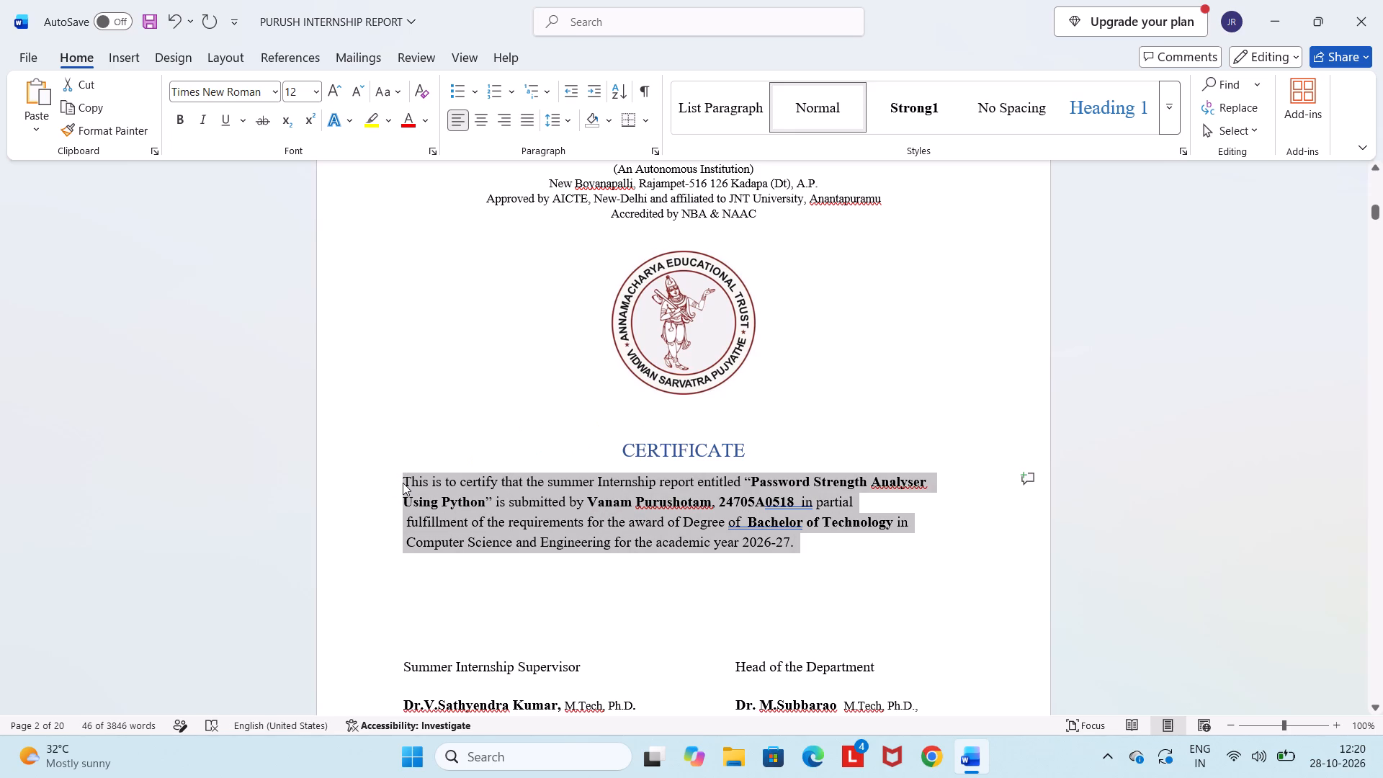
key("ctrl+j")
key("ctrl+j")
key("ctrl+j")
key("ctrl+j")
key("ctrl+j")
key("ctrl+j")
key("ctrl+j")
key("ctrl+j")
key("ctrl+j")
key("ctrl+j")
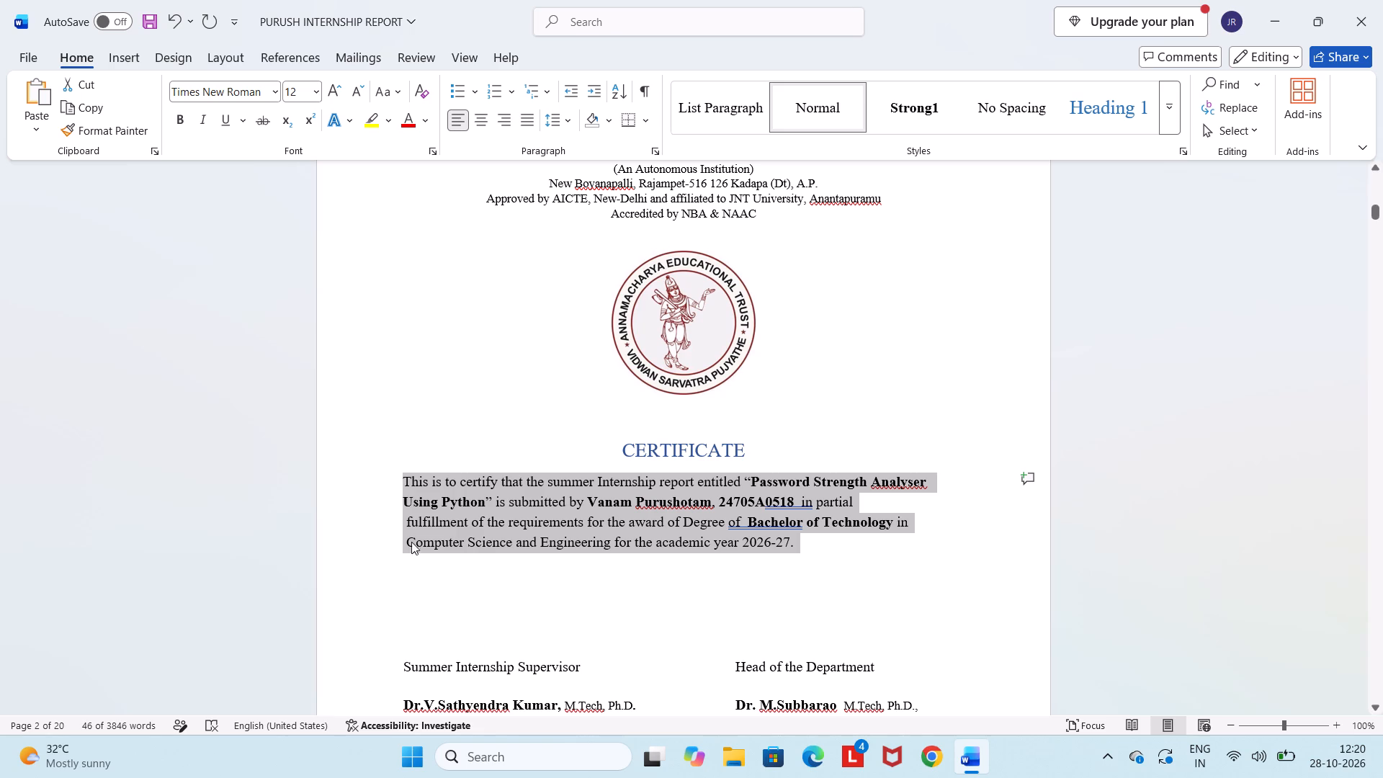
left_click(422, 558)
Clear the page number of the CONCLUSION entry in the table of contents.
scroll(422, 558, "down", 4)
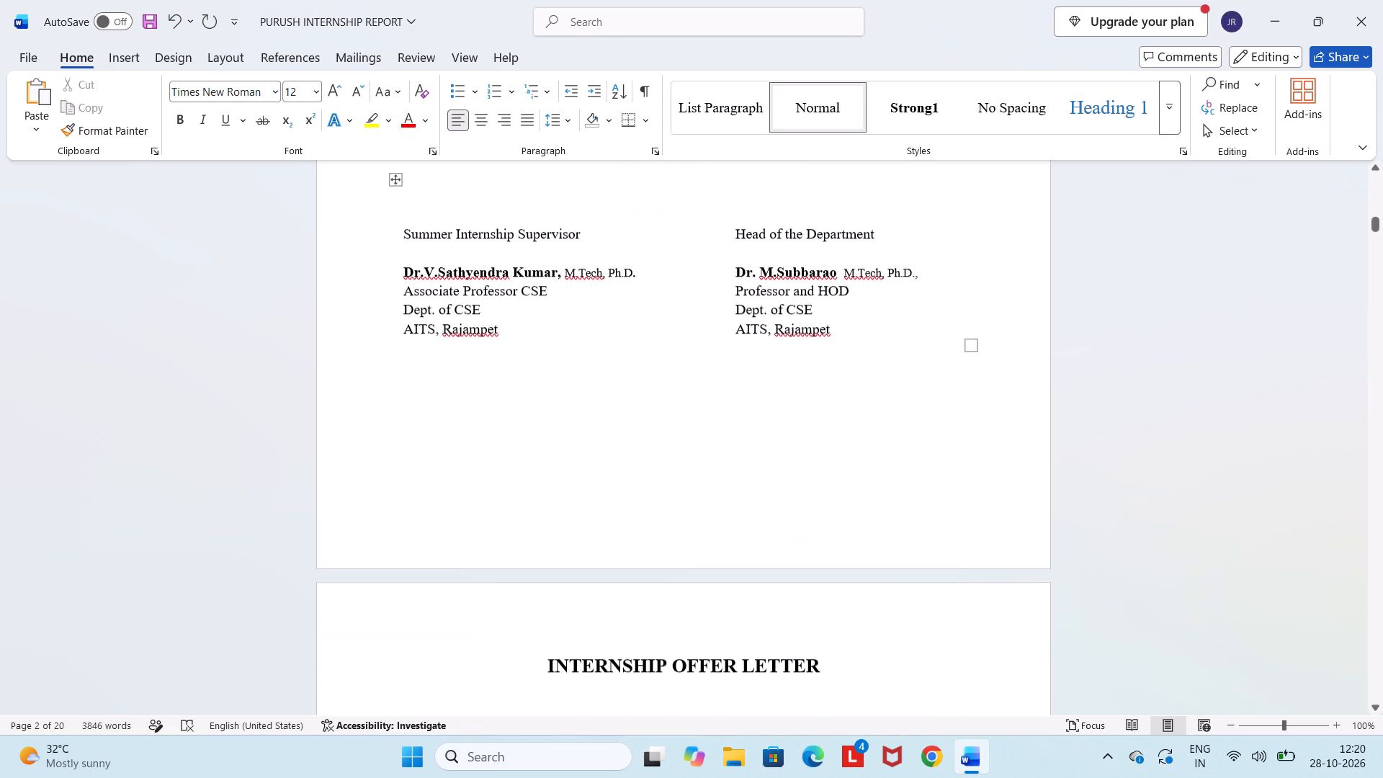
scroll(422, 558, "down", 2)
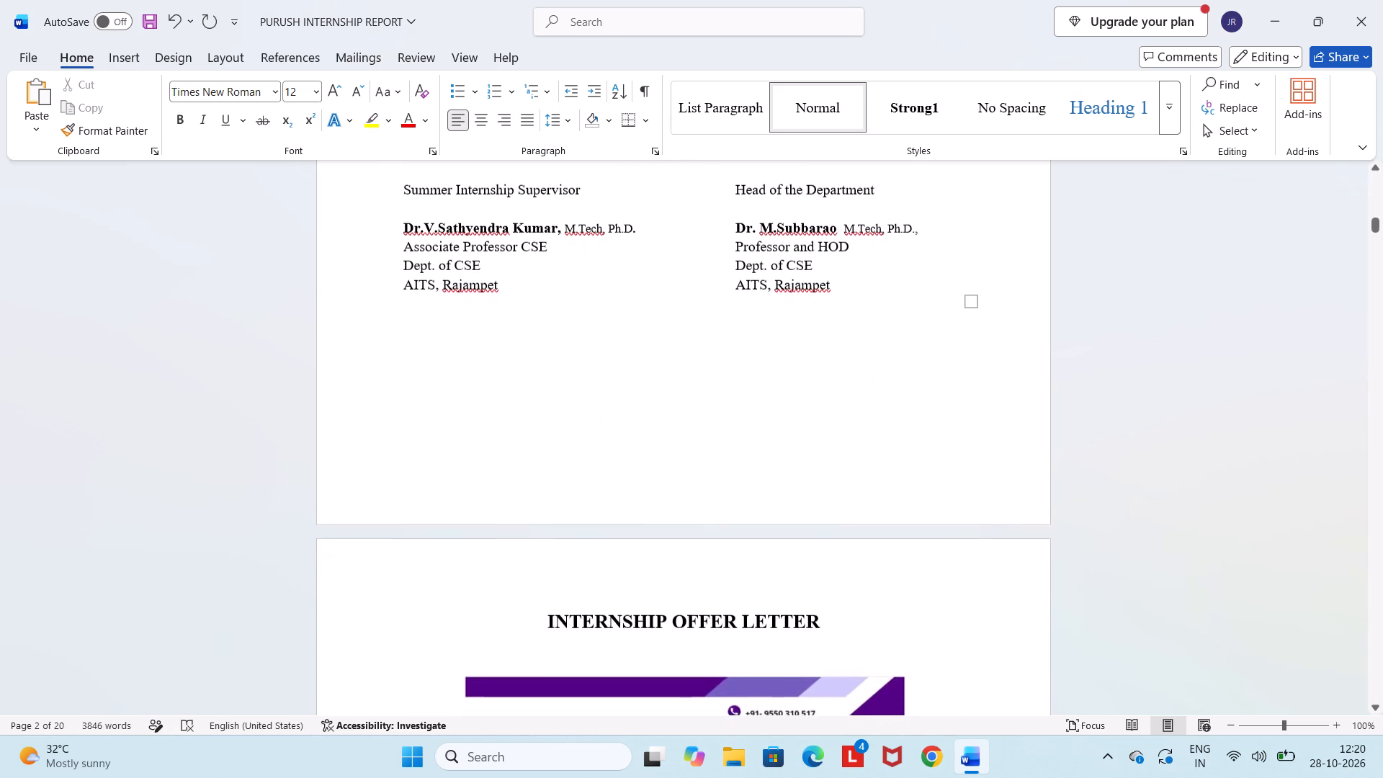
scroll(422, 558, "down", 1)
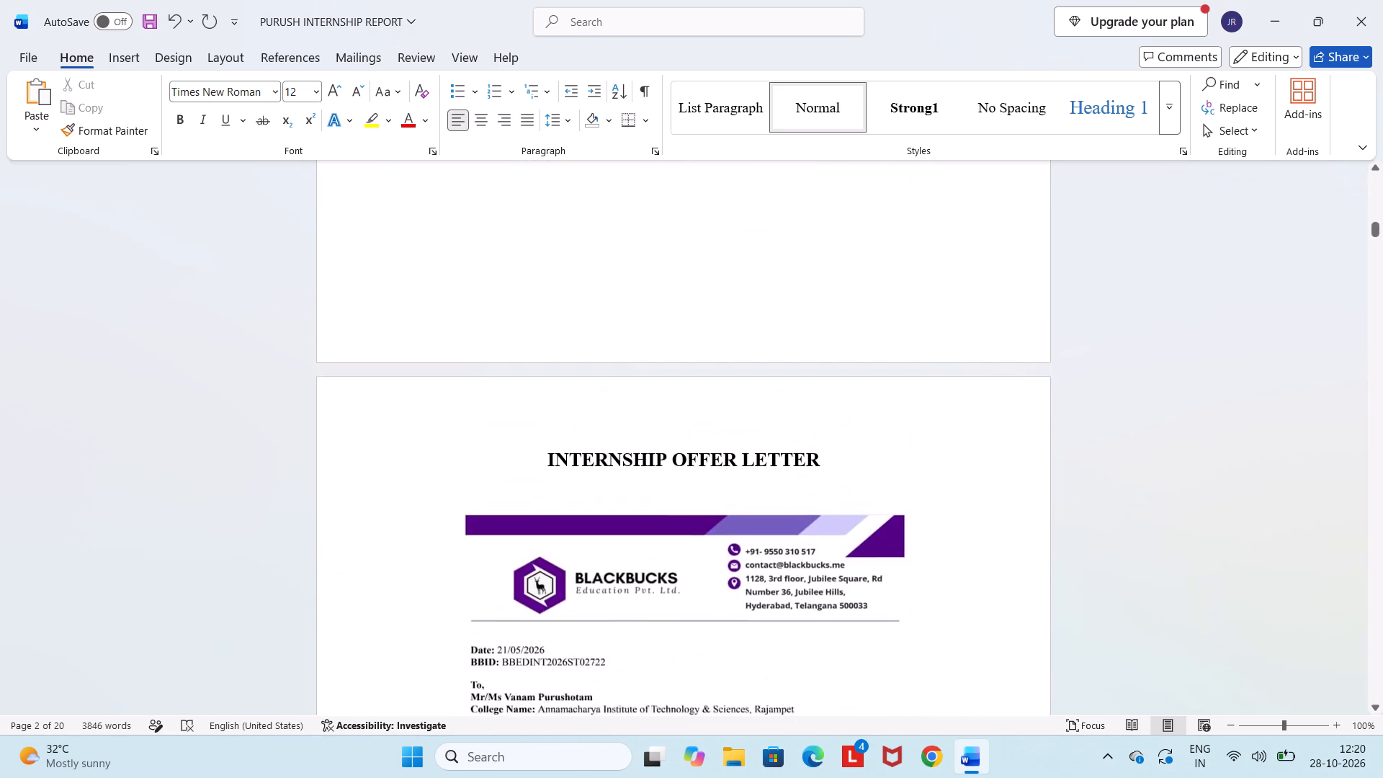
scroll(422, 558, "down", 10)
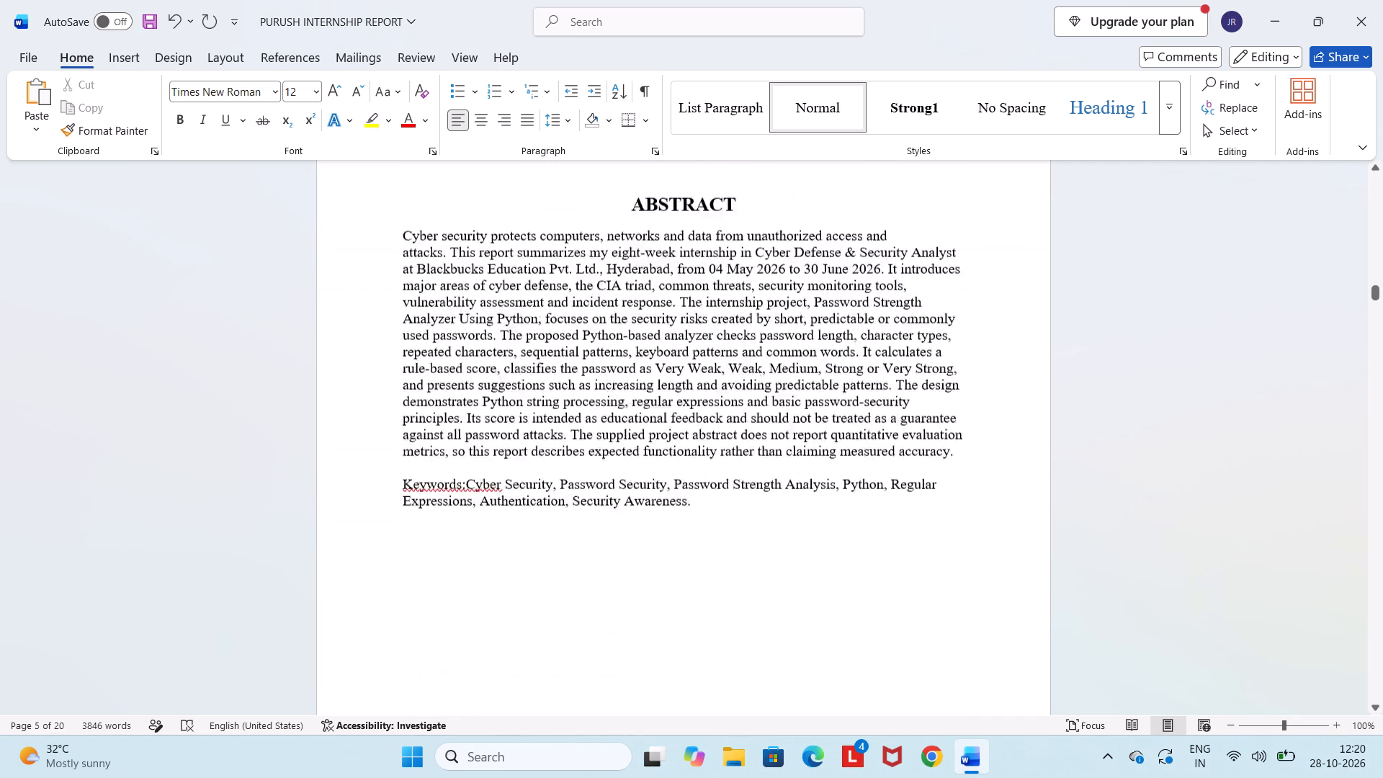
scroll(422, 558, "down", 5)
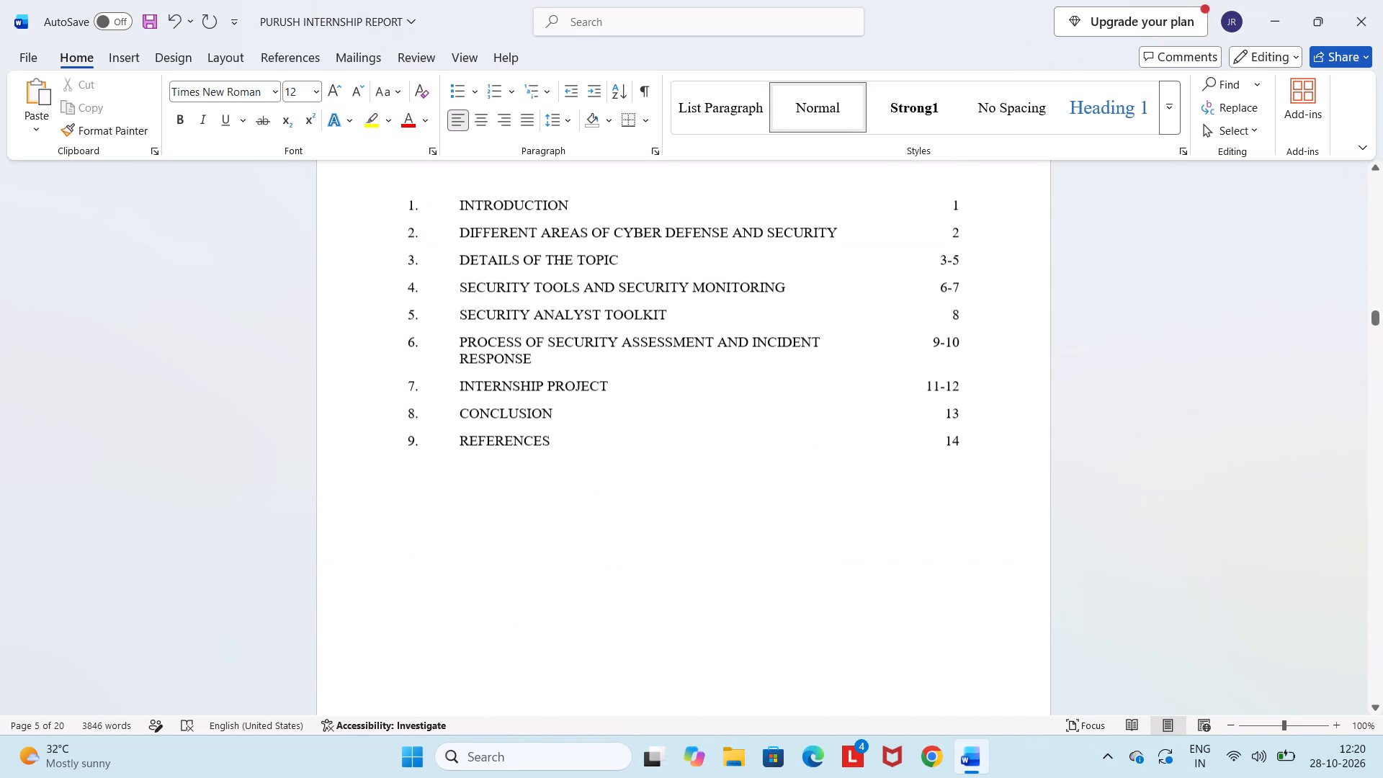
scroll(422, 558, "down", 1)
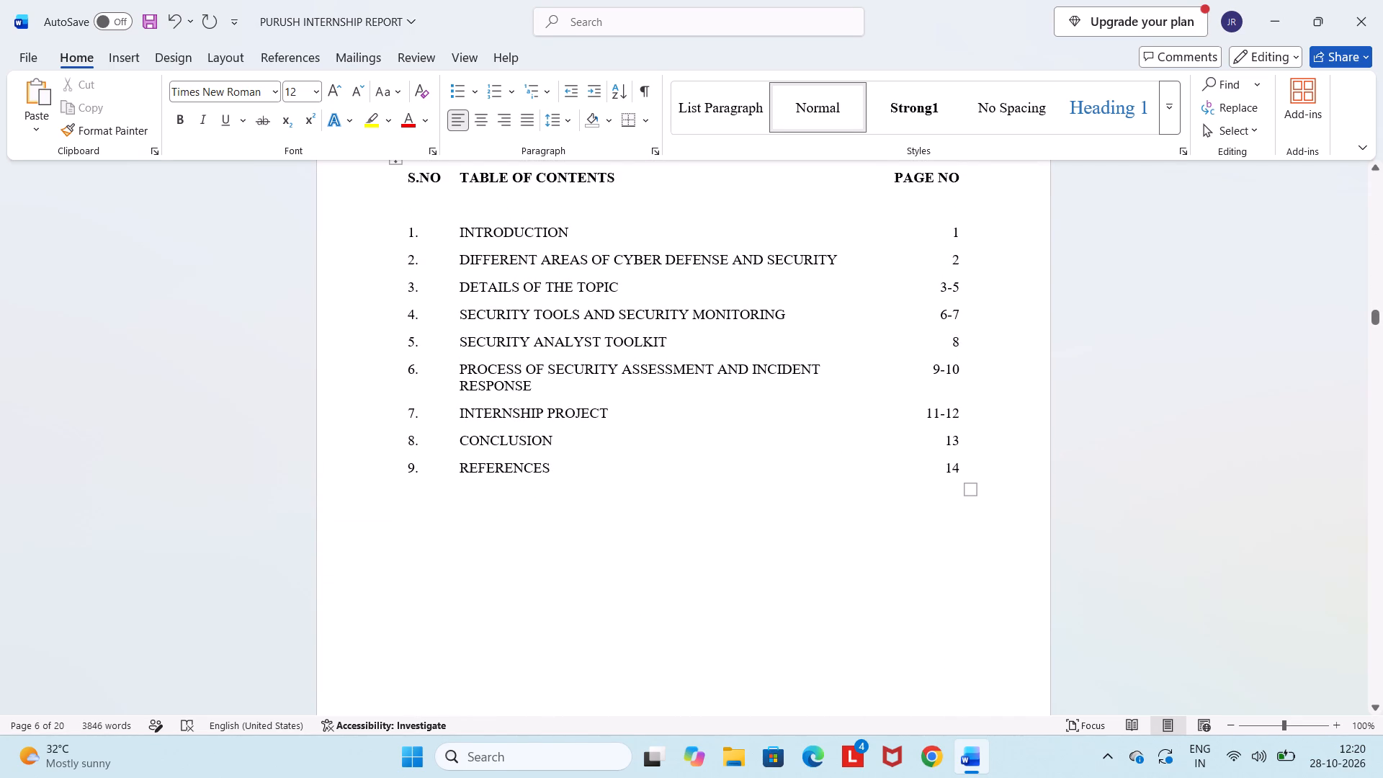
left_click(957, 440)
key("BackSpace")
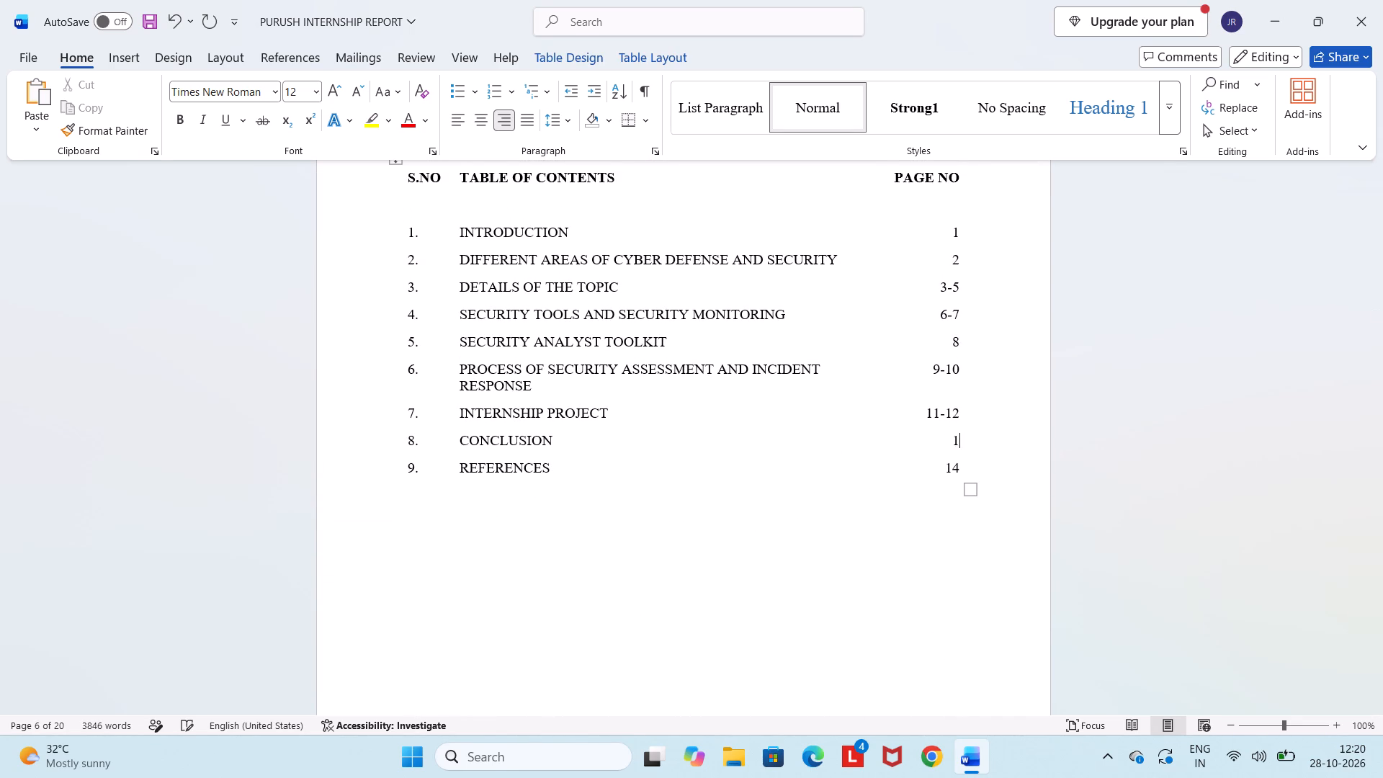
key("BackSpace")
Clear the page number of the REFERENCES entry in the table of contents.
key("Down")
key("Down")
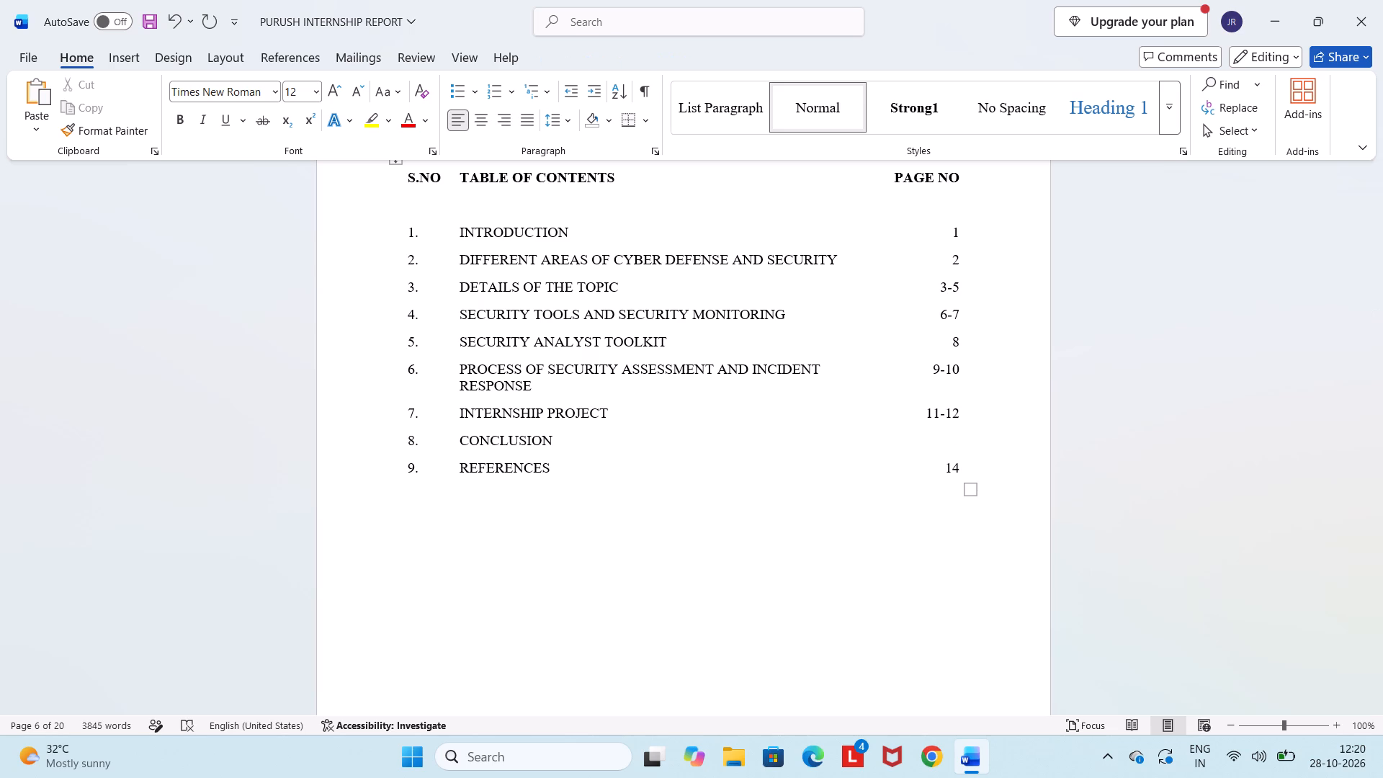
key("Down")
key("Up")
key("Up")
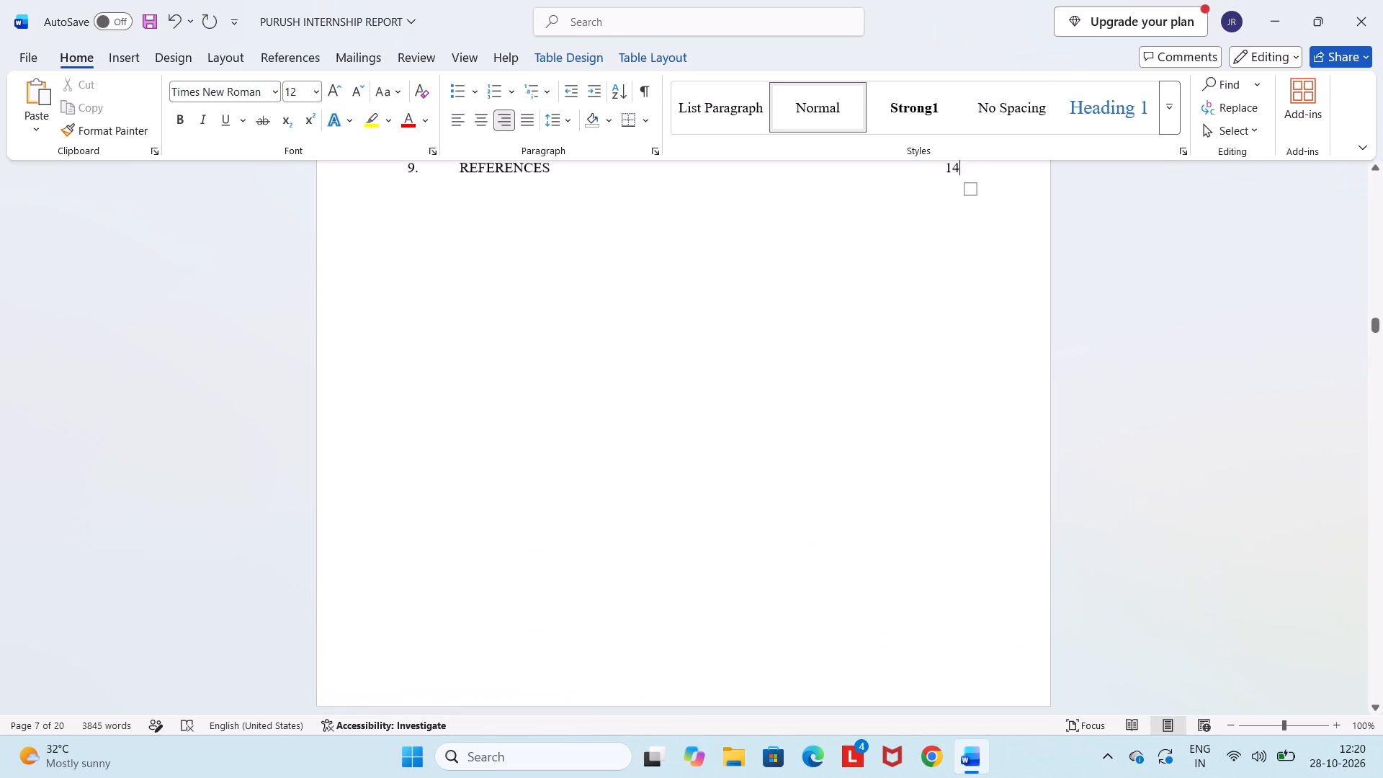
key("Up")
key("Down")
key("BackSpace")
key("BackSpace")
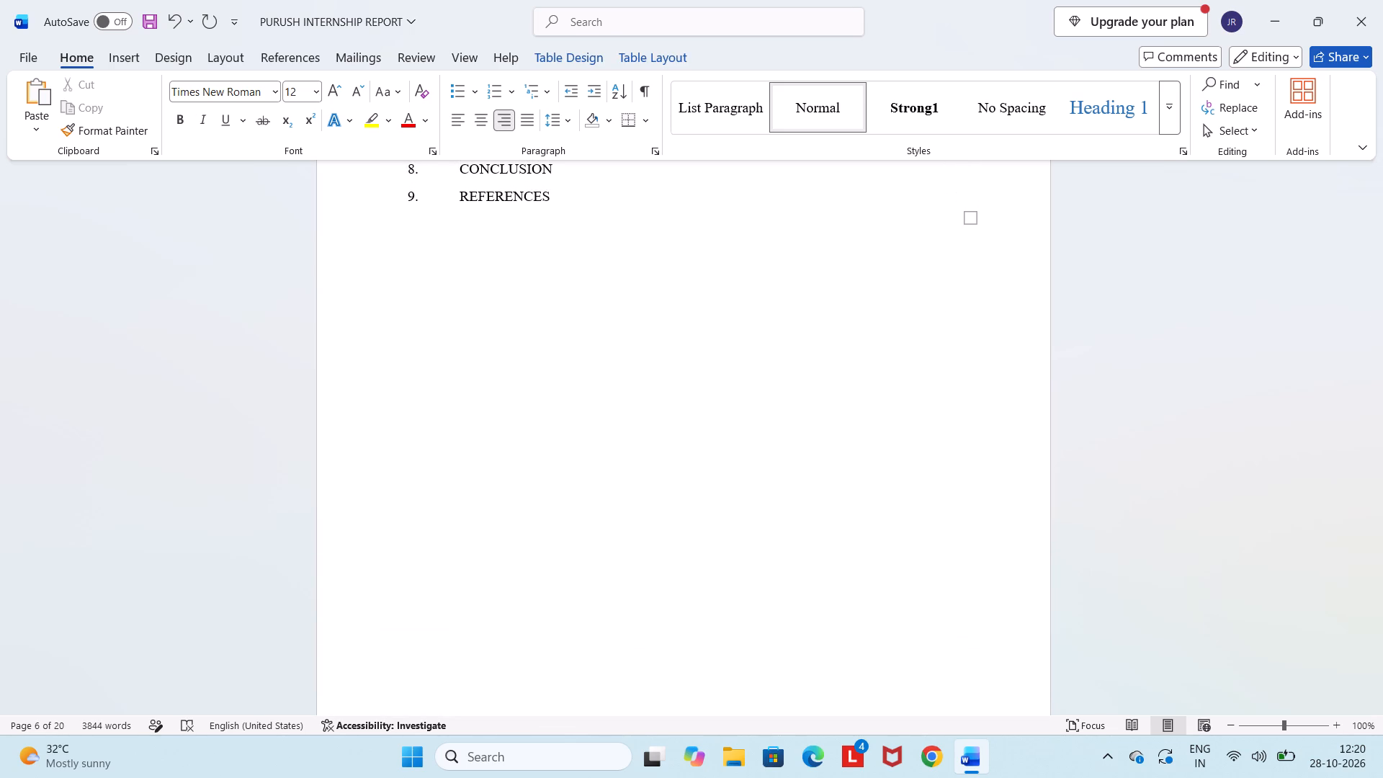
Delete the page number from the Section 2 footer on the report's last page.
scroll(957, 440, "down", 4)
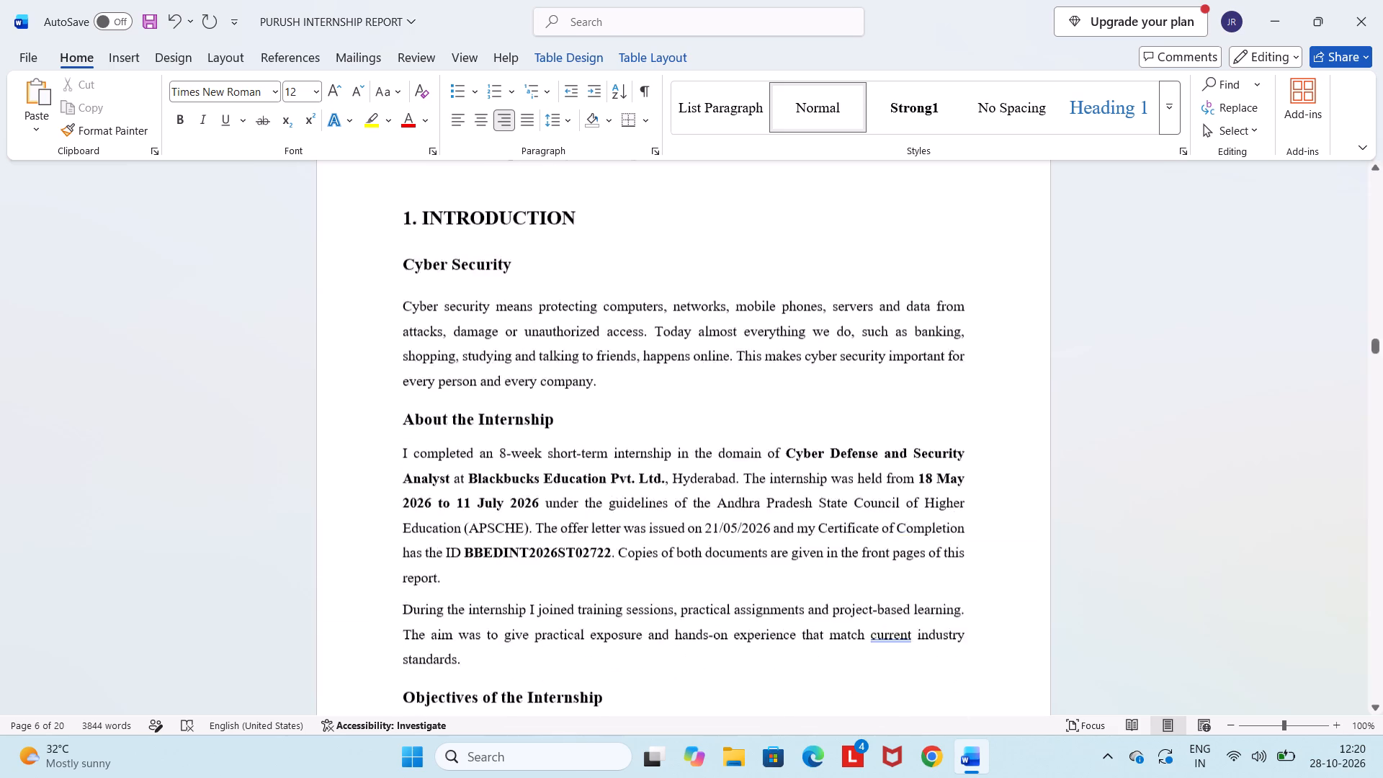
scroll(957, 440, "down", 3)
scroll(957, 440, "down", 20)
scroll(957, 440, "down", 2)
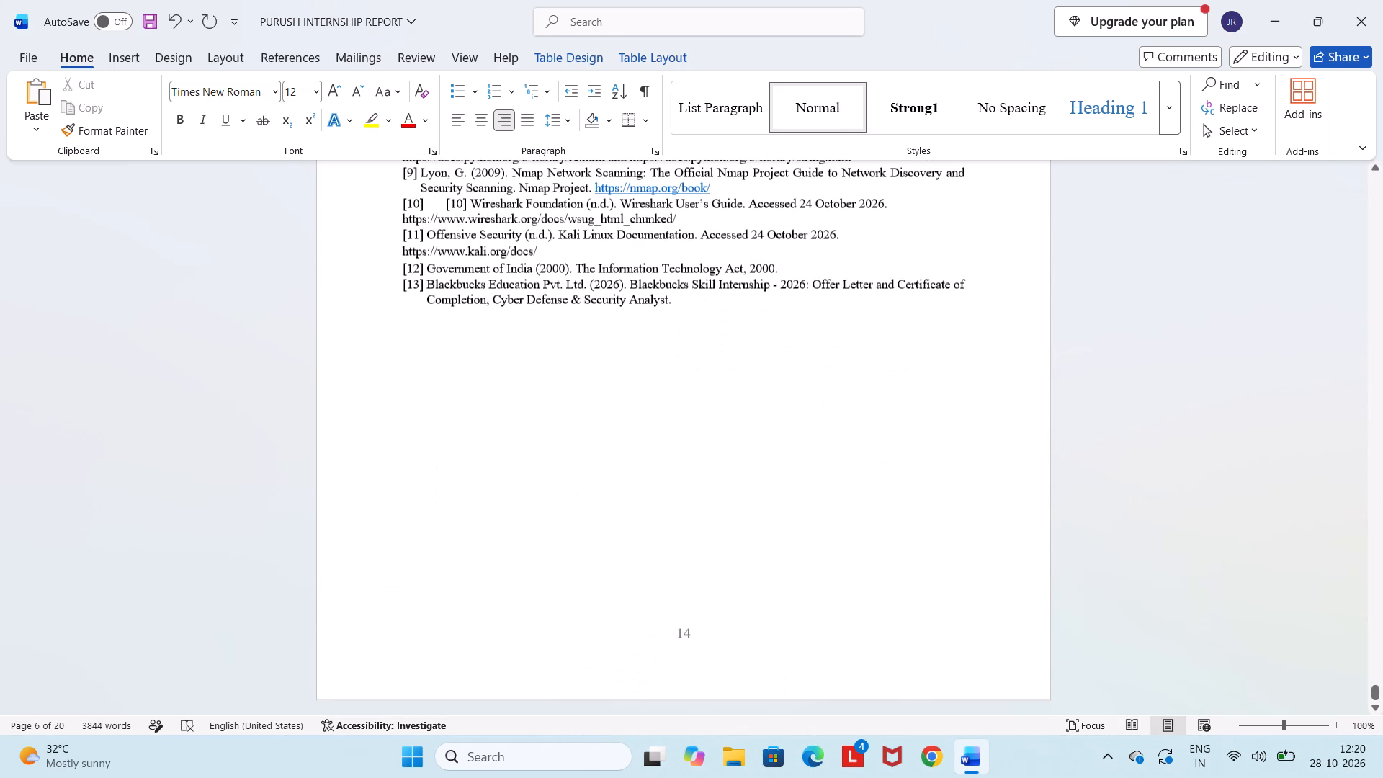
left_click(703, 627)
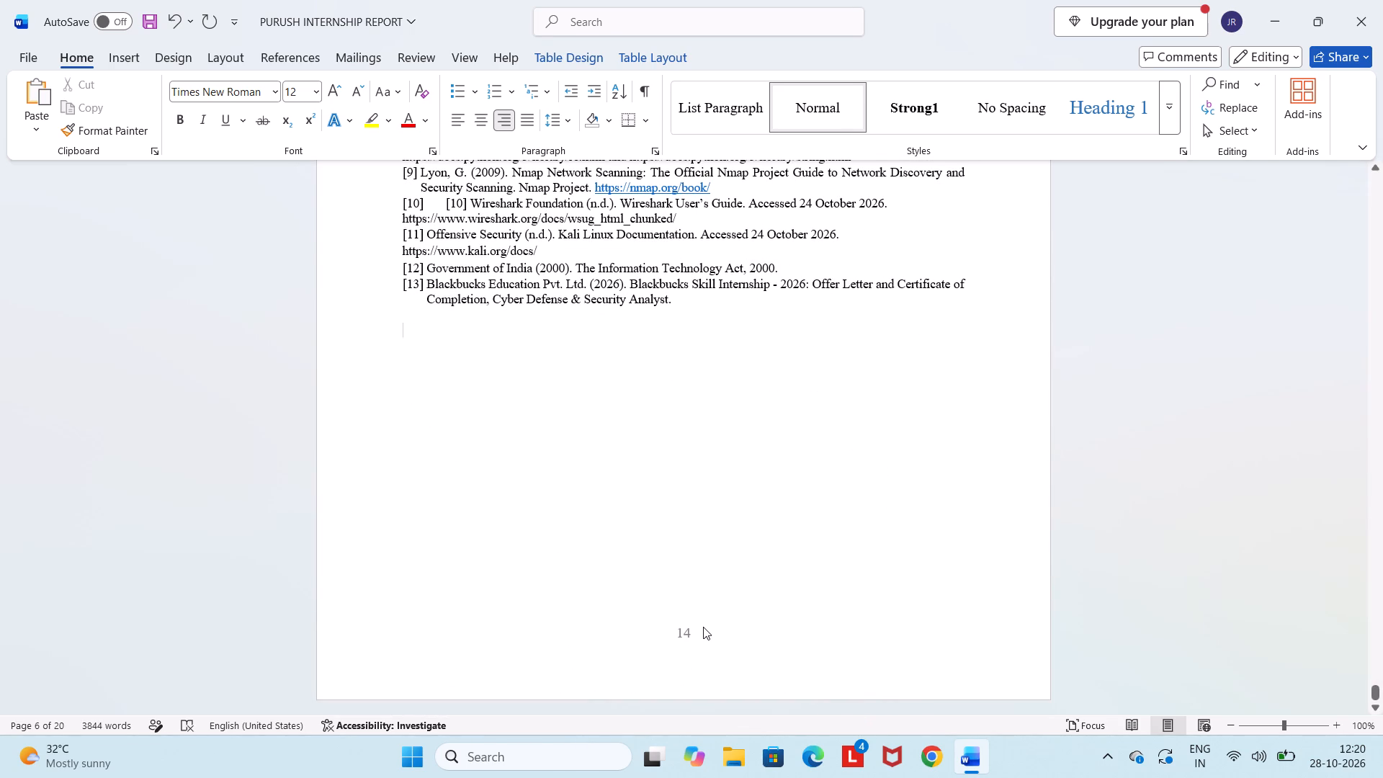
left_click(691, 633)
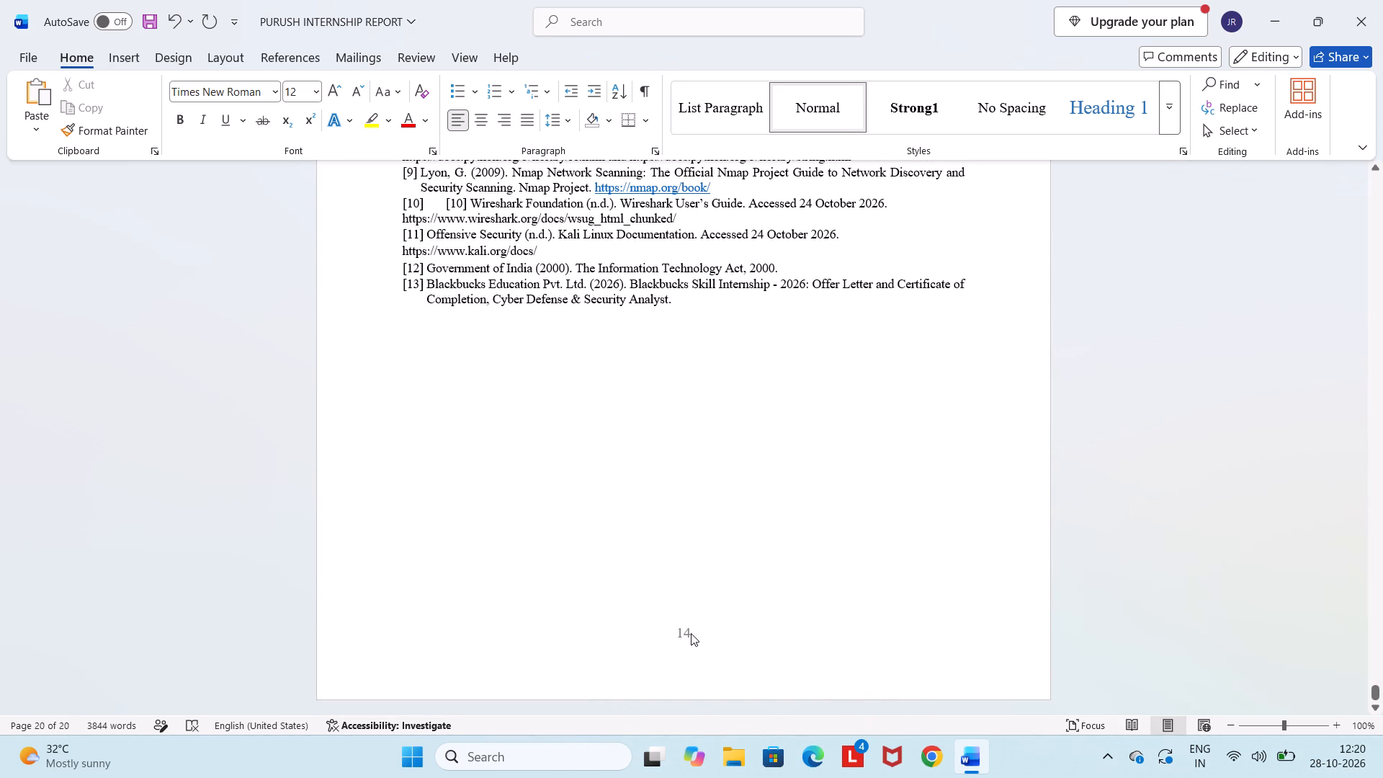
left_click(691, 633)
double_click(691, 633)
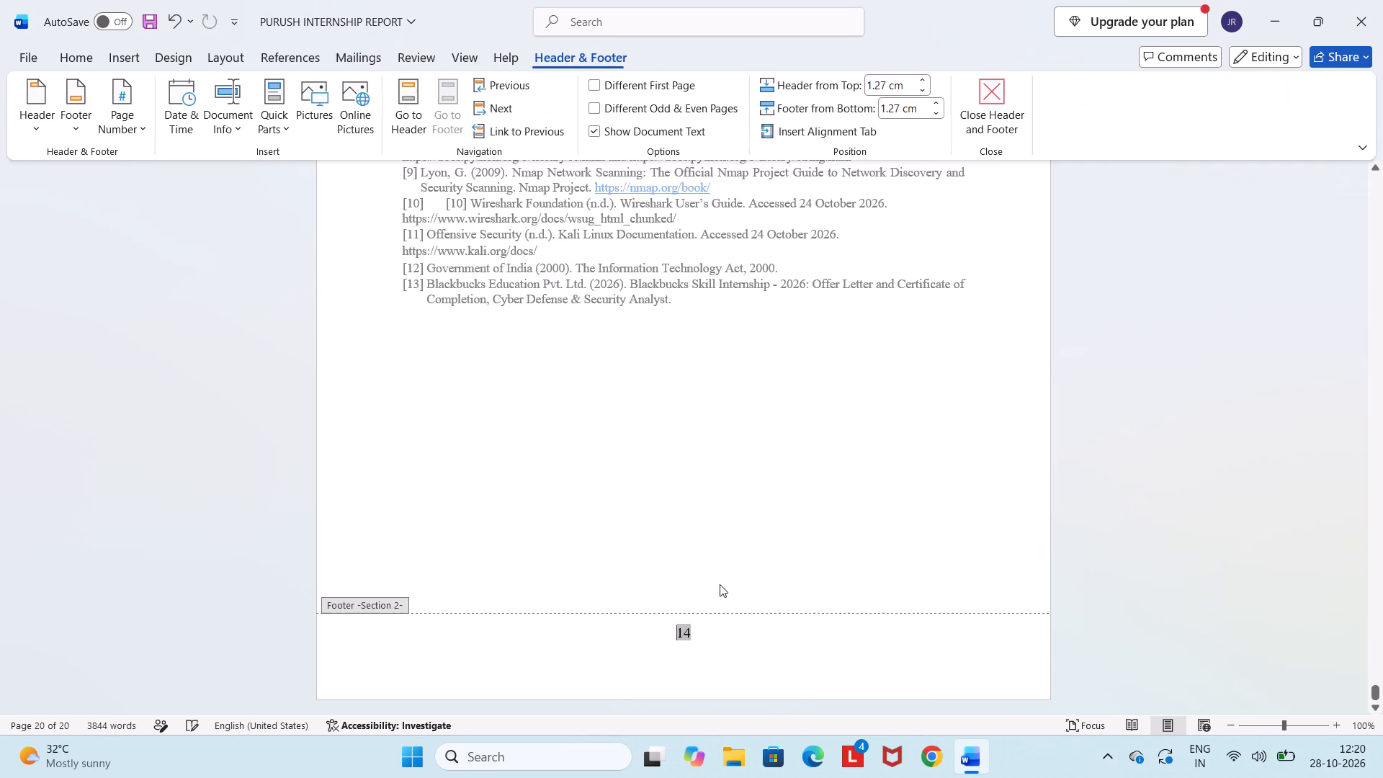
key("BackSpace")
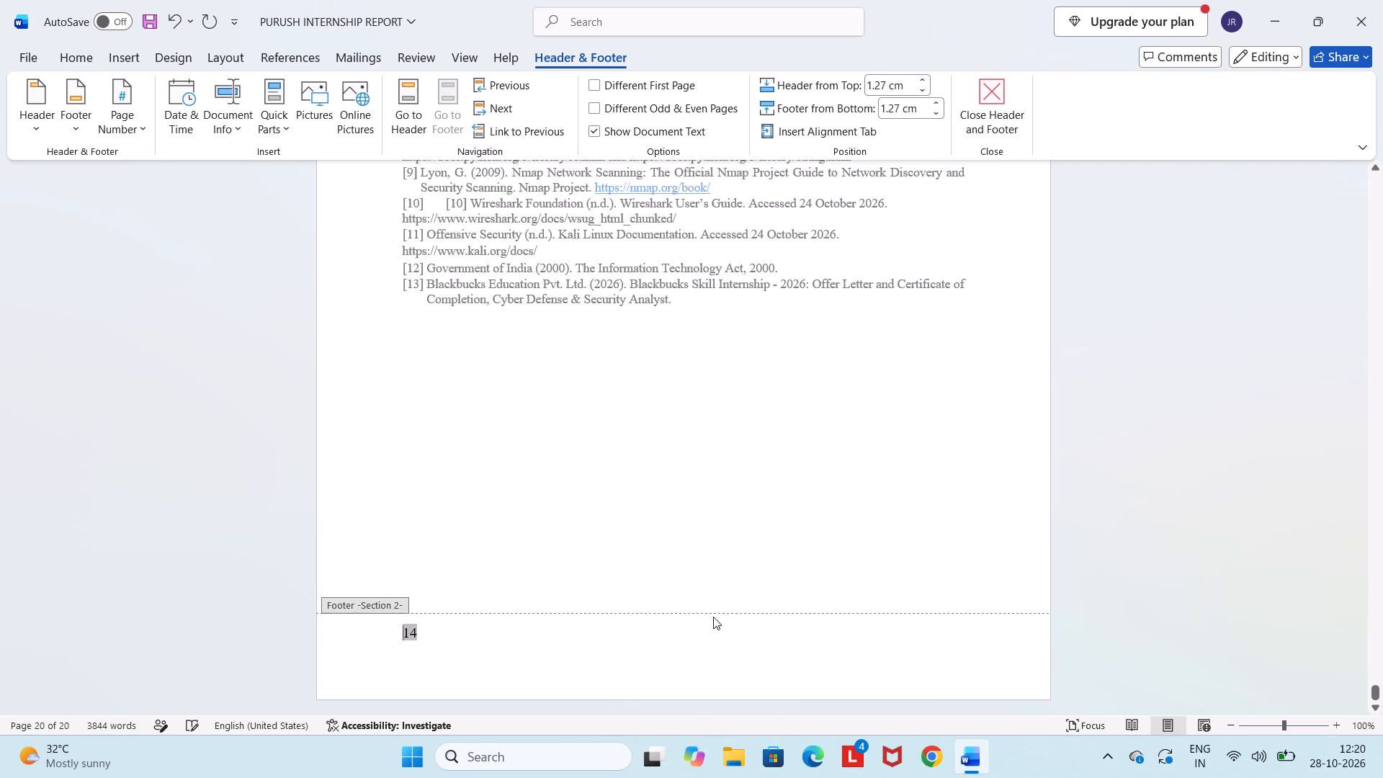
key("BackSpace")
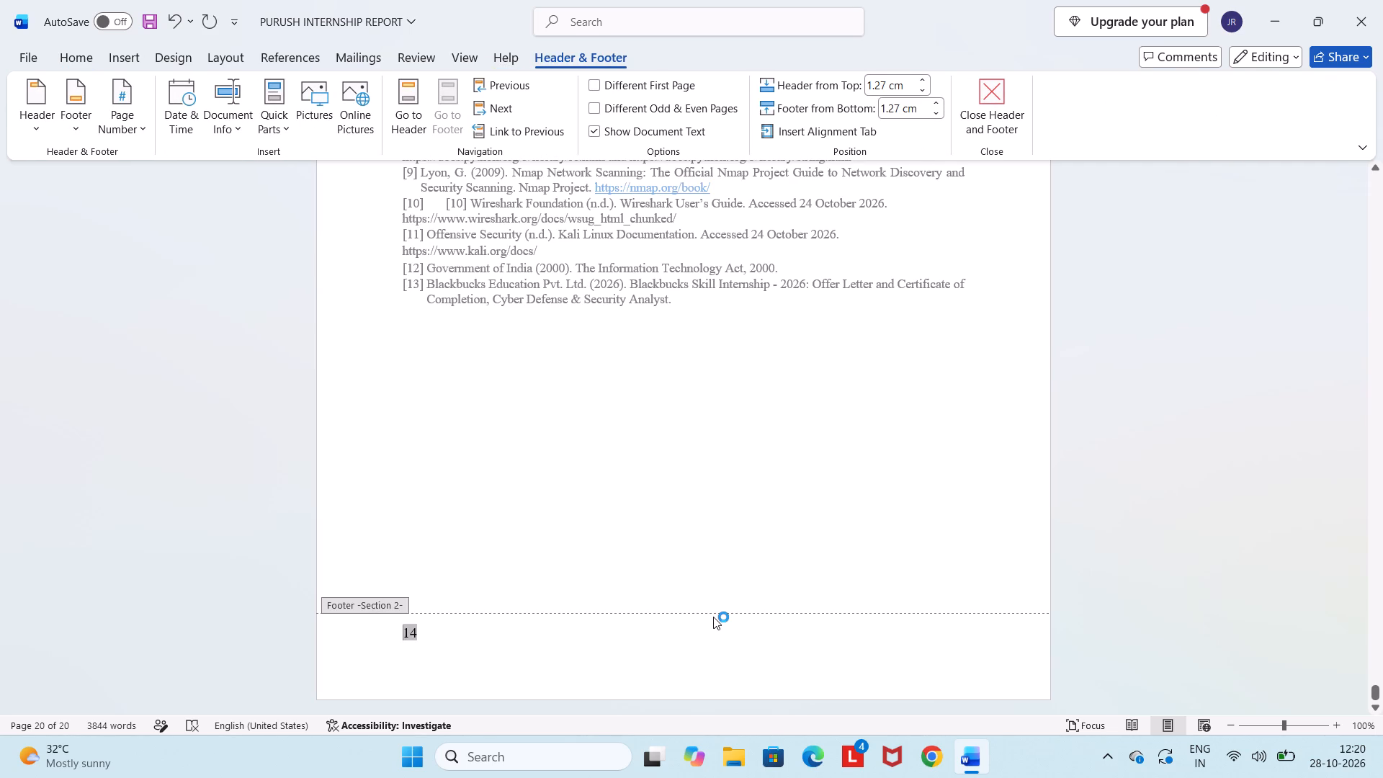
right_click(713, 617)
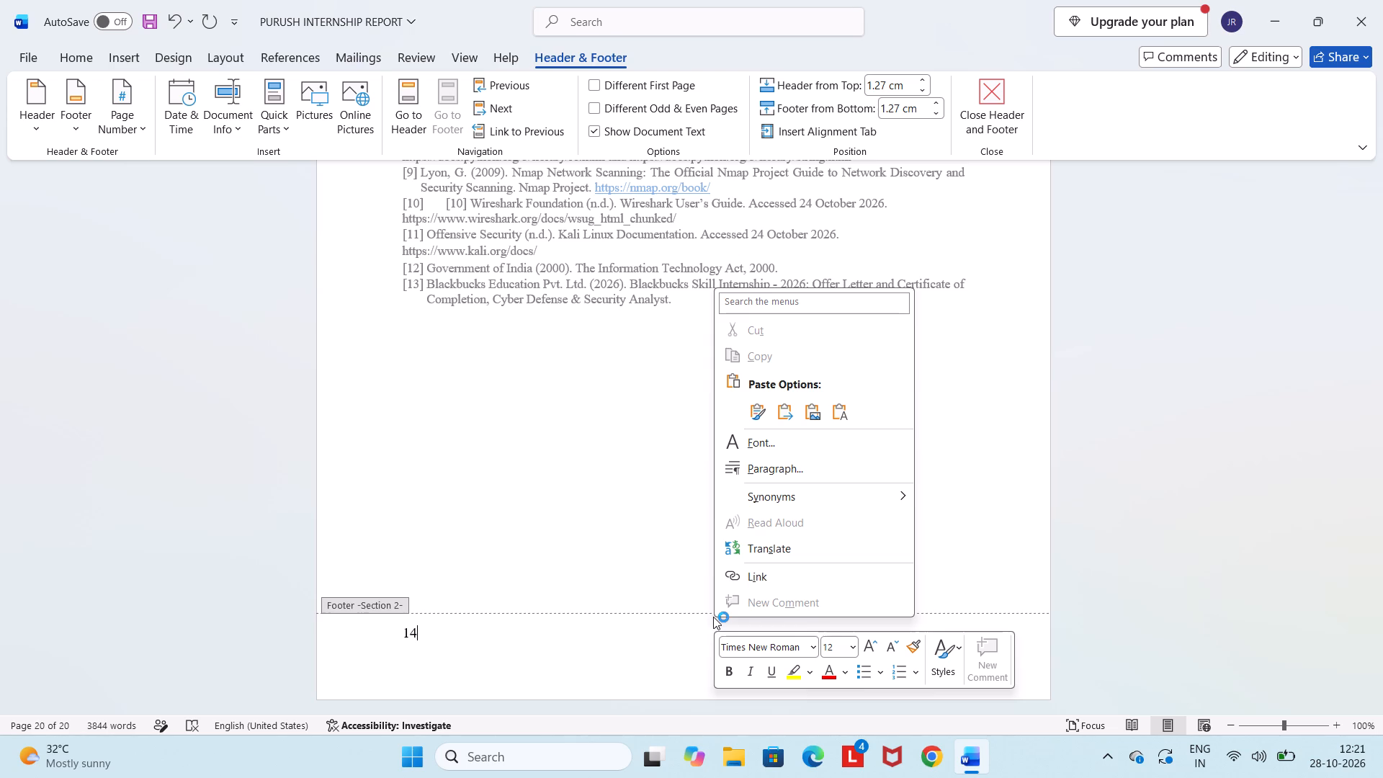
left_click(418, 639)
key("BackSpace")
key("BackSpace")
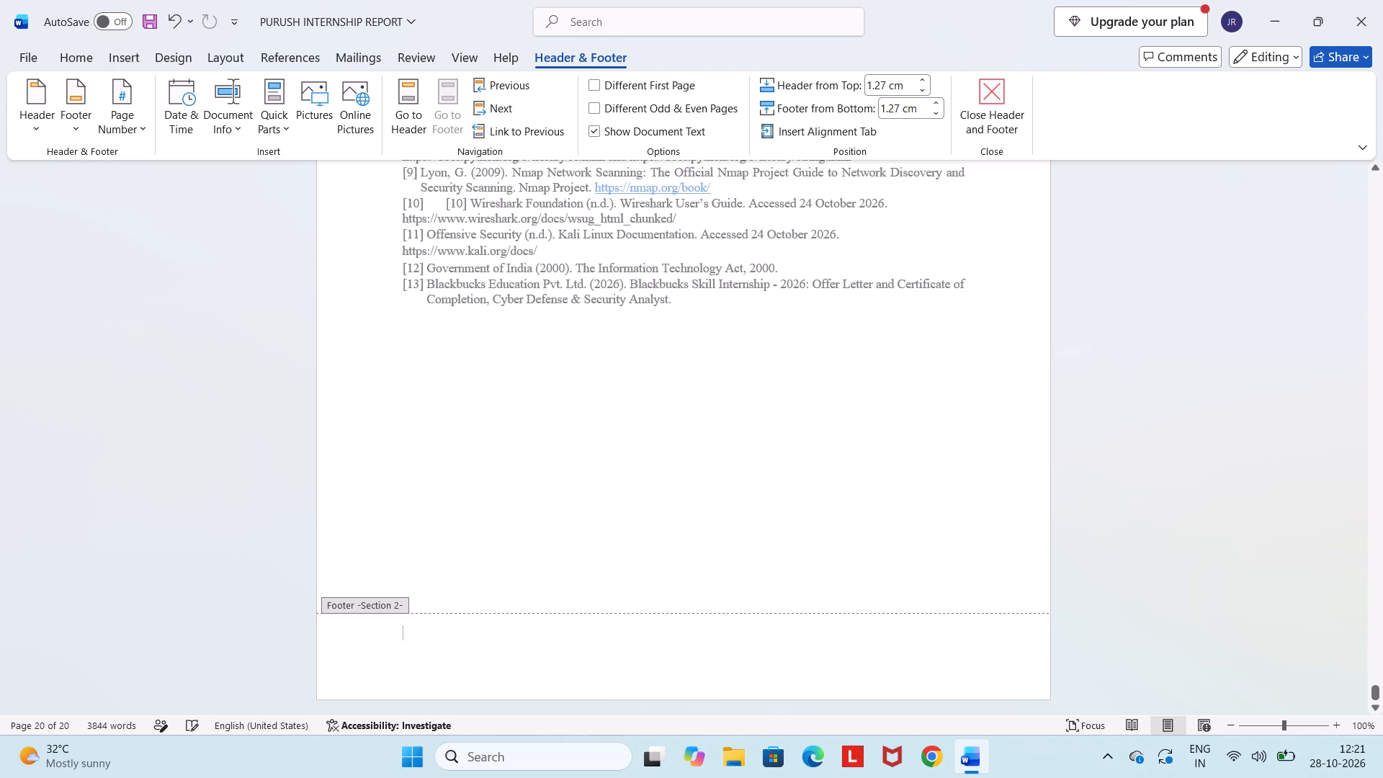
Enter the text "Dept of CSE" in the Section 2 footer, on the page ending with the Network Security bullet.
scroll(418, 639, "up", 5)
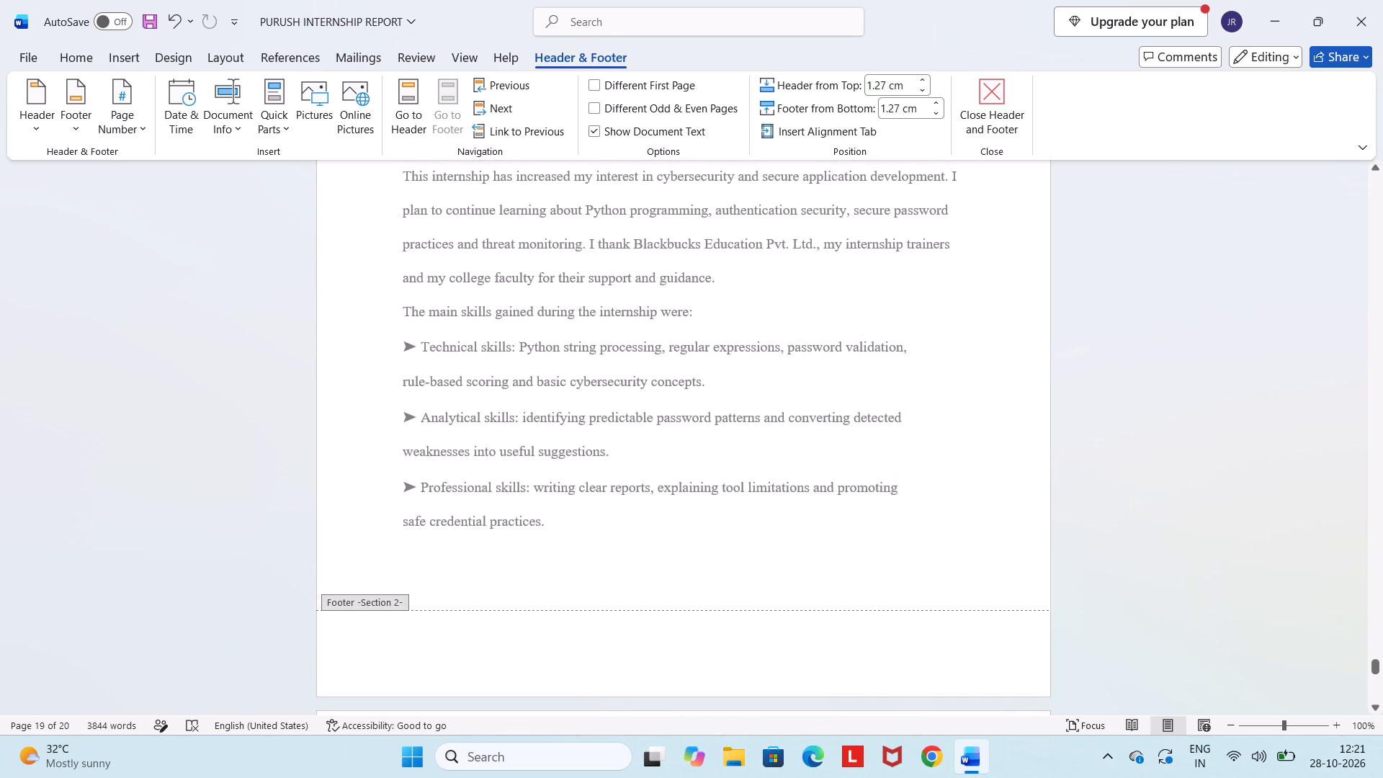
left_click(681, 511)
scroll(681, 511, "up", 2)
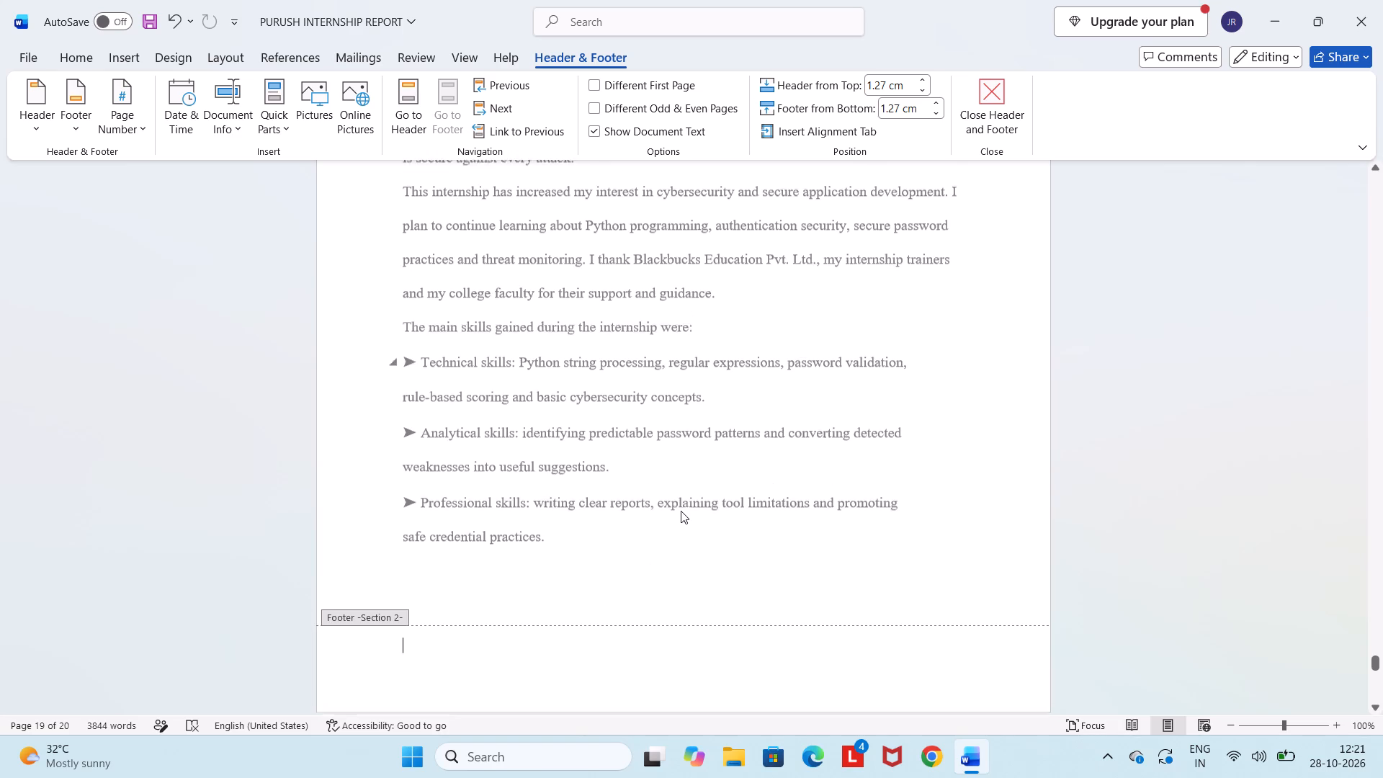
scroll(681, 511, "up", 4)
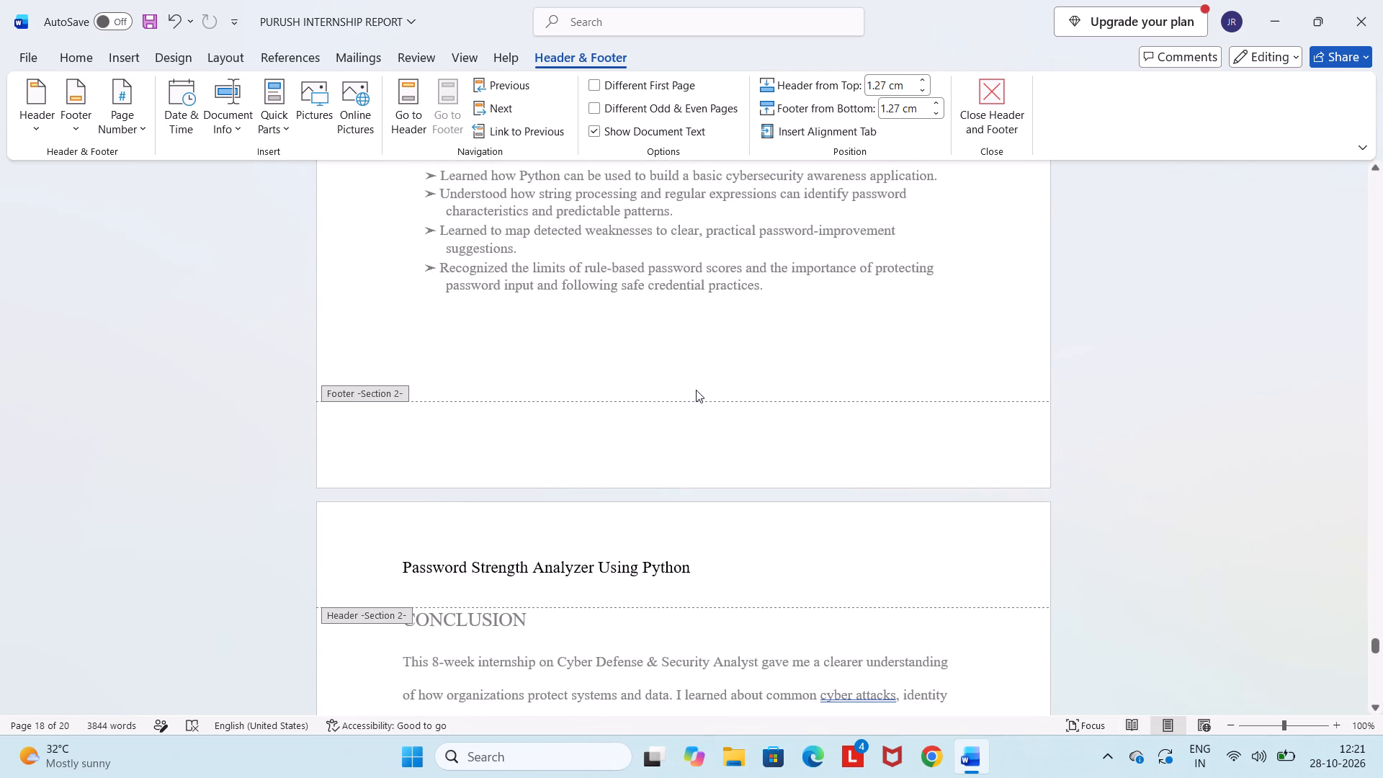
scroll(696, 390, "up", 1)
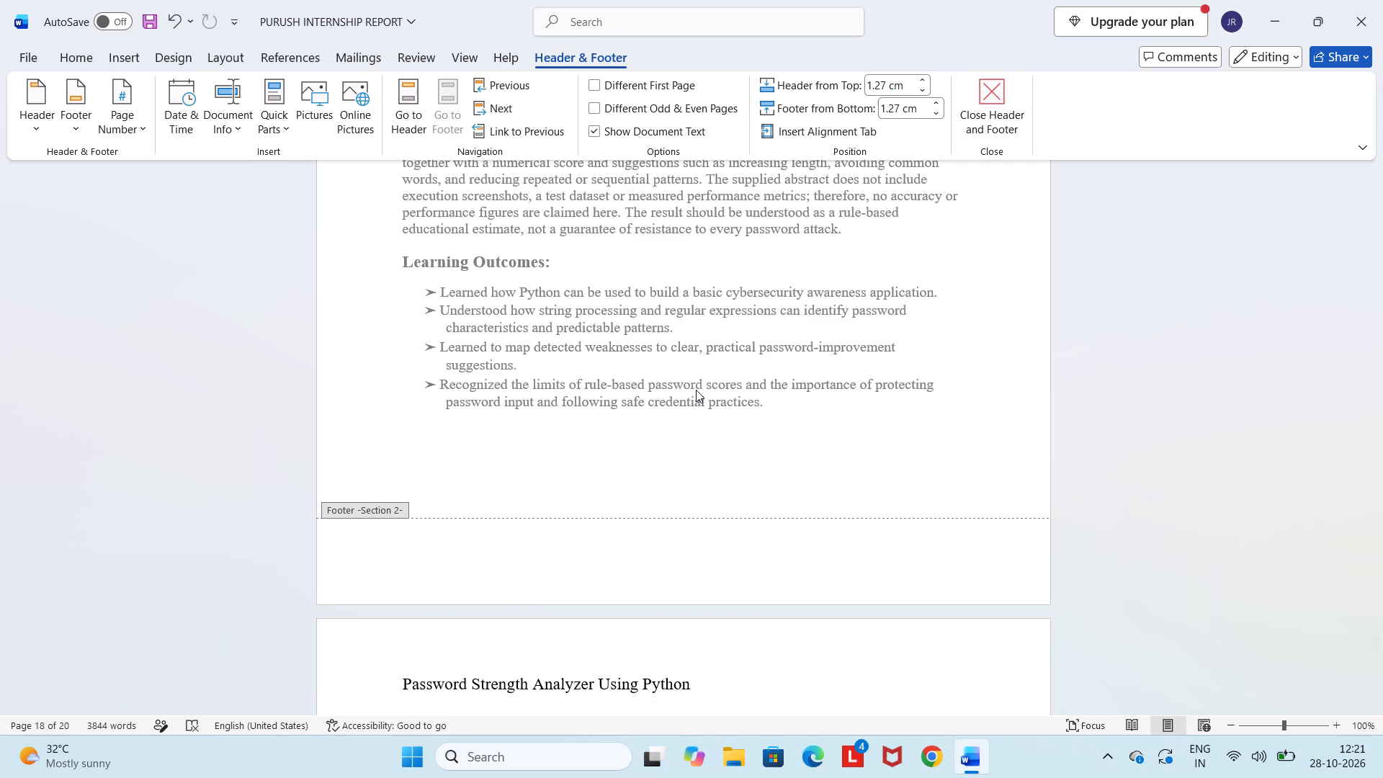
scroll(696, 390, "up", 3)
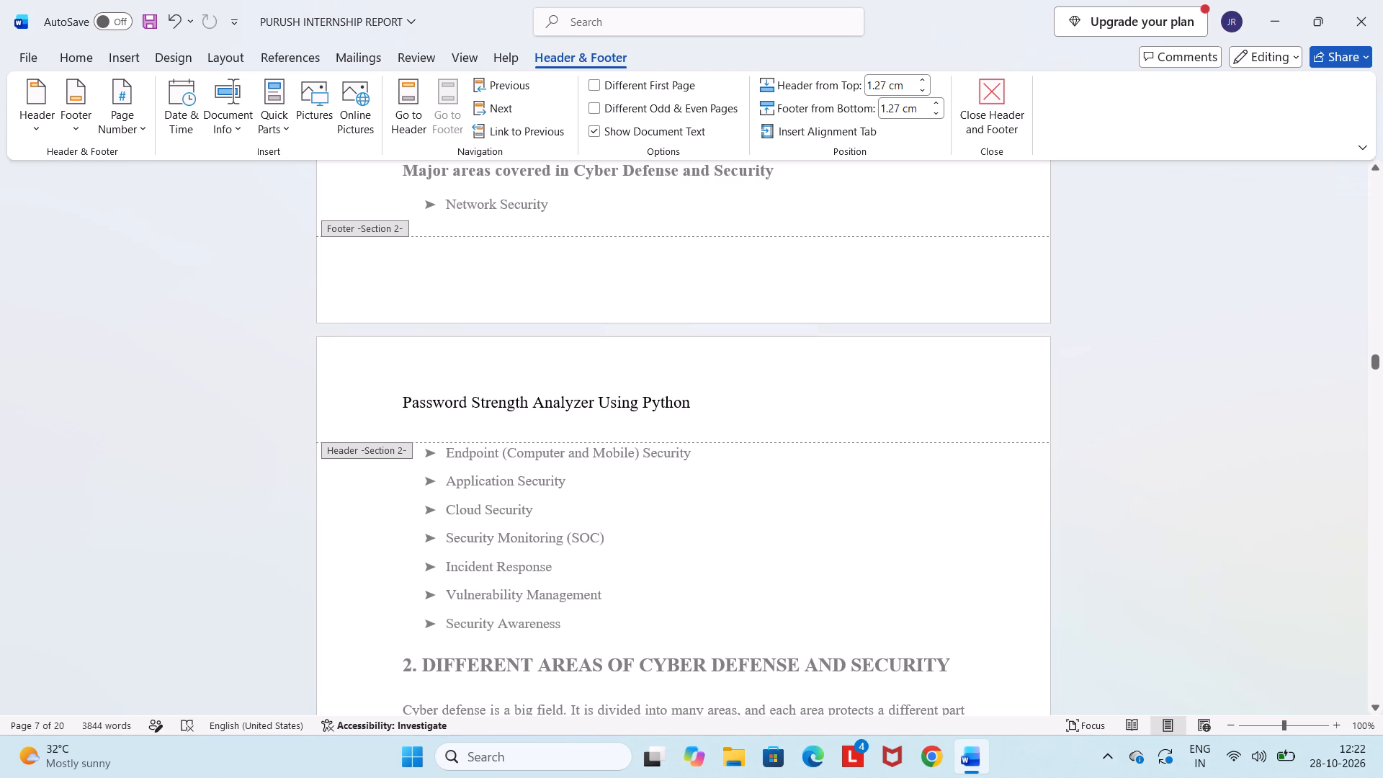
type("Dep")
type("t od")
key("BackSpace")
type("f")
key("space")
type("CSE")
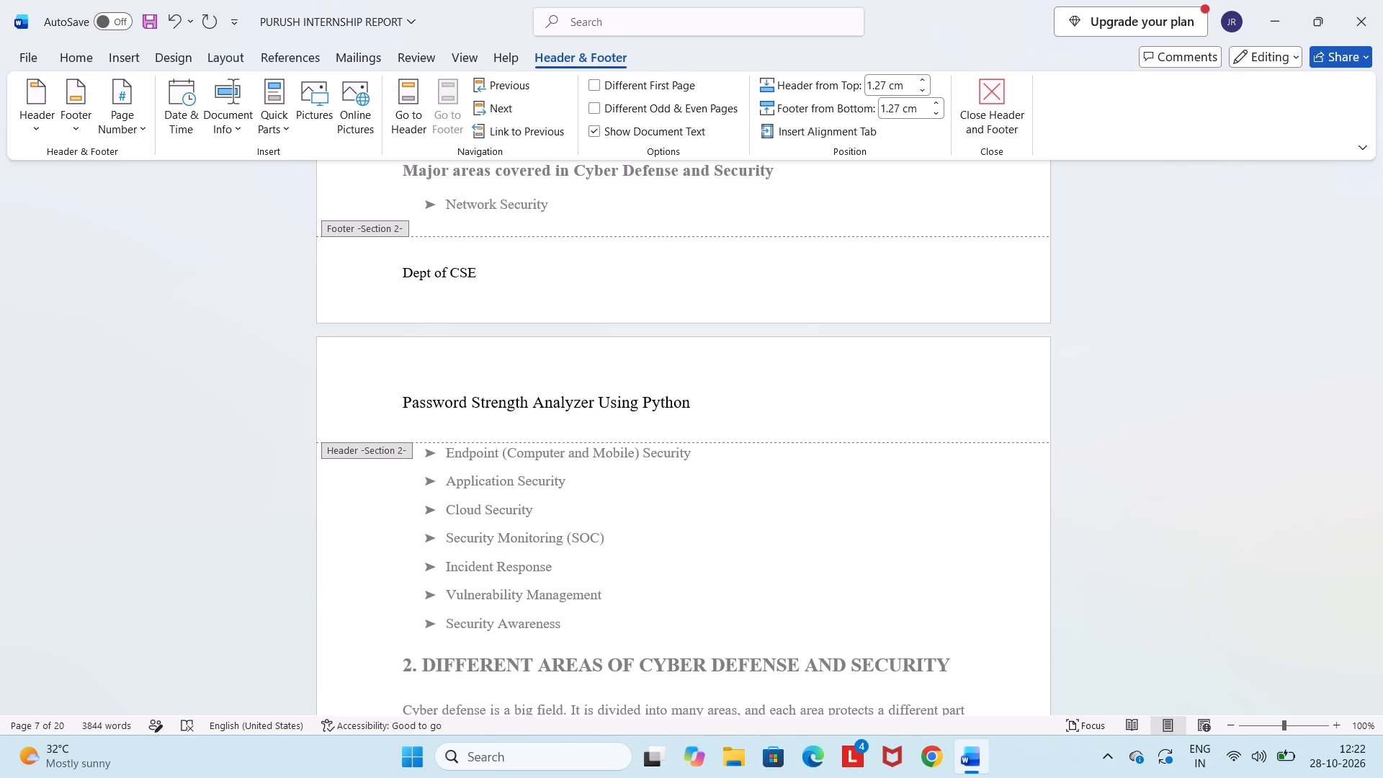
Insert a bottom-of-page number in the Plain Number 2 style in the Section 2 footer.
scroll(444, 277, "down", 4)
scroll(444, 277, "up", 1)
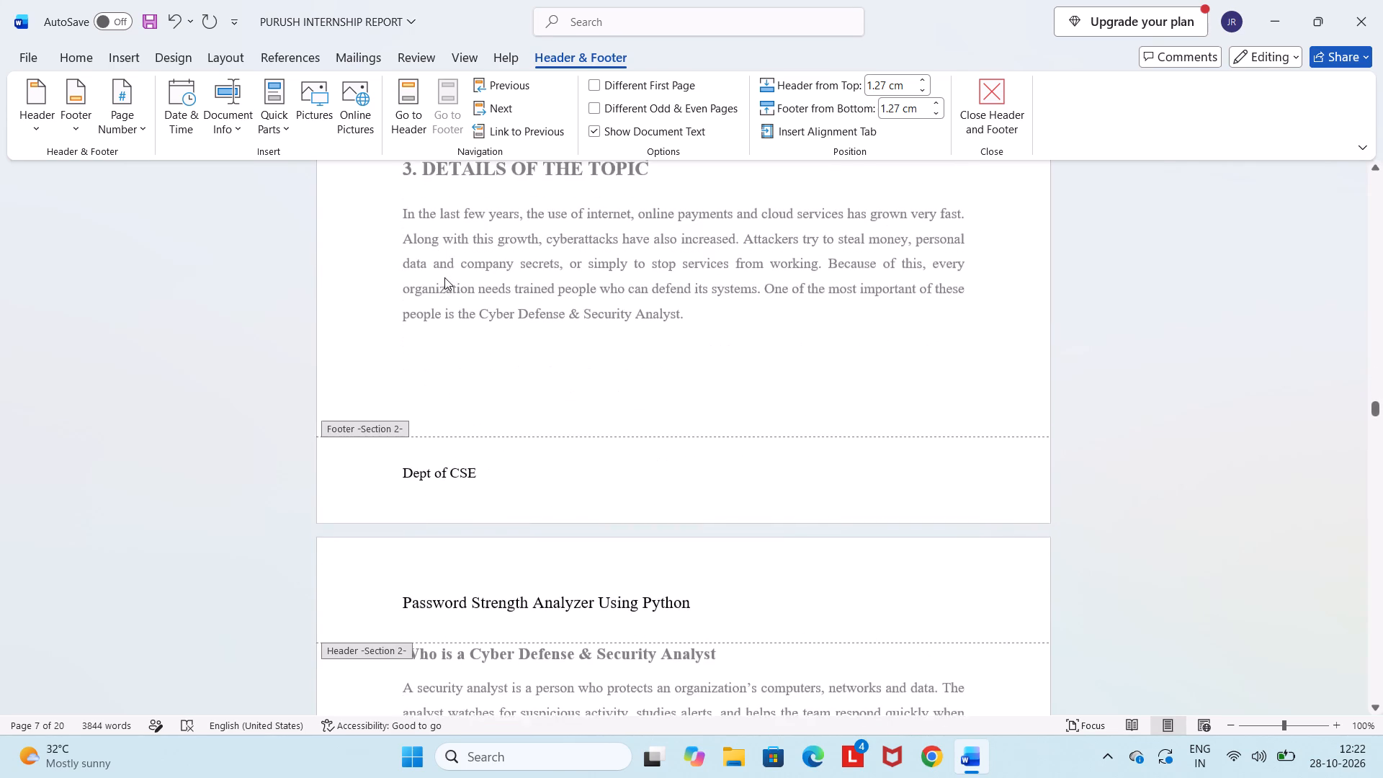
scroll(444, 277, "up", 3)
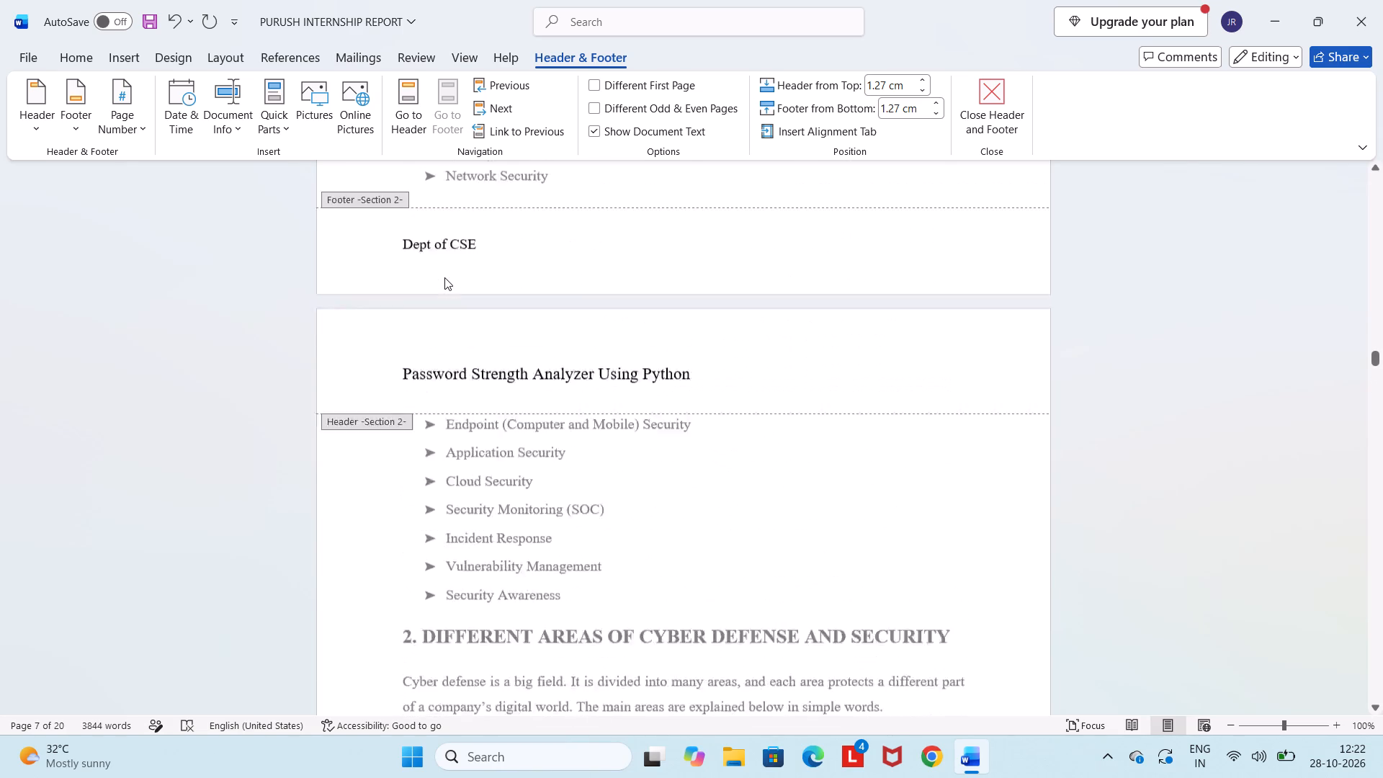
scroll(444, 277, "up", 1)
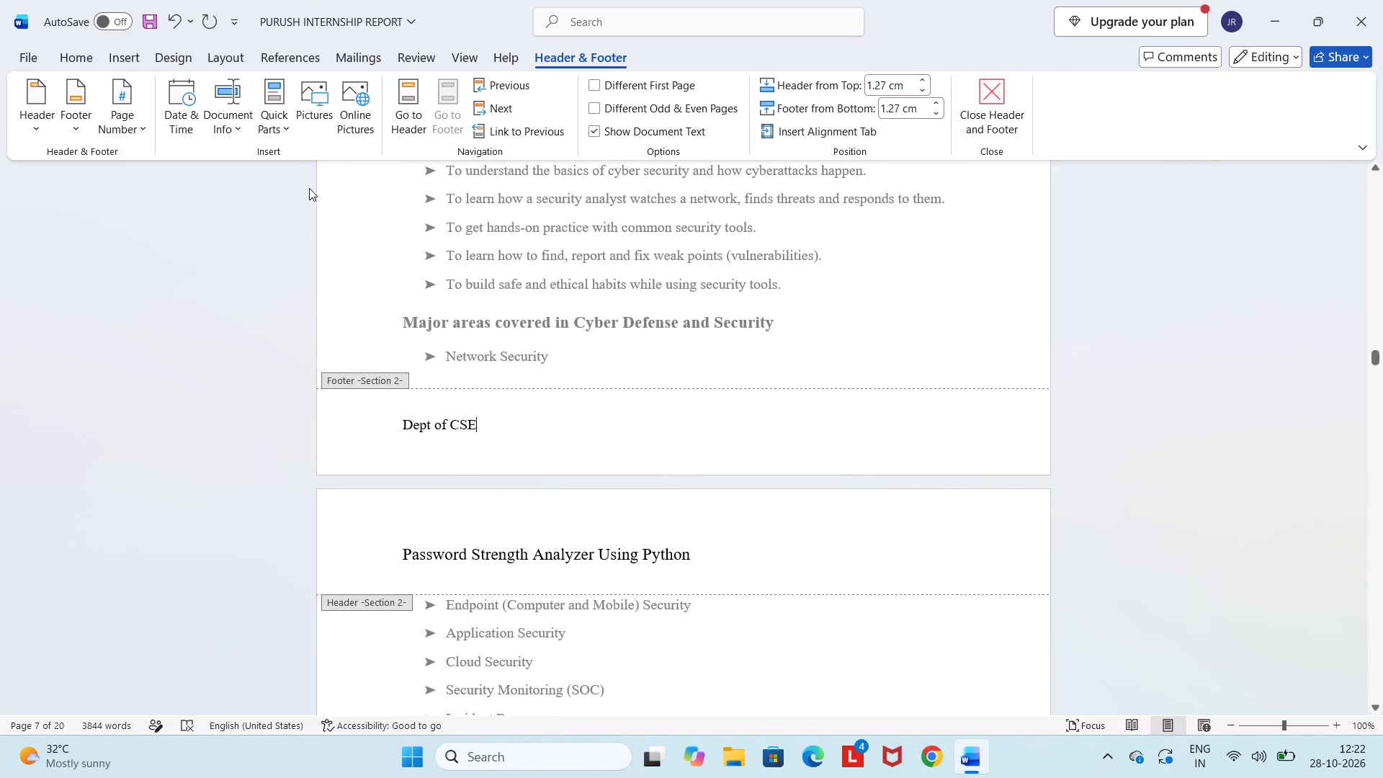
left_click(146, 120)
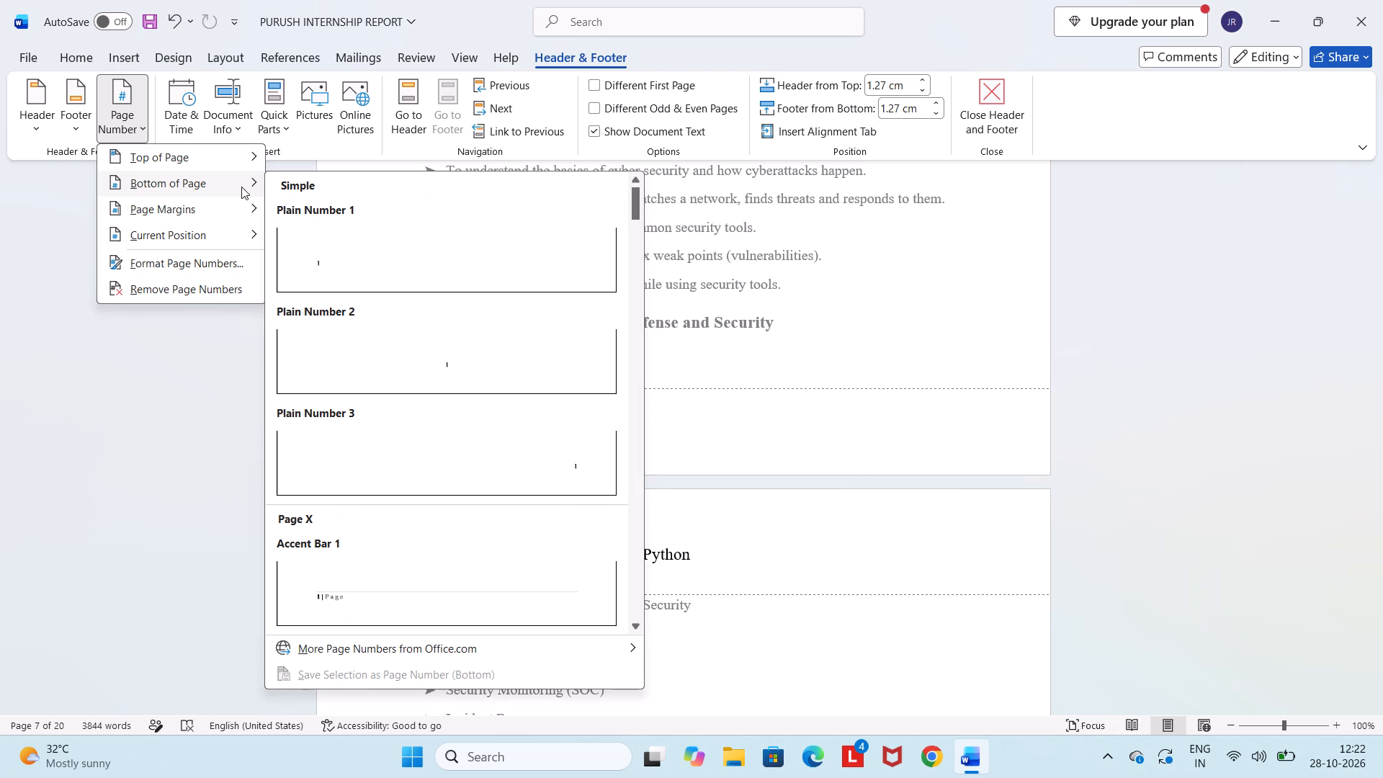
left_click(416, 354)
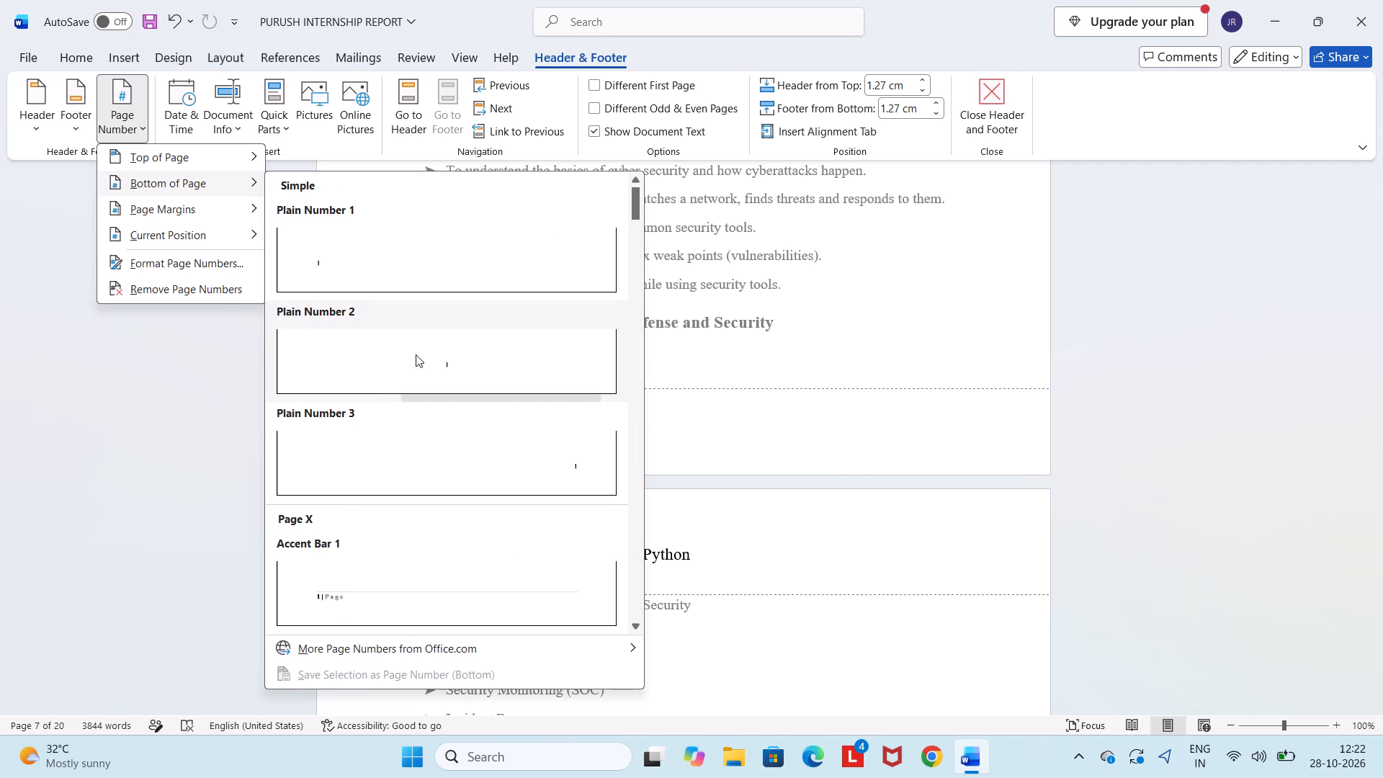
Examine the footers throughout the report, from the cover page to the references page, to check the page numbering.
scroll(416, 354, "down", 1)
scroll(416, 354, "up", 3)
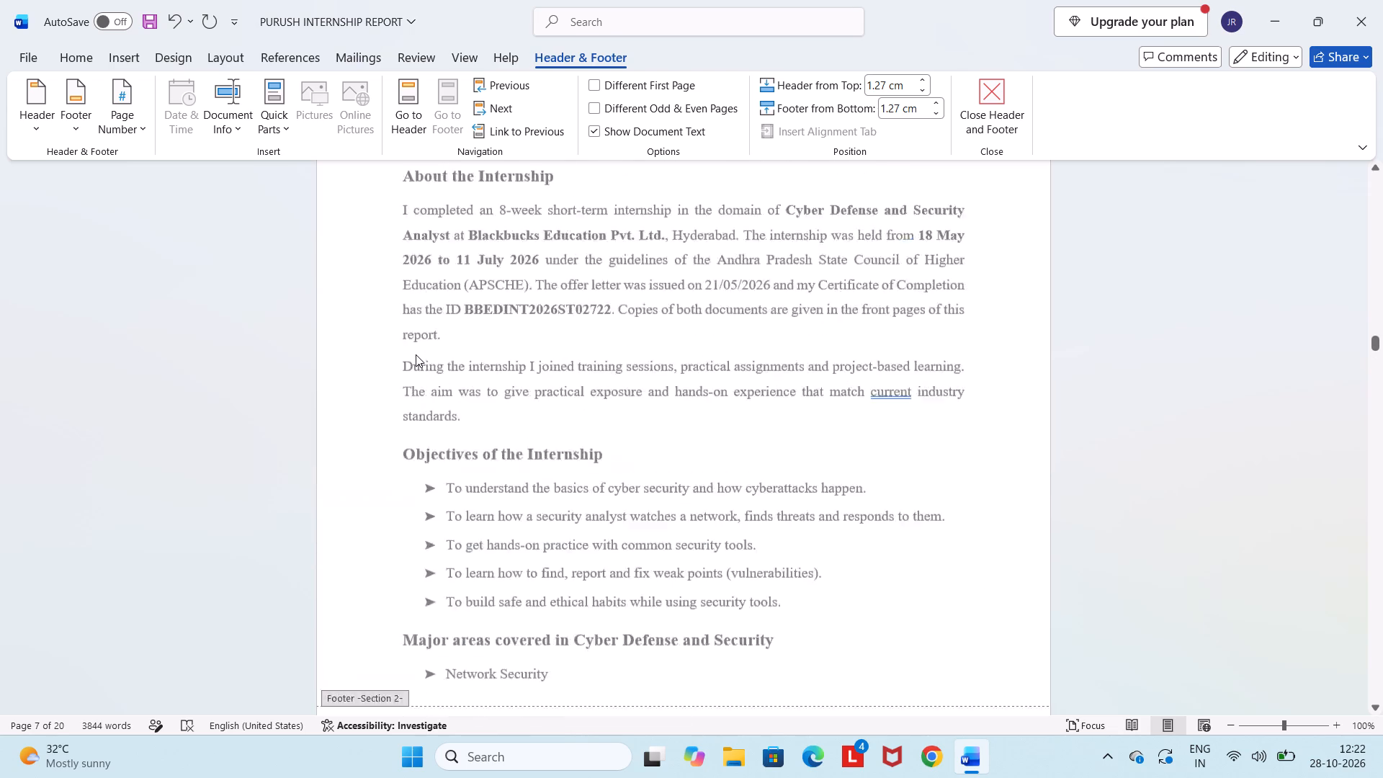
scroll(416, 354, "up", 6)
scroll(416, 354, "down", 1)
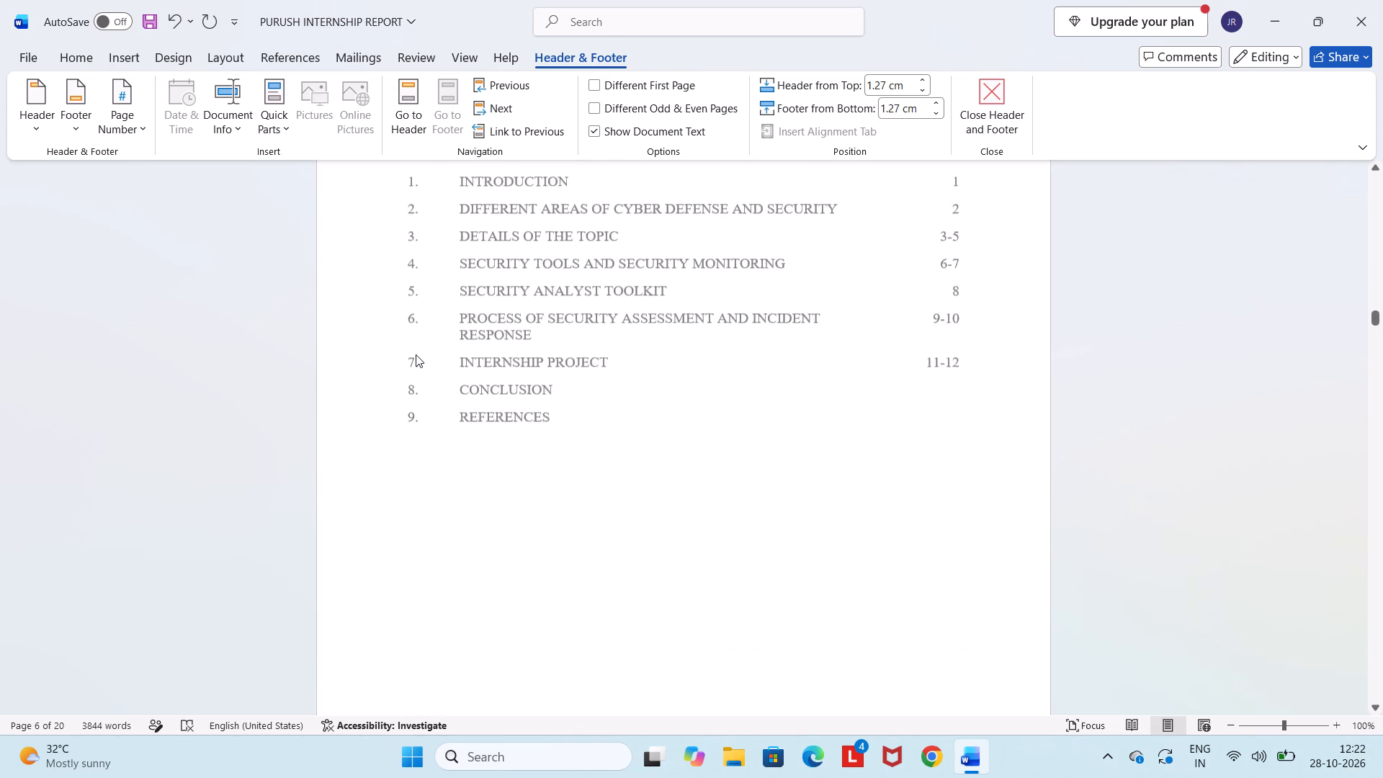
scroll(416, 354, "down", 16)
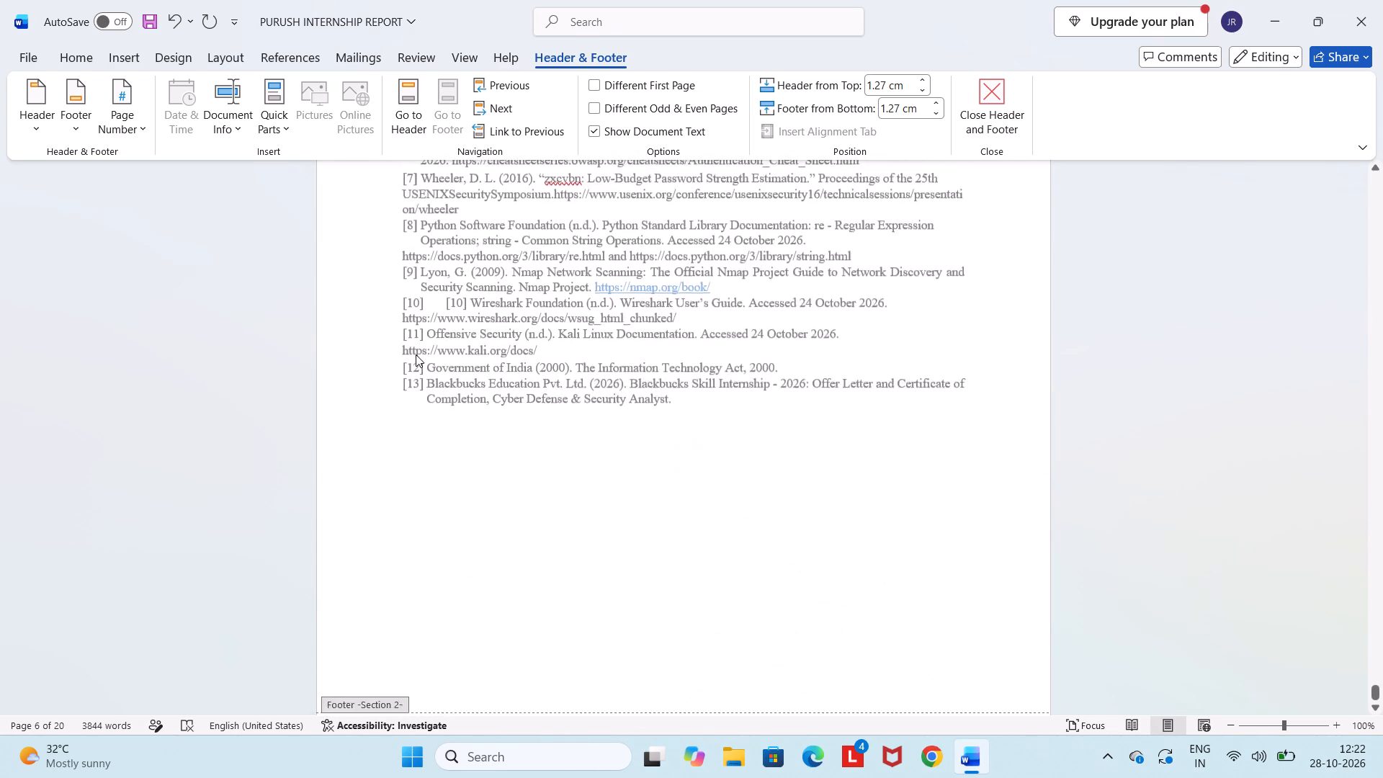
scroll(416, 354, "down", 5)
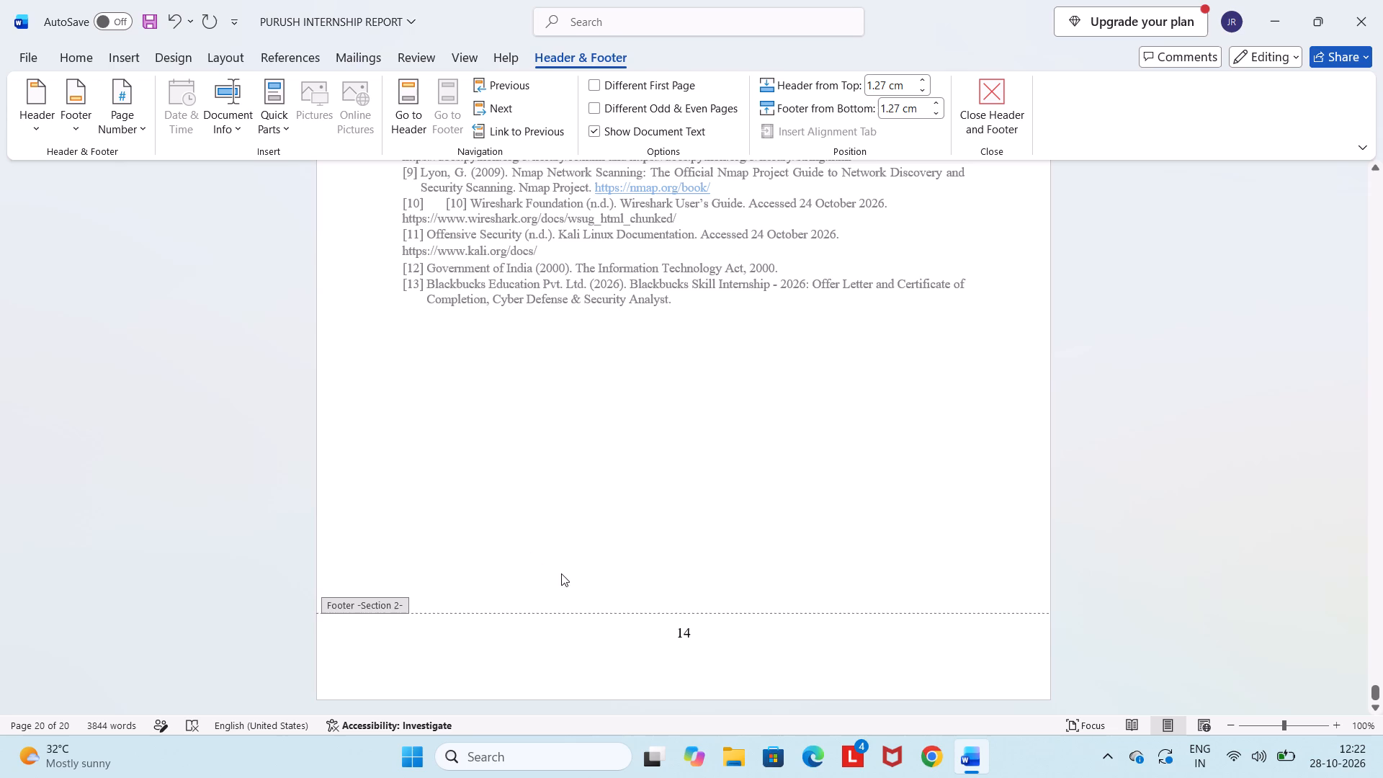
left_click(697, 640)
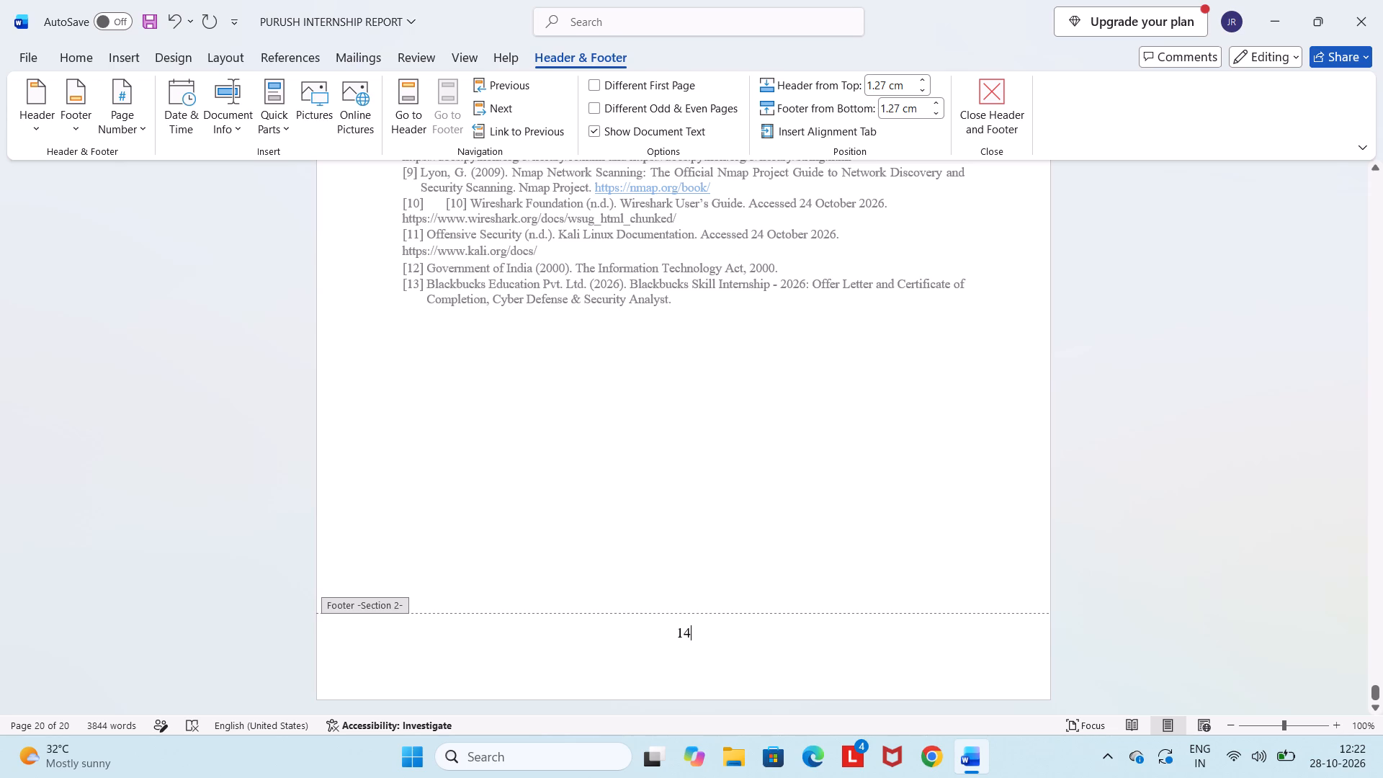
scroll(697, 640, "up", 11)
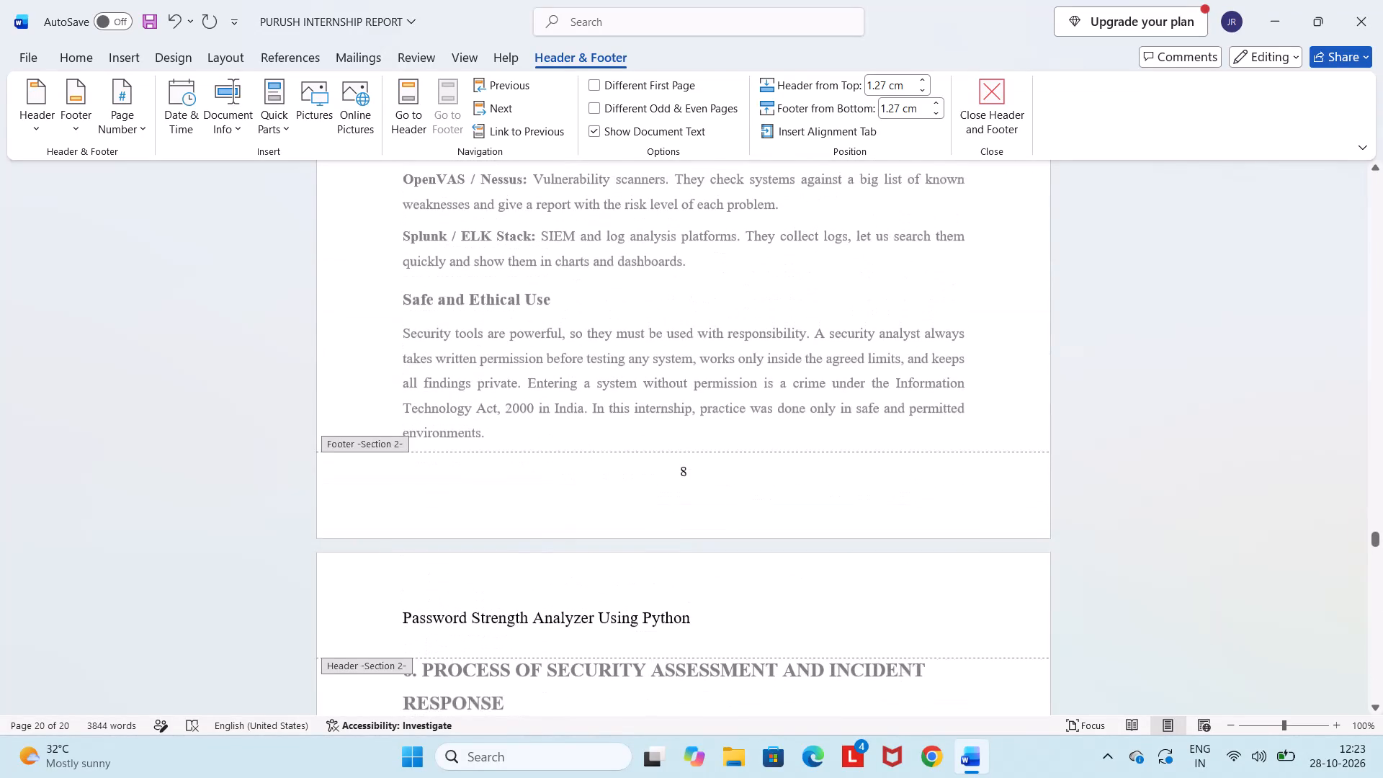
scroll(697, 640, "up", 9)
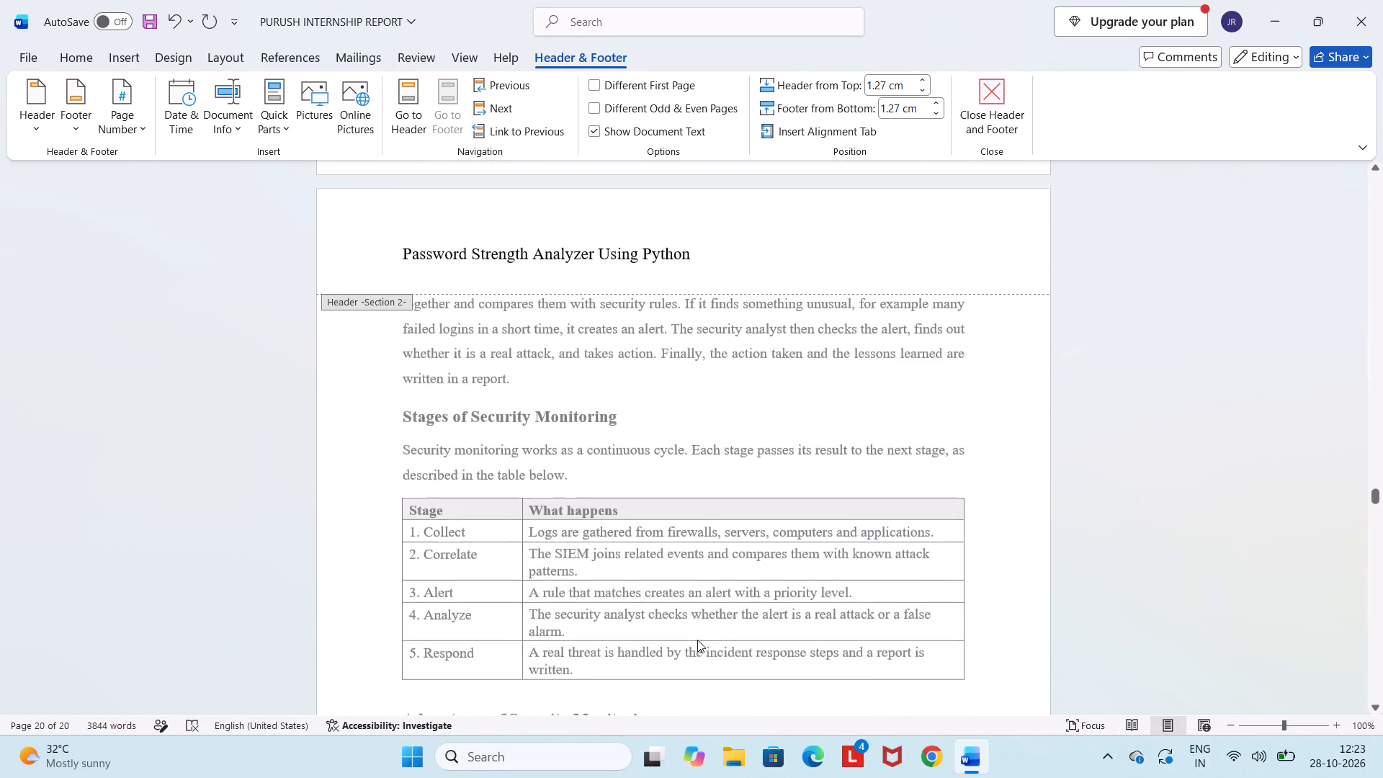
scroll(697, 640, "up", 18)
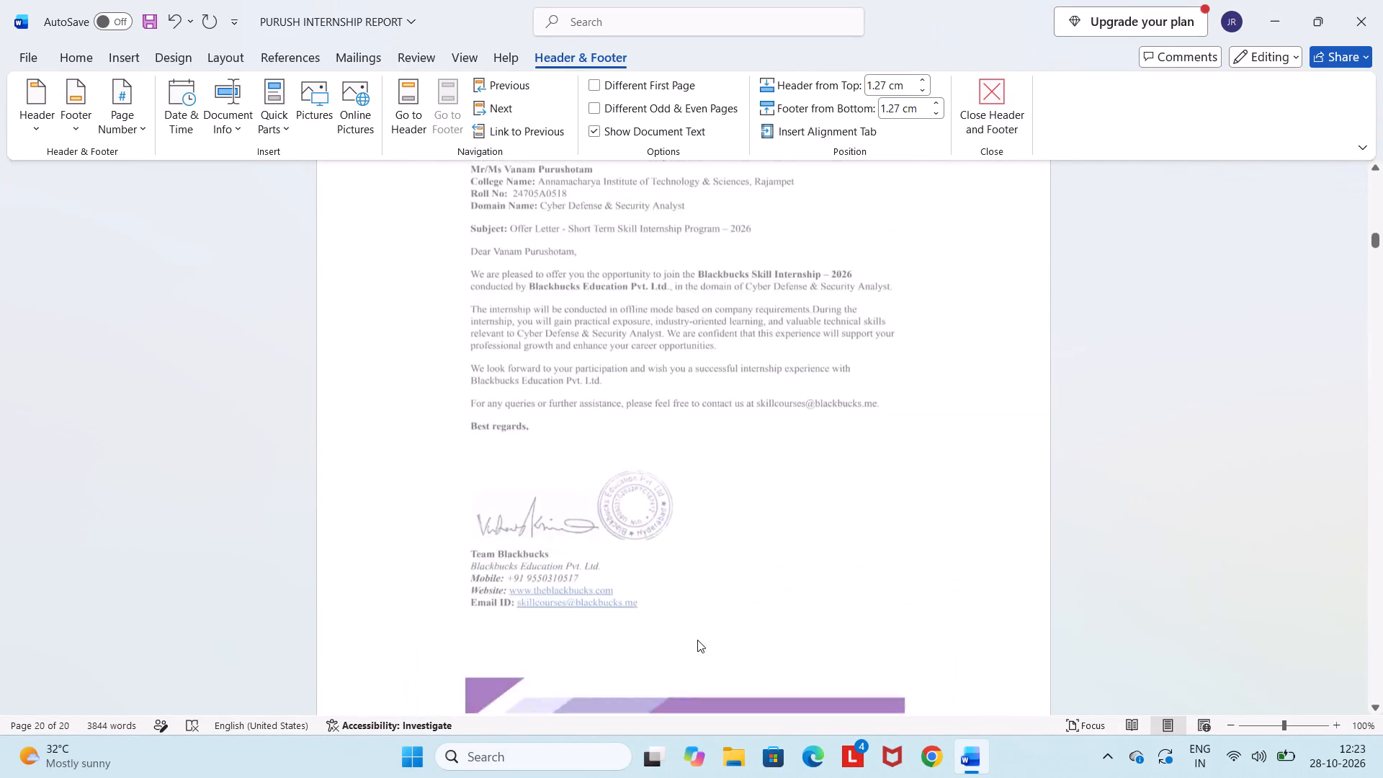
scroll(697, 640, "up", 6)
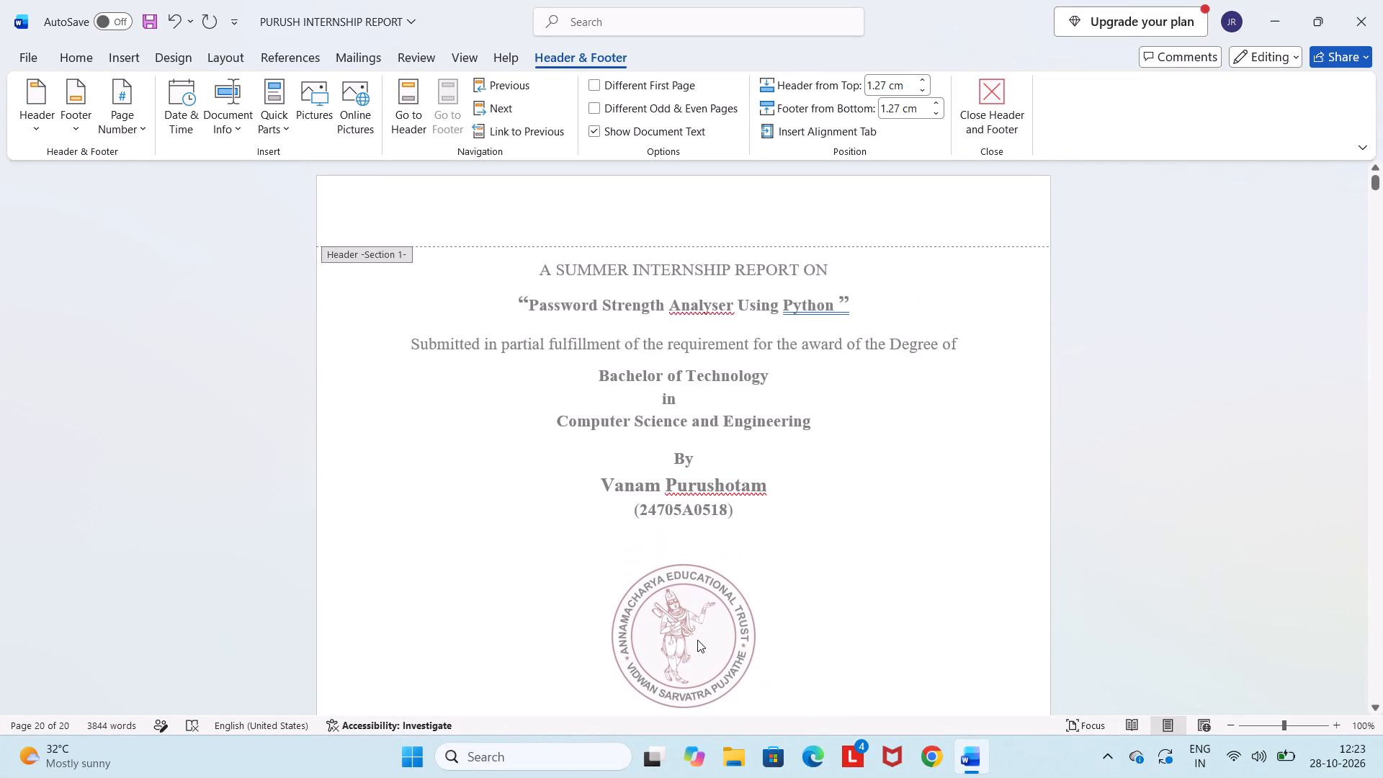
scroll(697, 640, "up", 1)
scroll(697, 640, "down", 20)
scroll(697, 640, "down", 6)
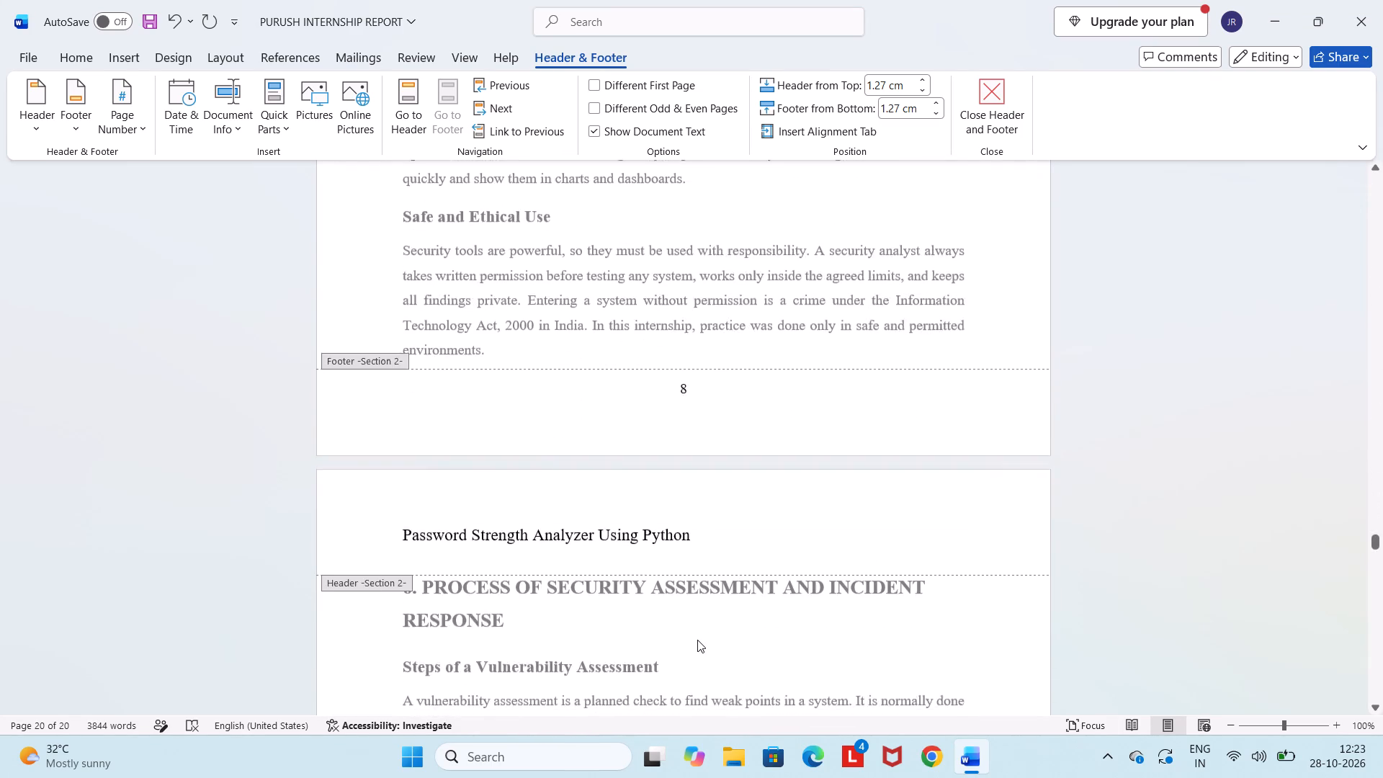
scroll(697, 640, "down", 13)
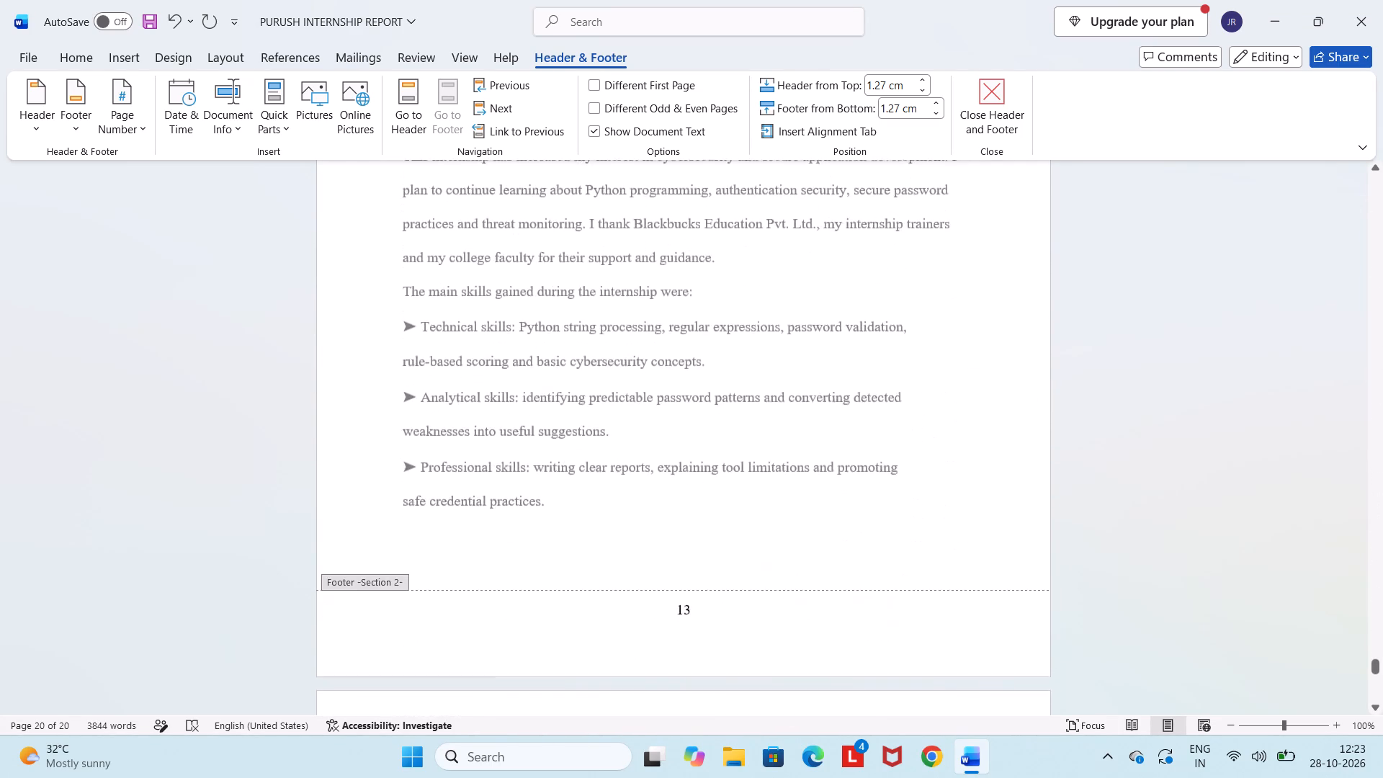
scroll(697, 640, "down", 7)
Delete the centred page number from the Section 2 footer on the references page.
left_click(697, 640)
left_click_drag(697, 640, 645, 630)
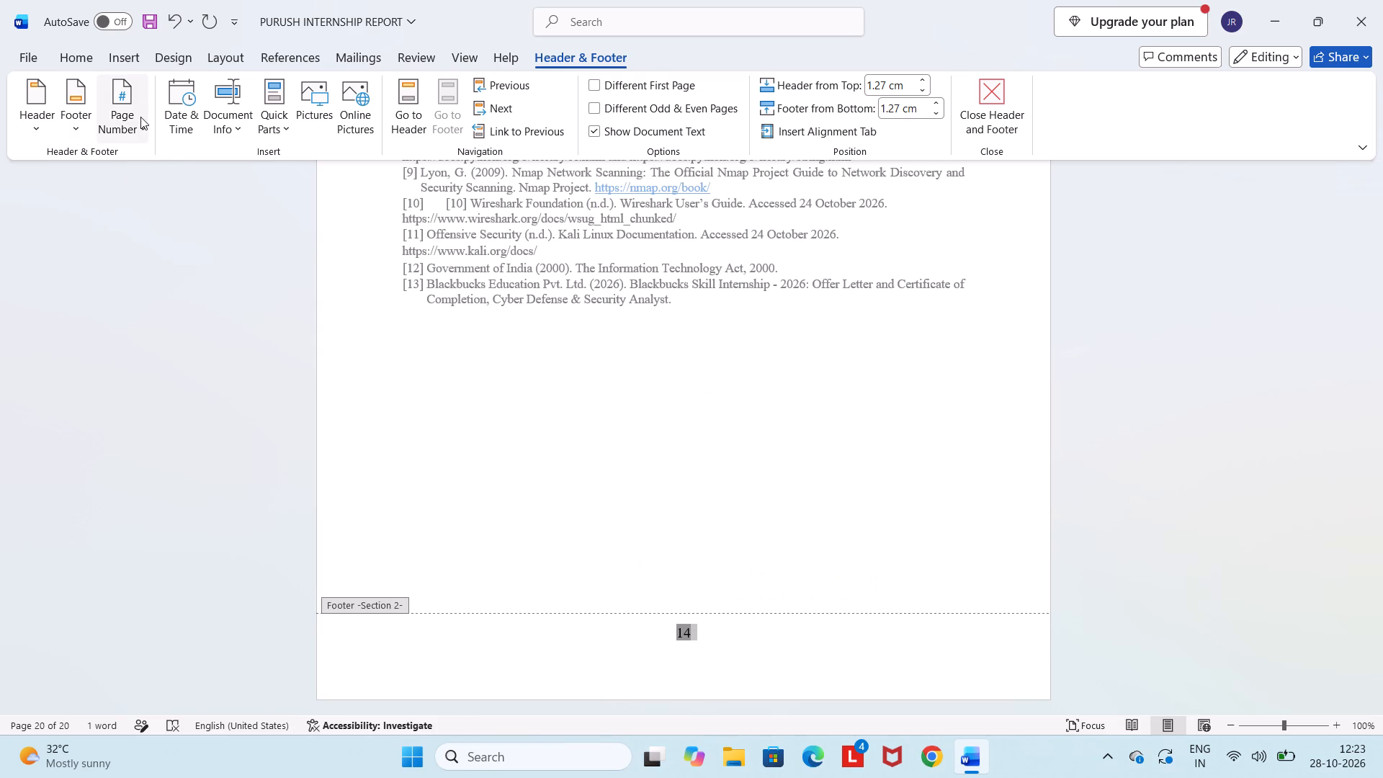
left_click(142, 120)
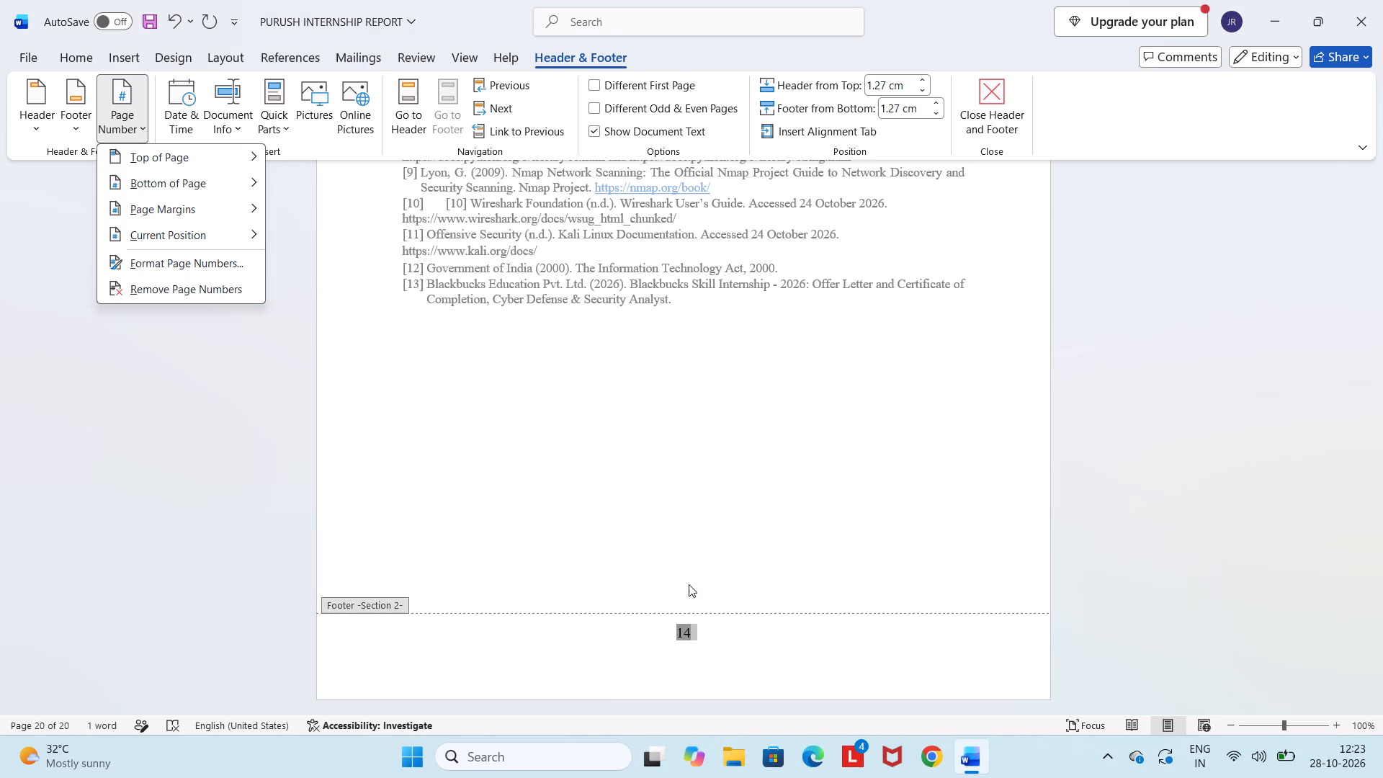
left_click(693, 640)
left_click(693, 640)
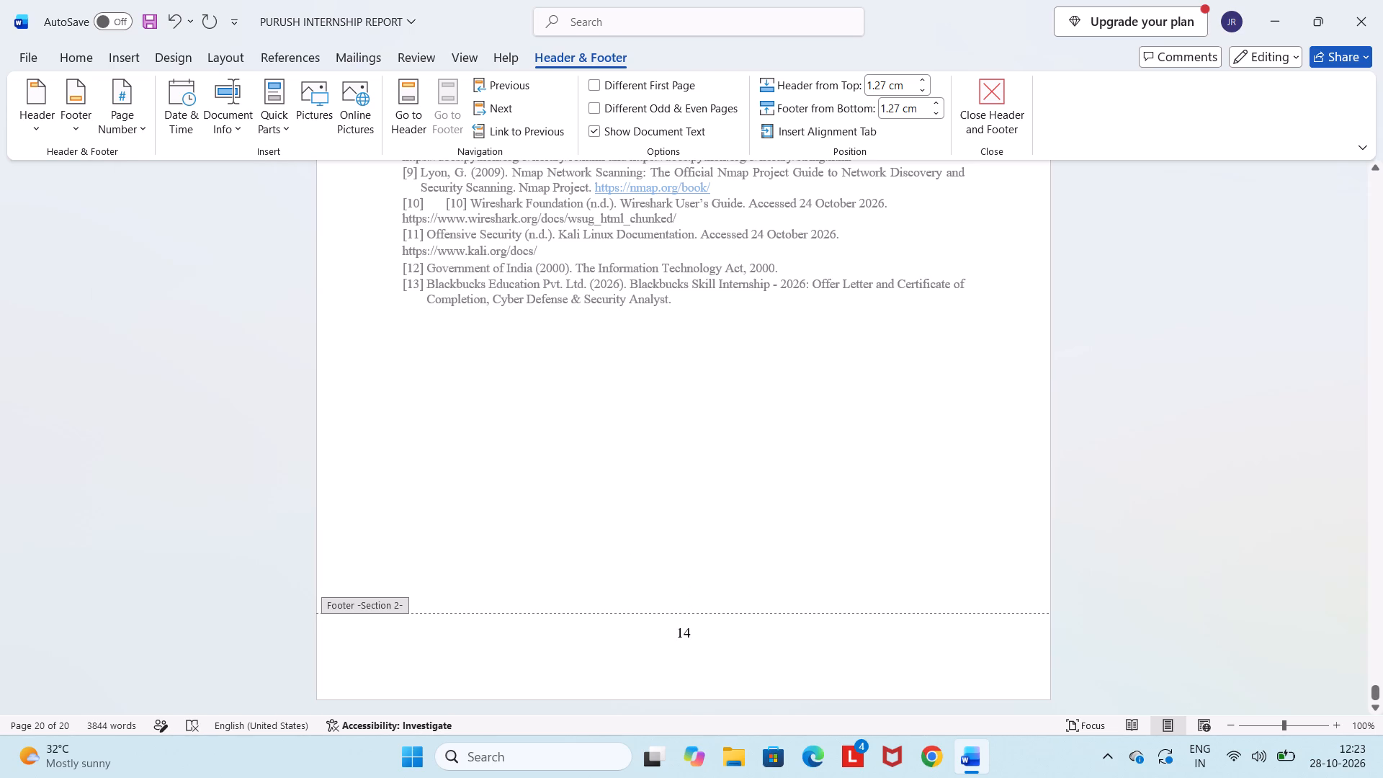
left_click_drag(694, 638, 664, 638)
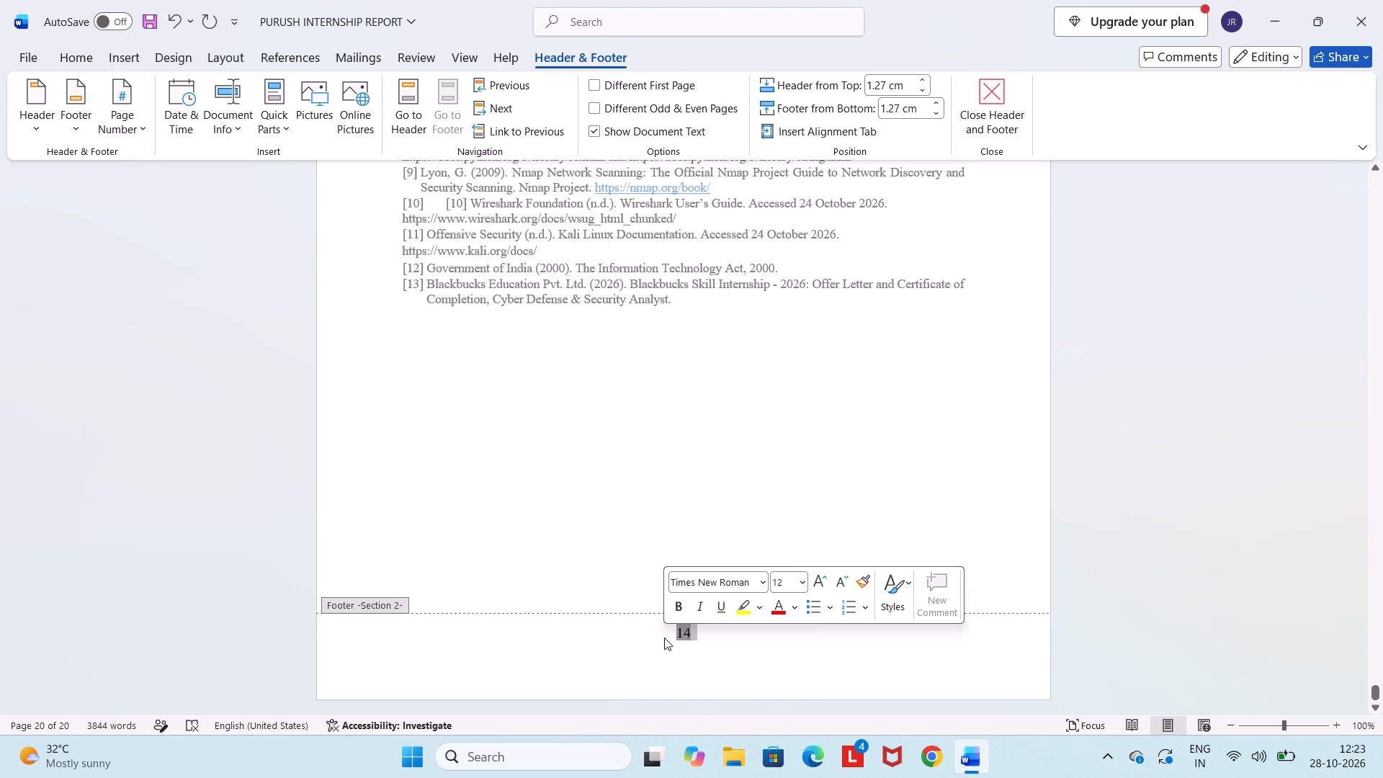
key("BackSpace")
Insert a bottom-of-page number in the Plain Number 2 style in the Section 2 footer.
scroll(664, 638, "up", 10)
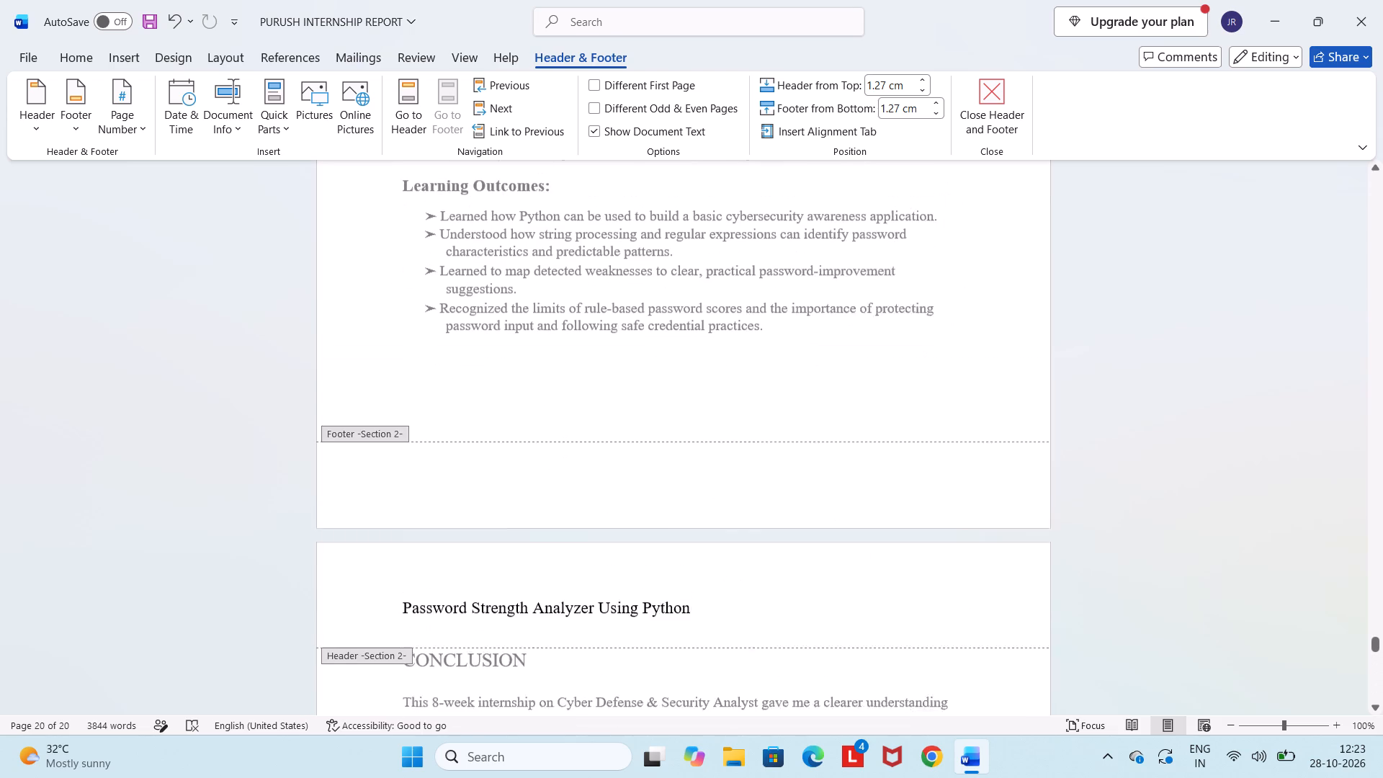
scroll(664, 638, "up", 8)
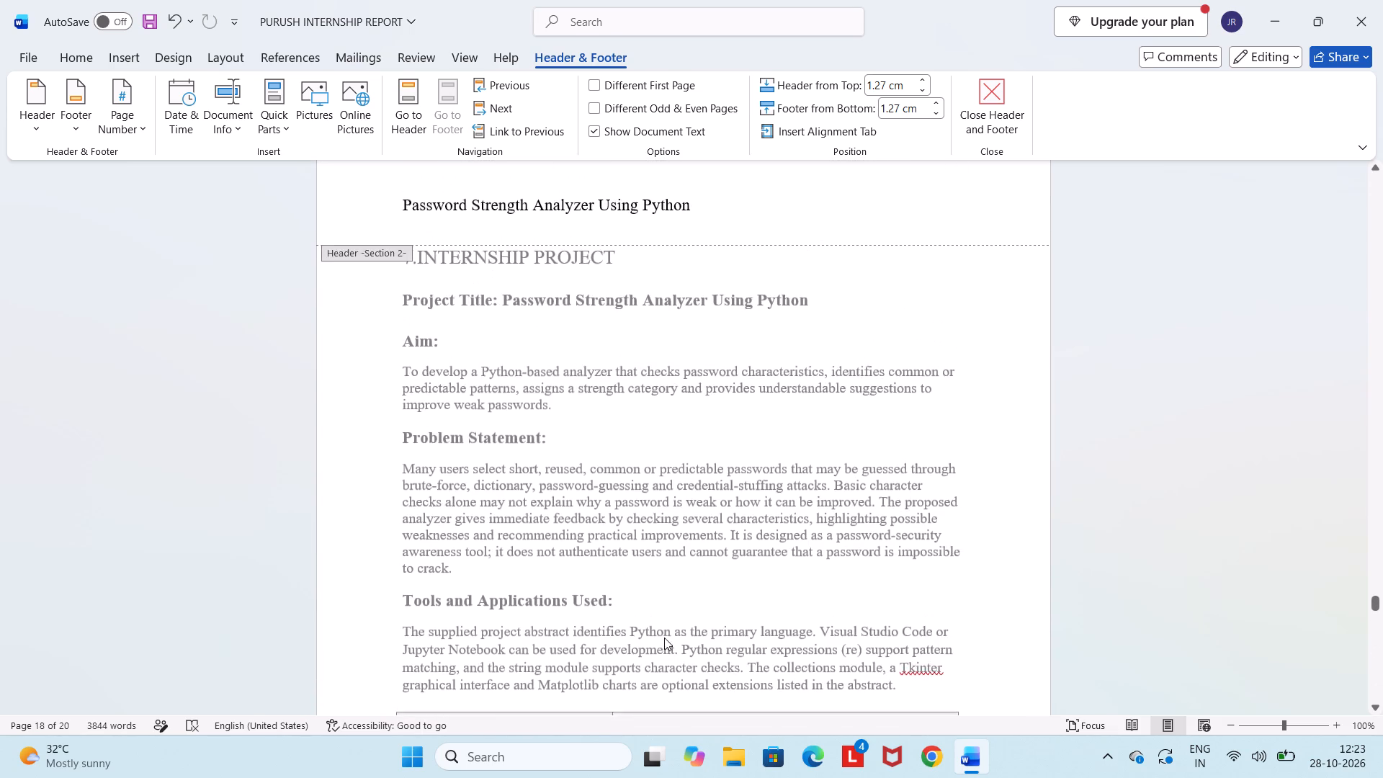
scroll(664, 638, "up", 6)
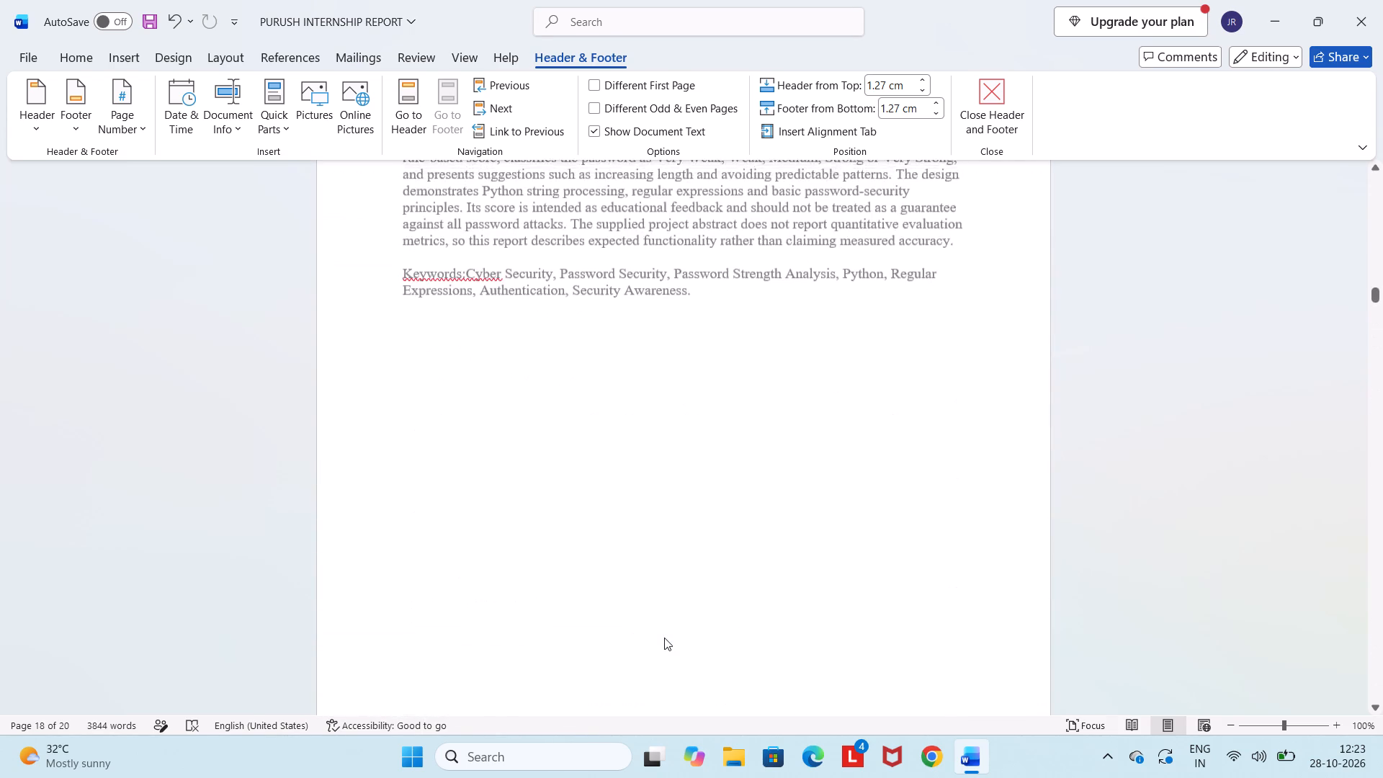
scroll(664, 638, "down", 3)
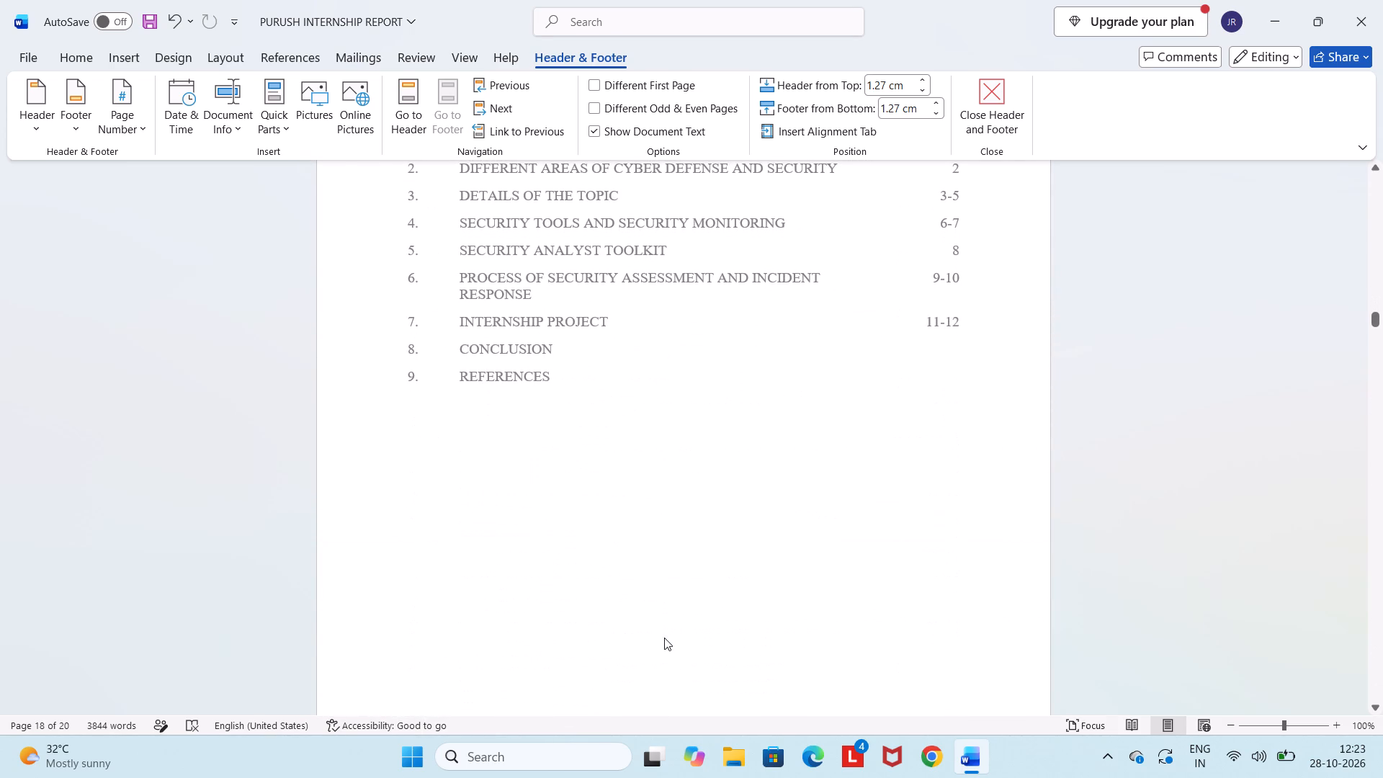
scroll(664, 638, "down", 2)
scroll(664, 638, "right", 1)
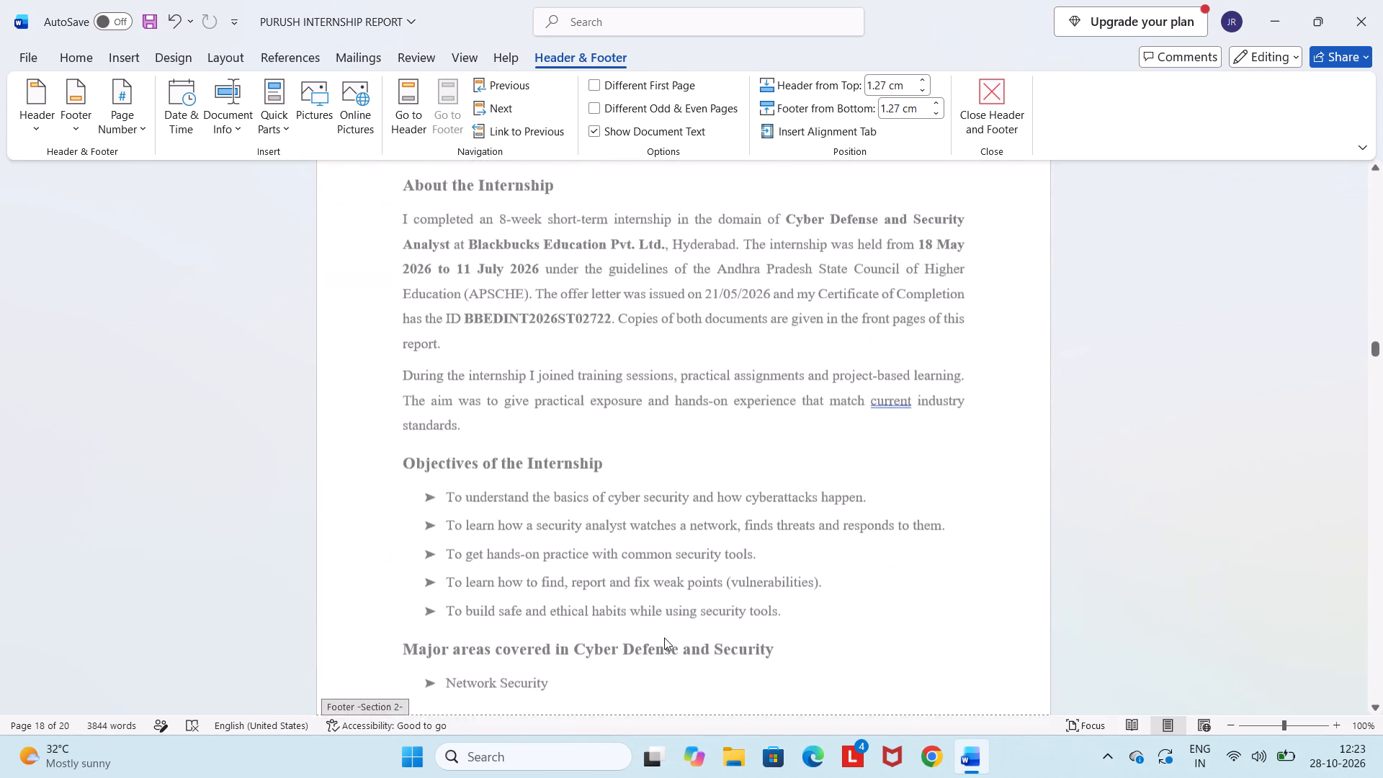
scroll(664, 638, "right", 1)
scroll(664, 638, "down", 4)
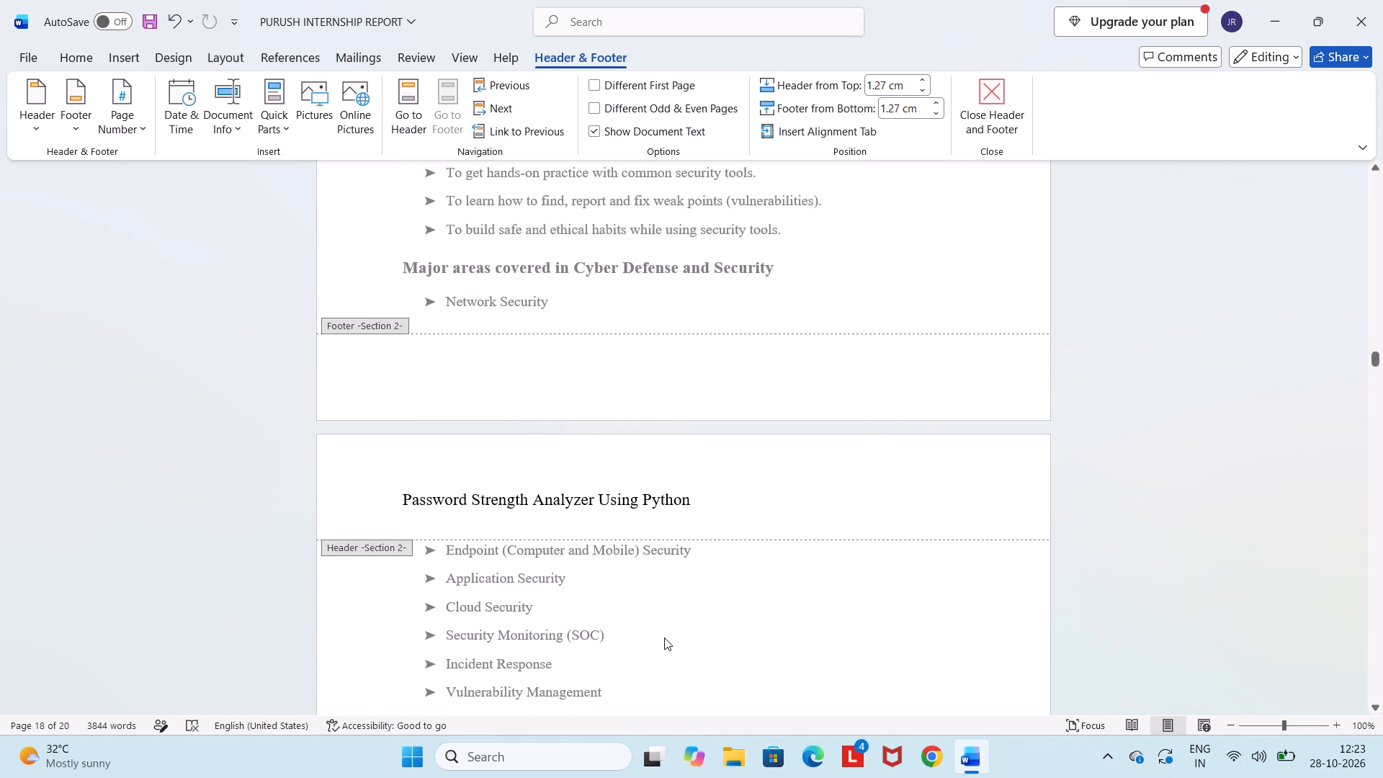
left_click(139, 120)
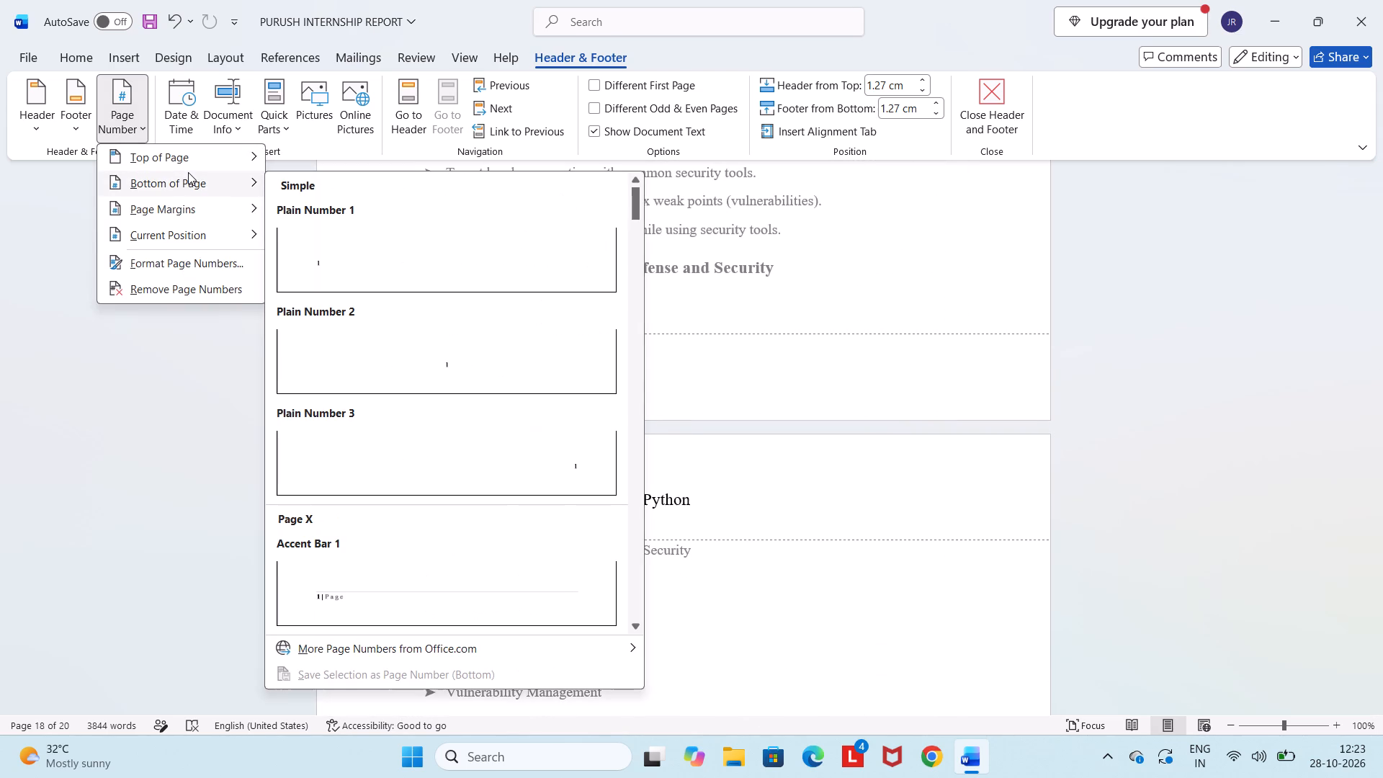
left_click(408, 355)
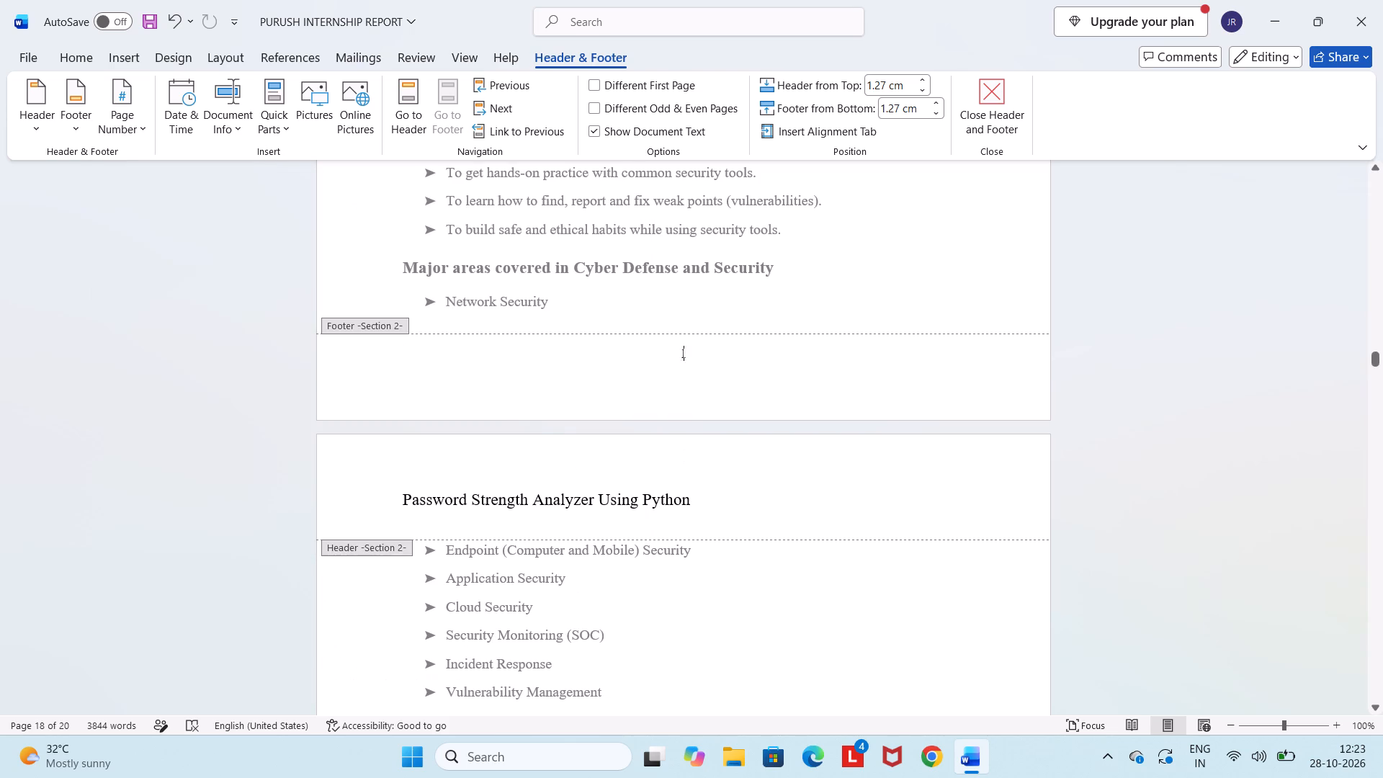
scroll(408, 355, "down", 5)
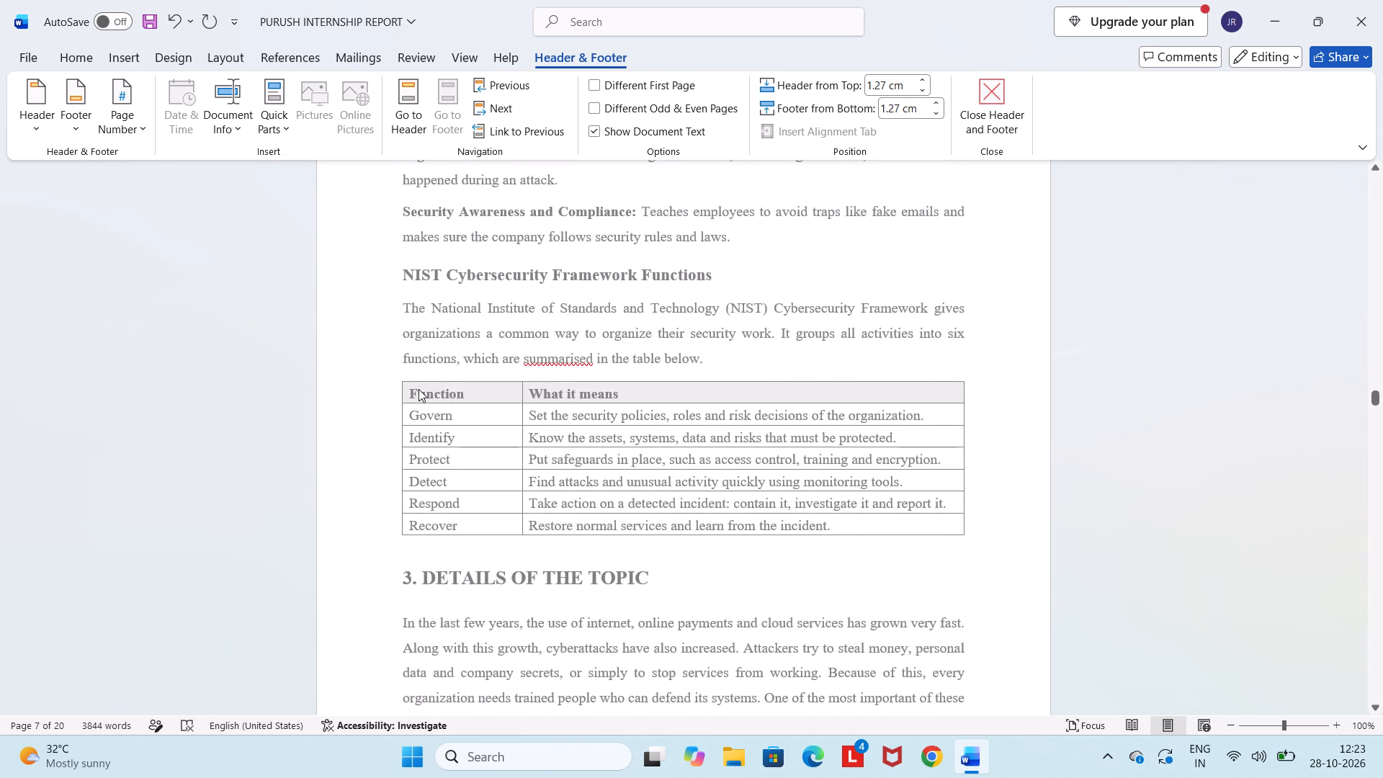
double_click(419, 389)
Examine the page numbers in the footers around the contents page, the Introduction and the Details of the Topic pages.
scroll(526, 535, "down", 2)
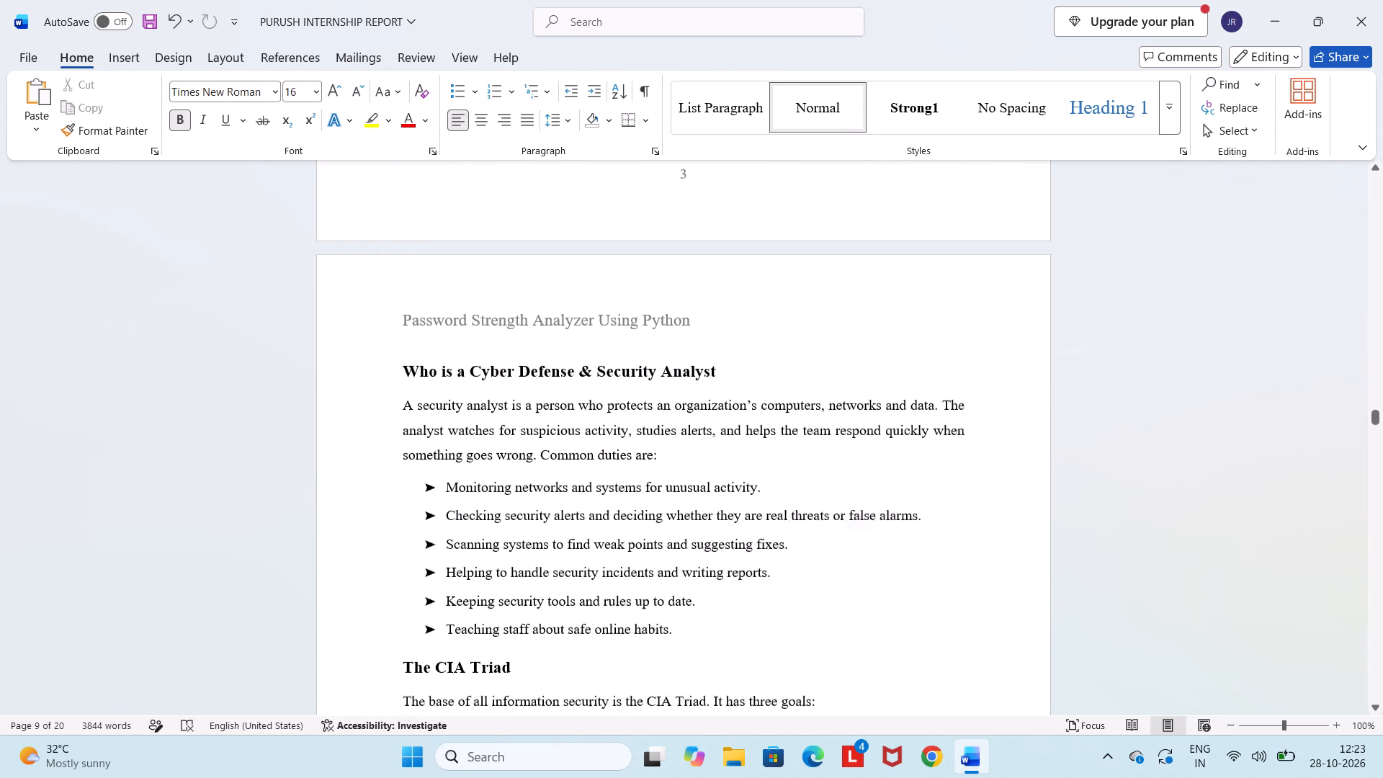
scroll(526, 535, "down", 4)
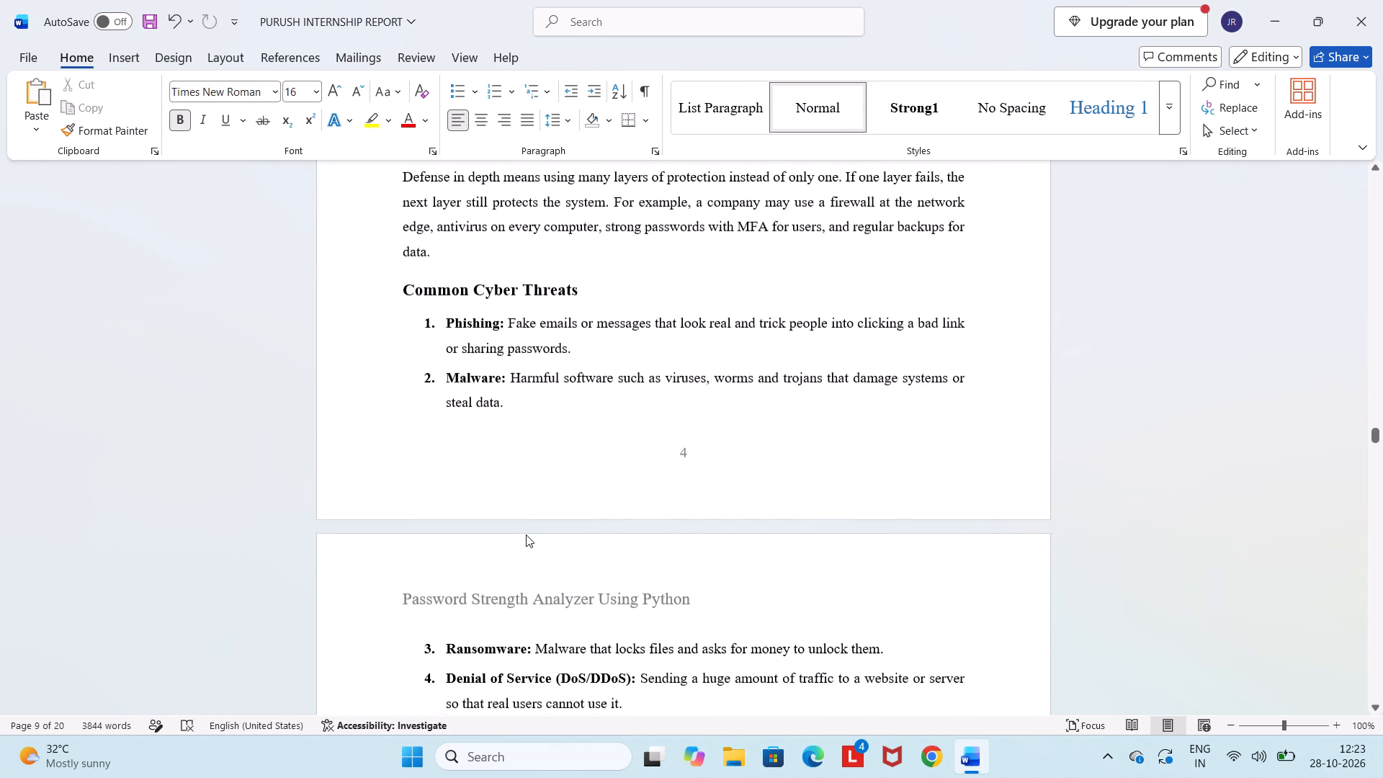
scroll(526, 535, "up", 12)
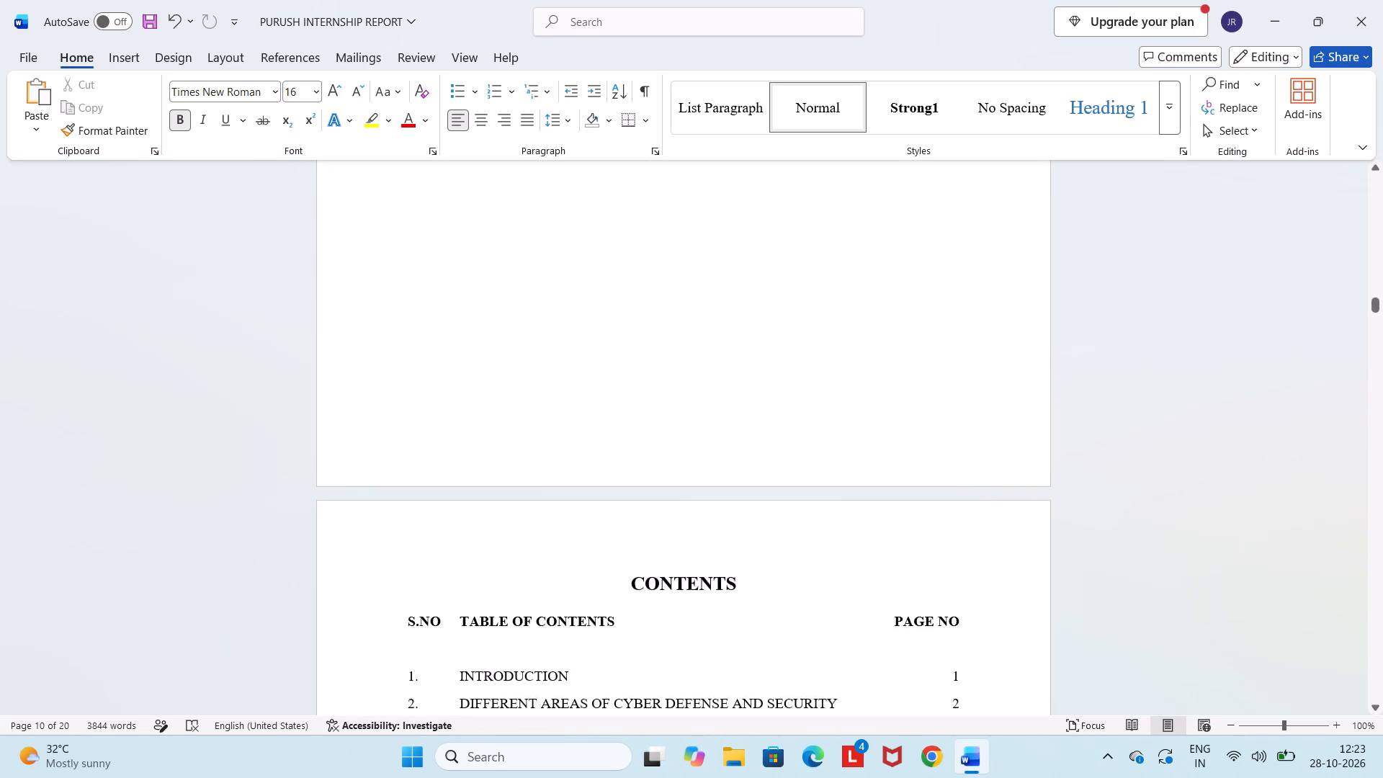
scroll(526, 535, "down", 5)
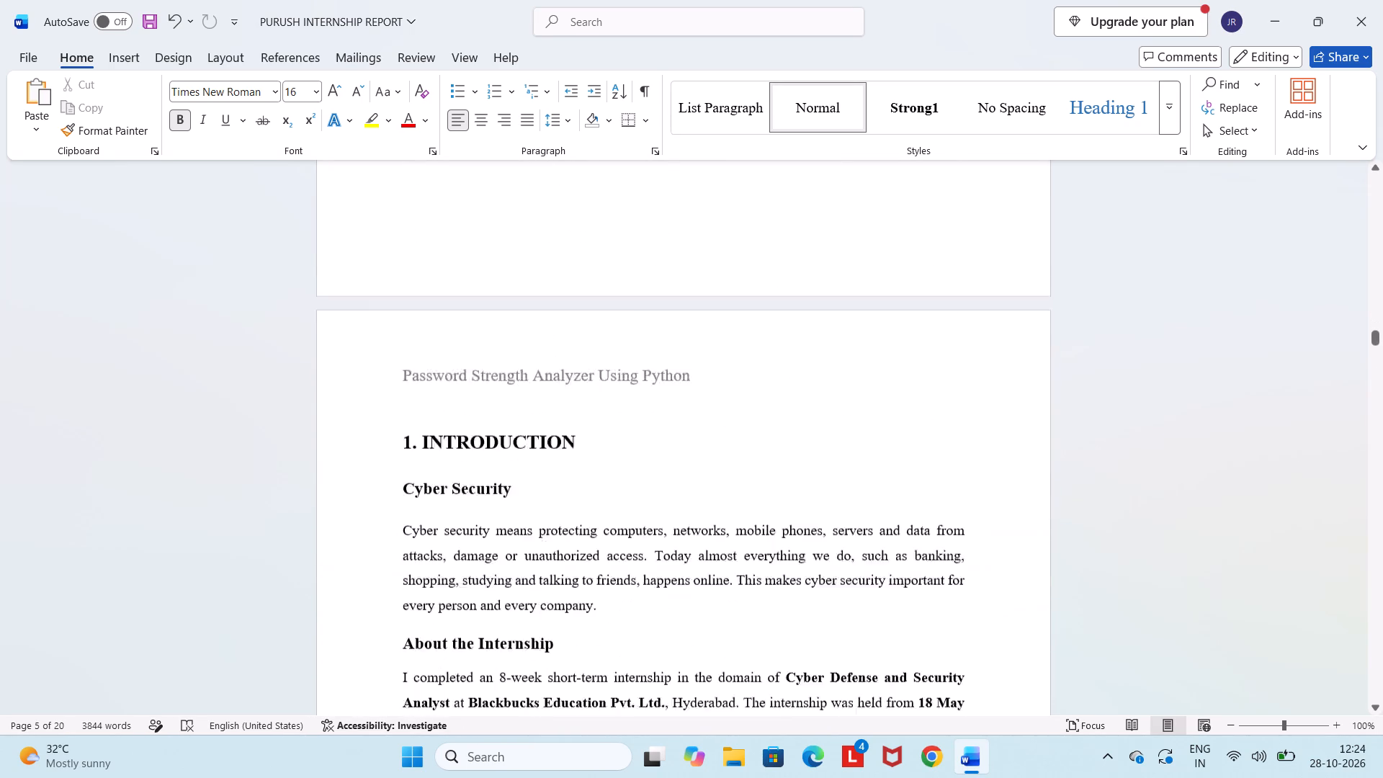
scroll(526, 535, "down", 4)
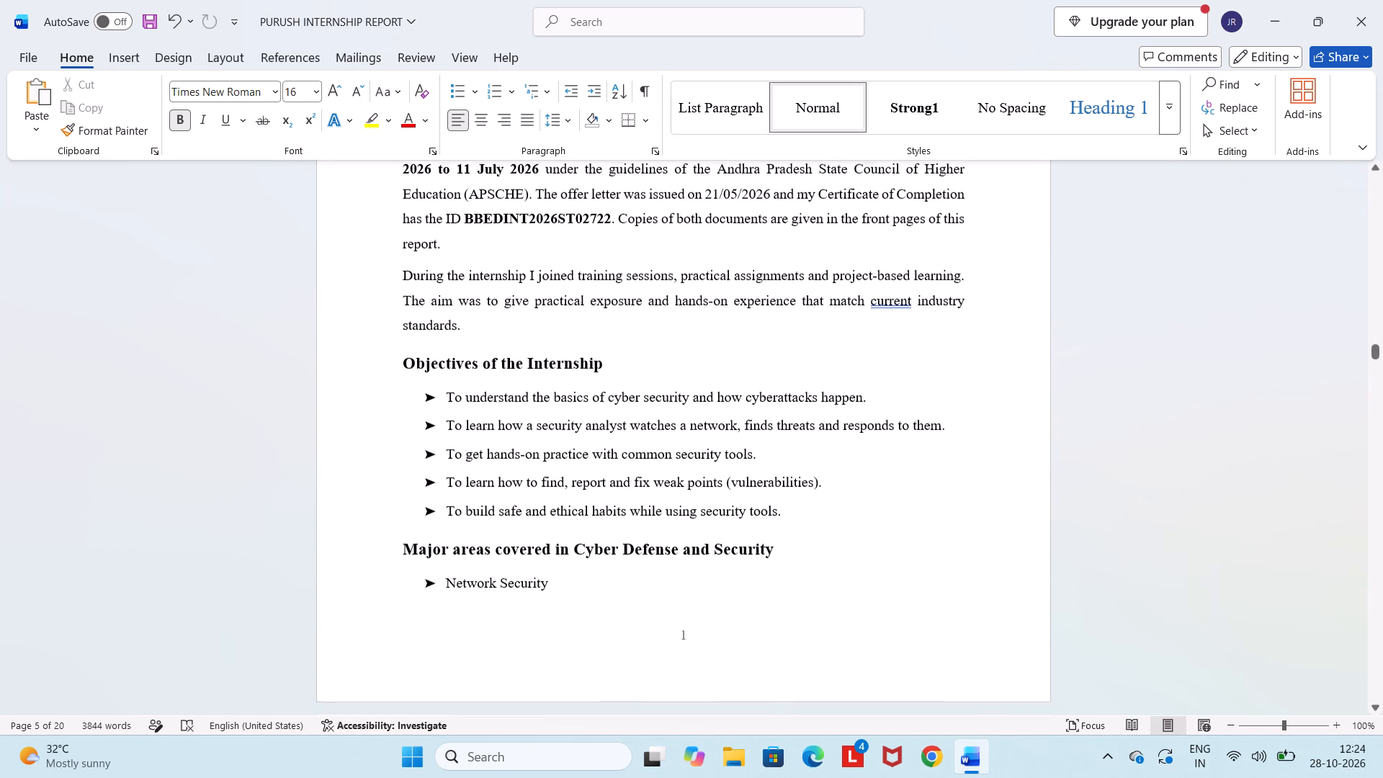
scroll(526, 535, "down", 1)
Enter the text "Dept of CSE" on the line below the page number in the Section 2 footer and return to the body.
double_click(526, 535)
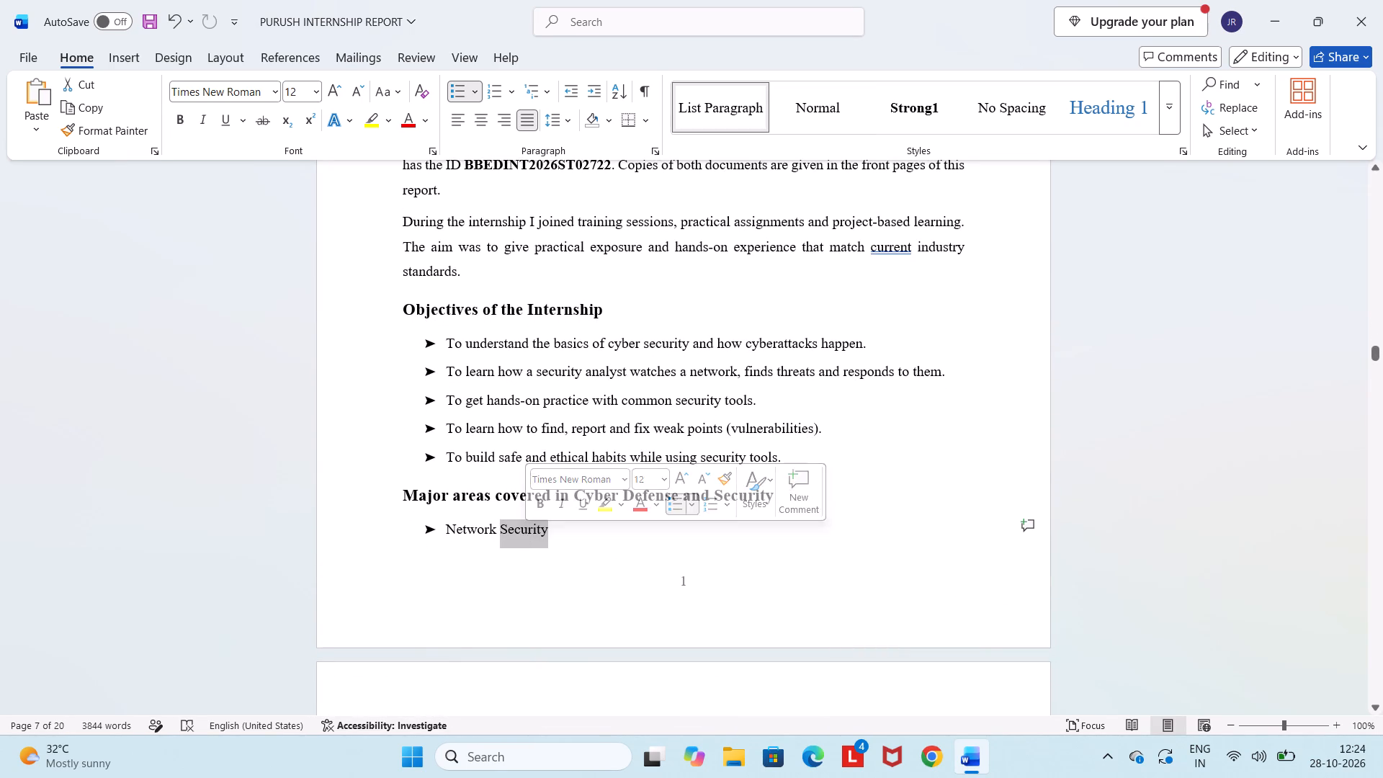
double_click(542, 590)
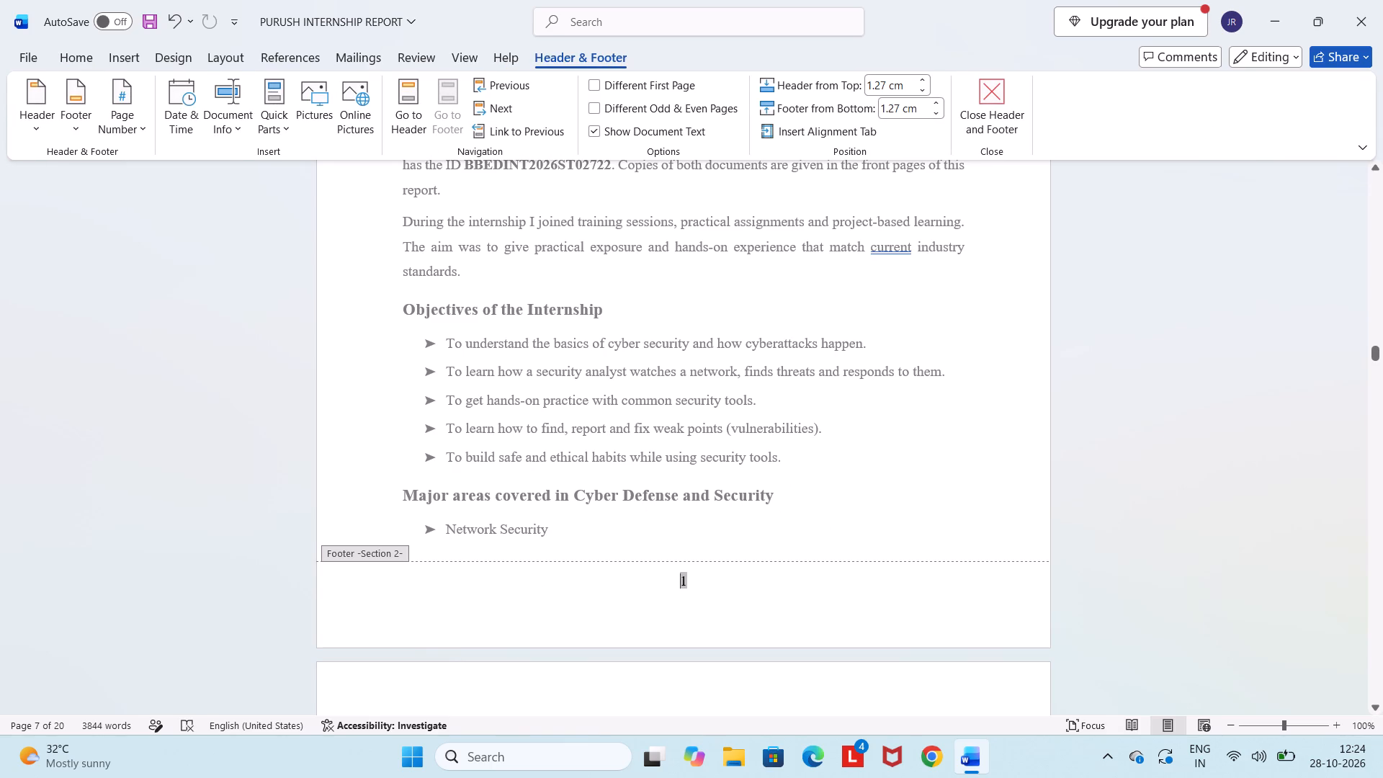
left_click(424, 578)
left_click(520, 589)
type("DE")
key("BackSpace")
type("ept of")
key("space")
type("CSE")
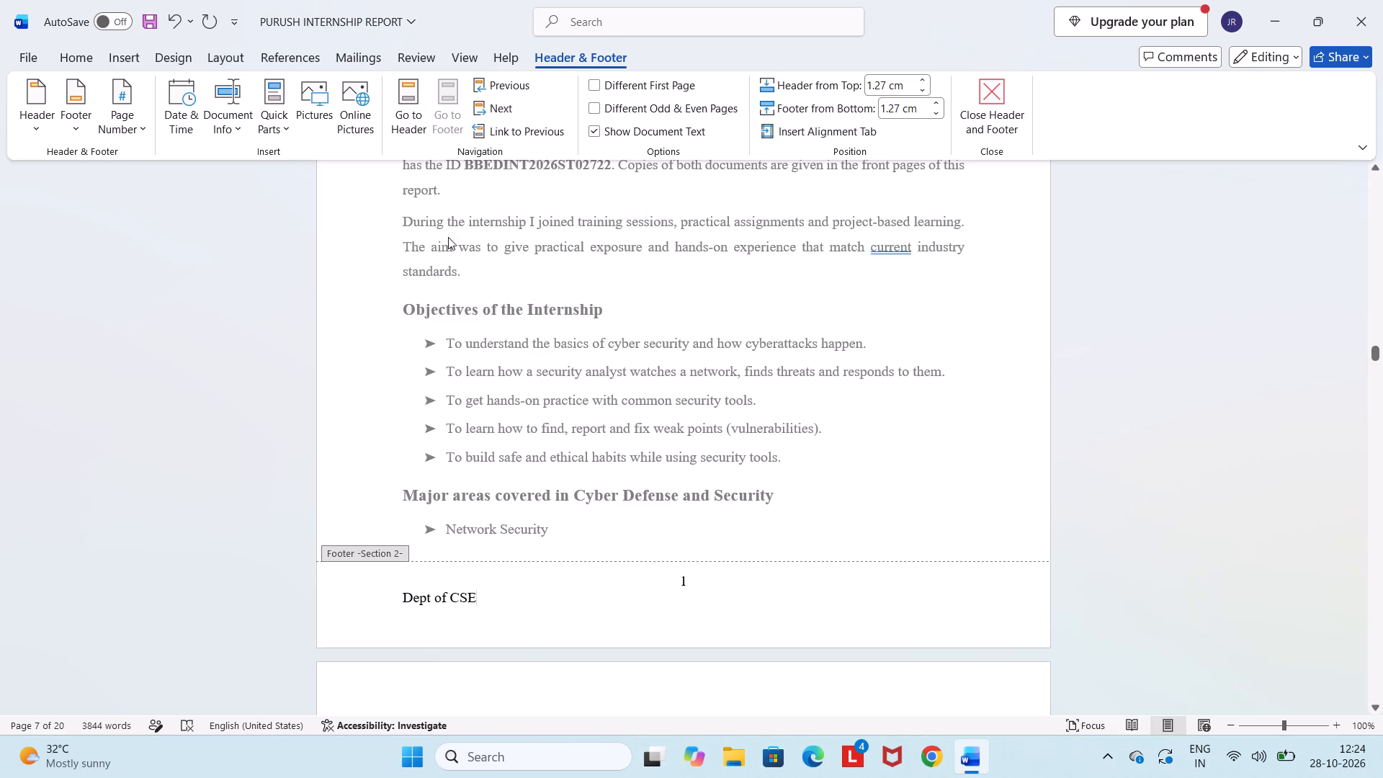
left_click(583, 610)
left_click(645, 536)
double_click(1165, 482)
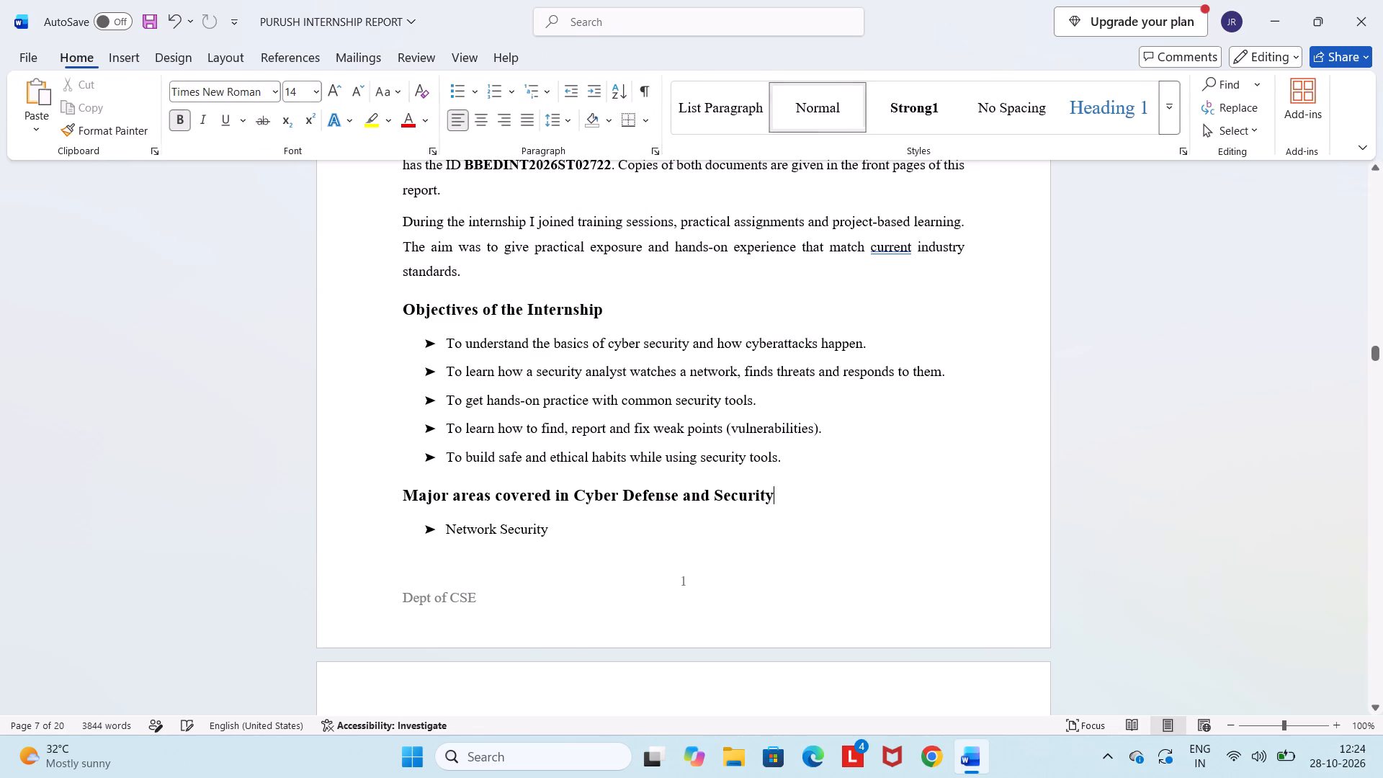
Enable a different first page for Section 2's headers and footers, working from the footer of the references page.
scroll(790, 561, "down", 6)
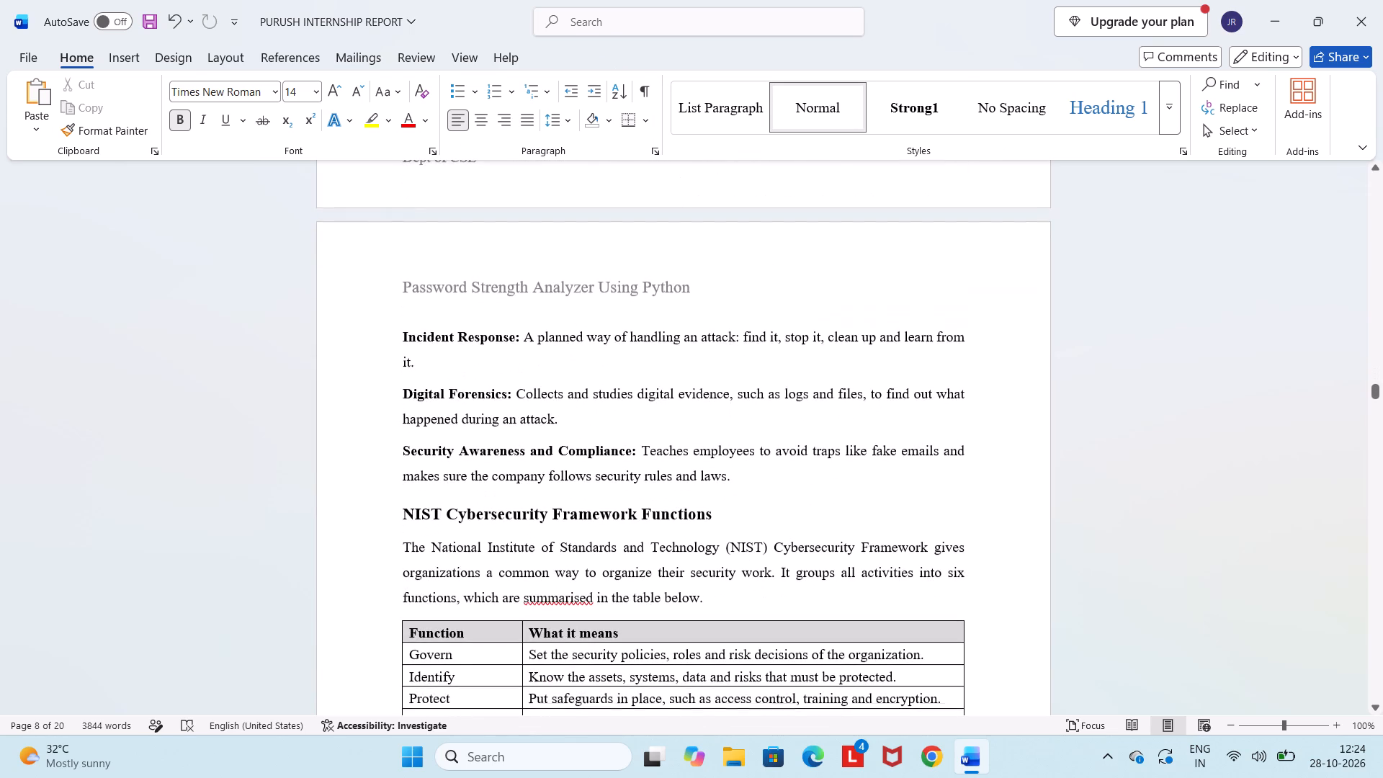
scroll(790, 561, "down", 8)
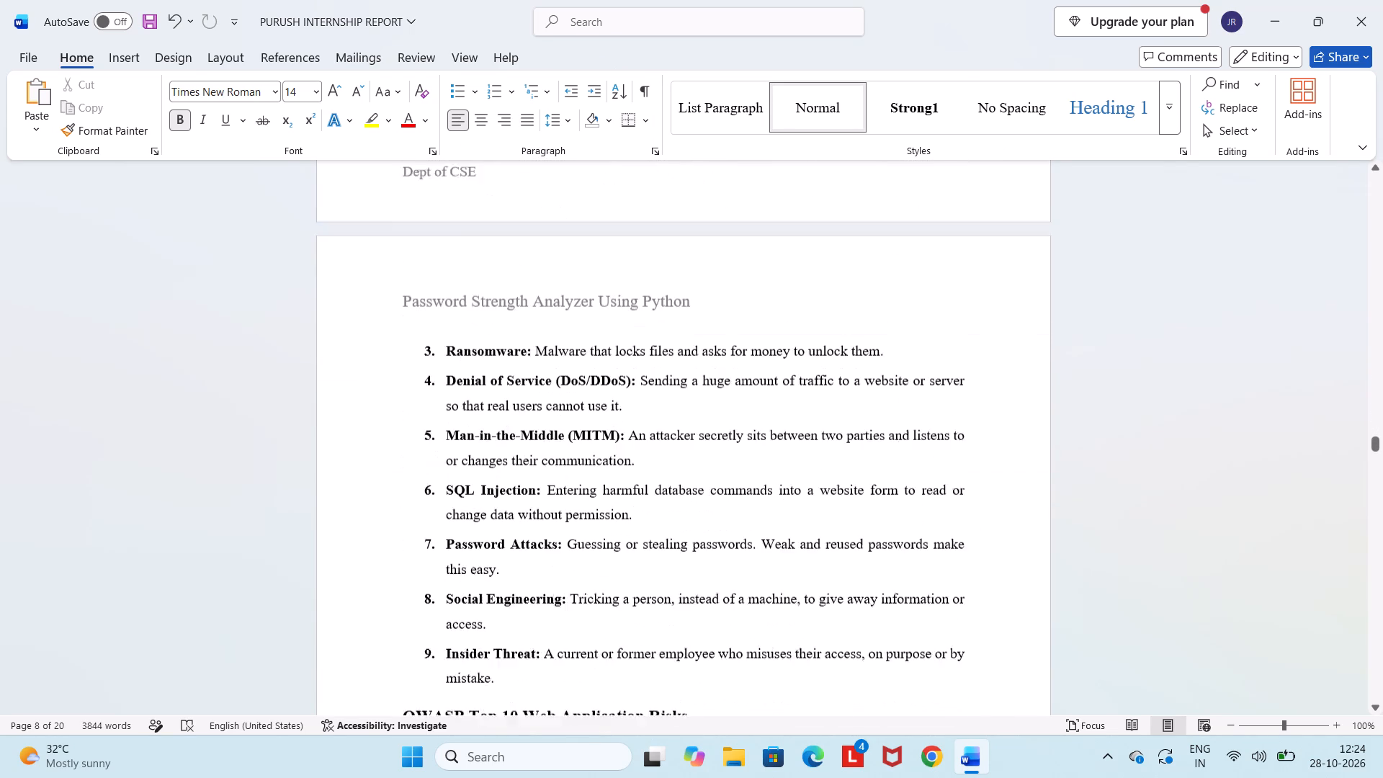
scroll(790, 561, "down", 3)
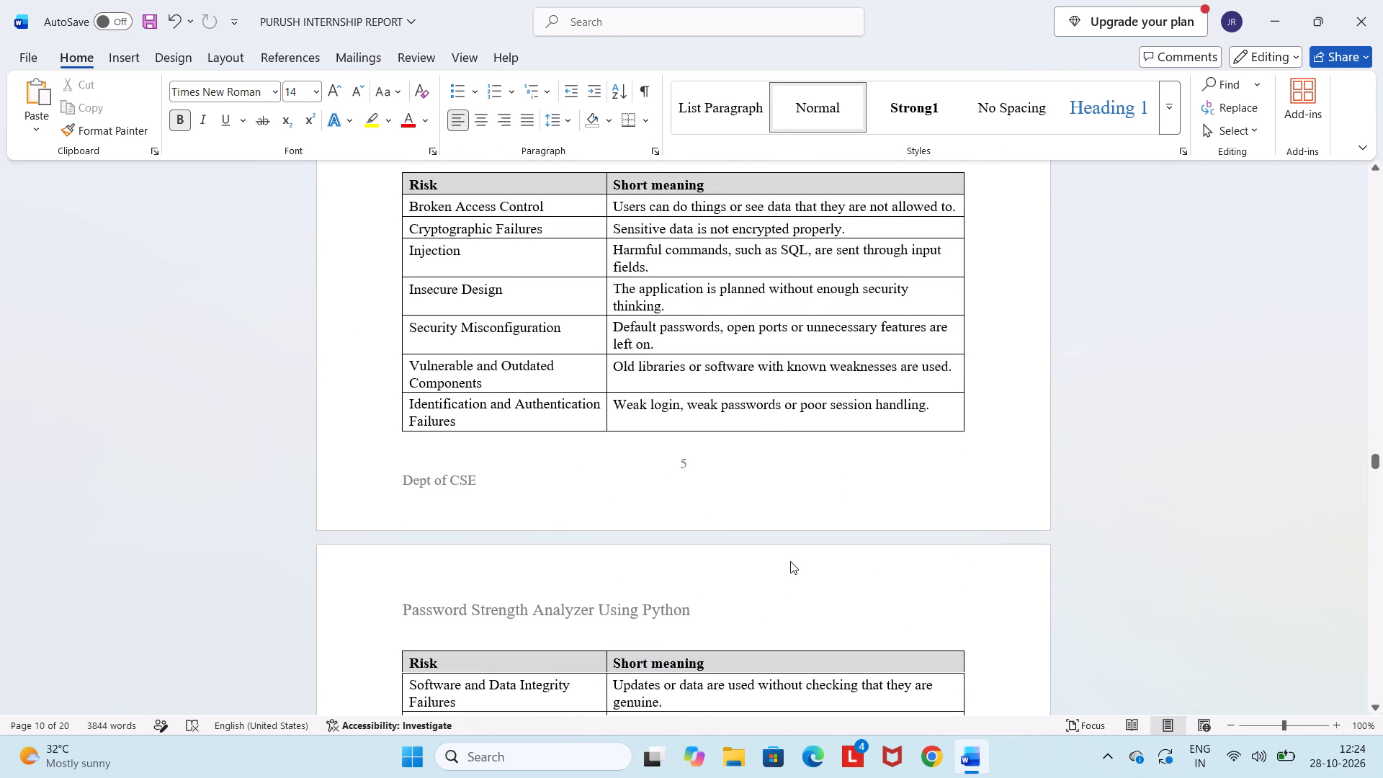
scroll(790, 561, "down", 12)
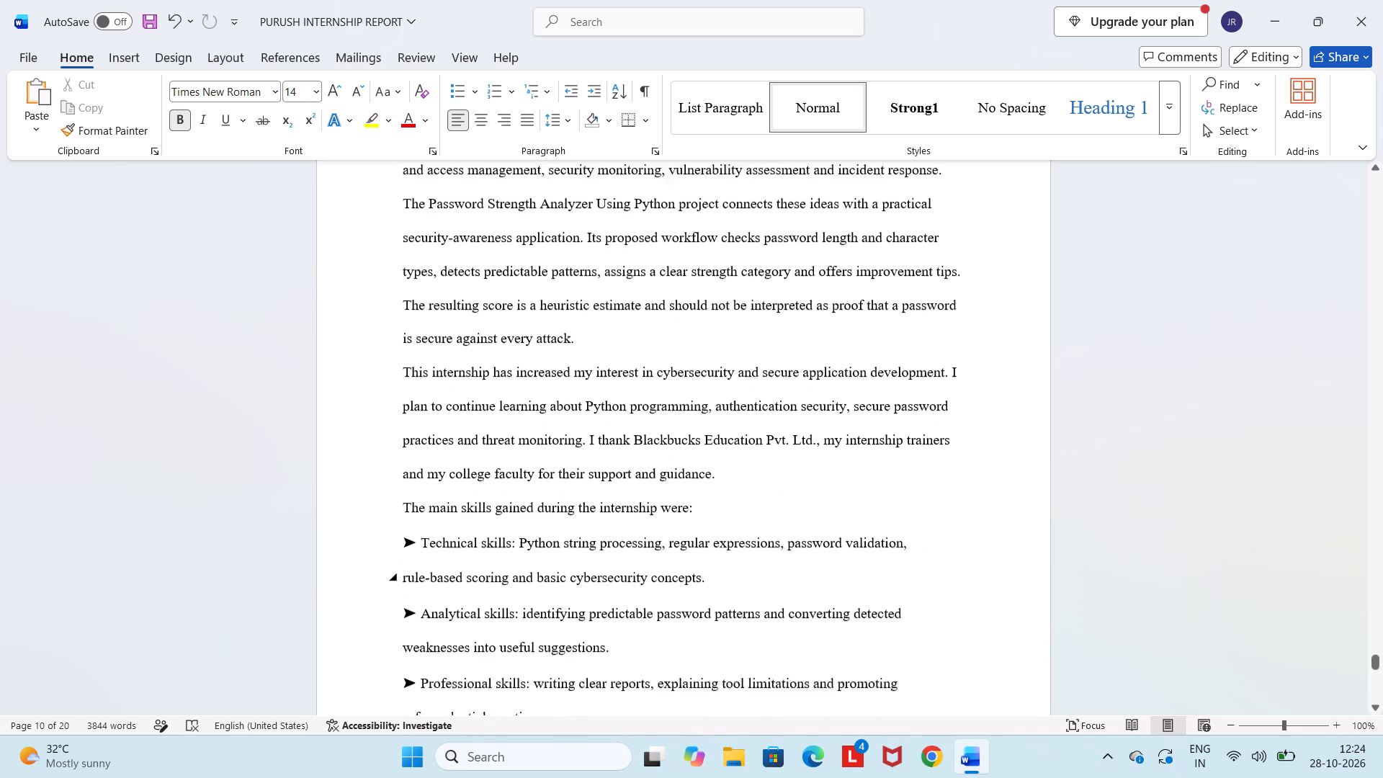
scroll(790, 561, "down", 12)
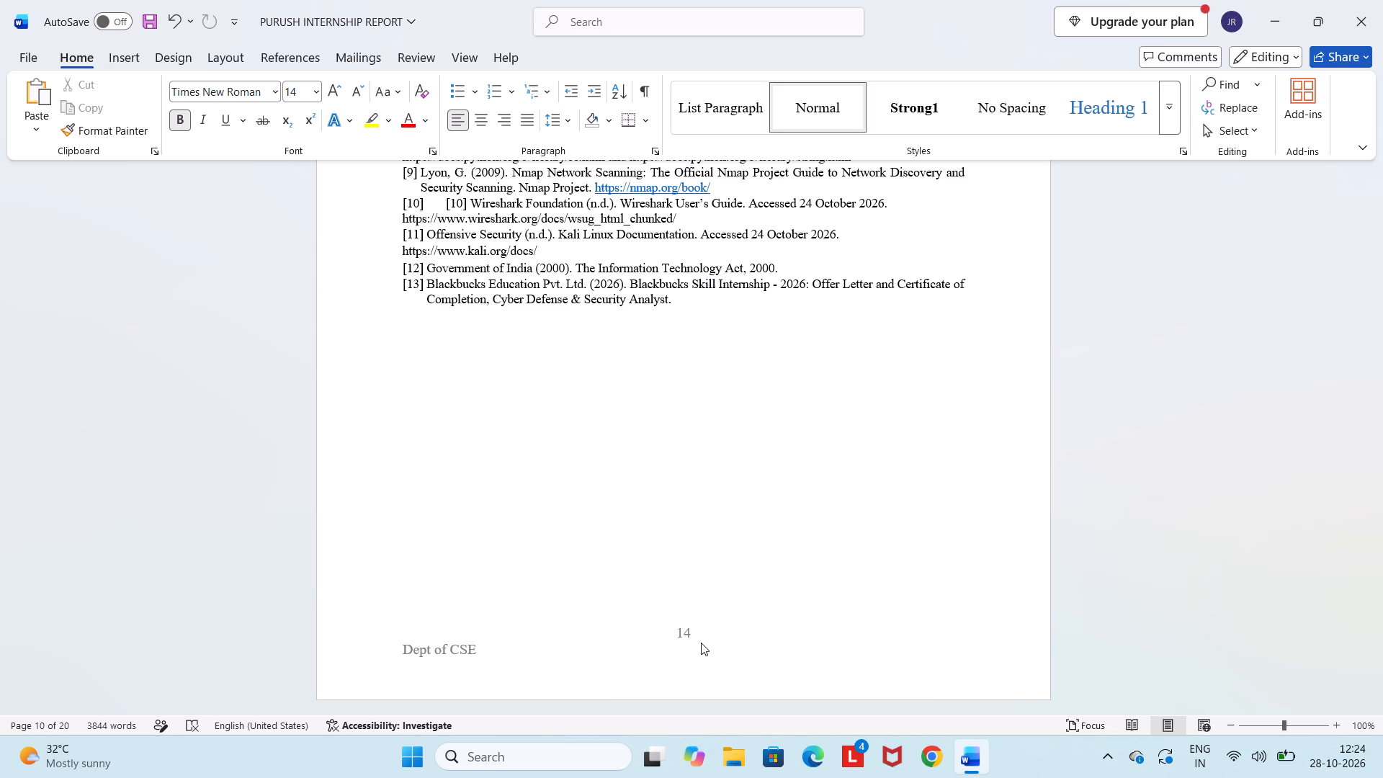
double_click(686, 635)
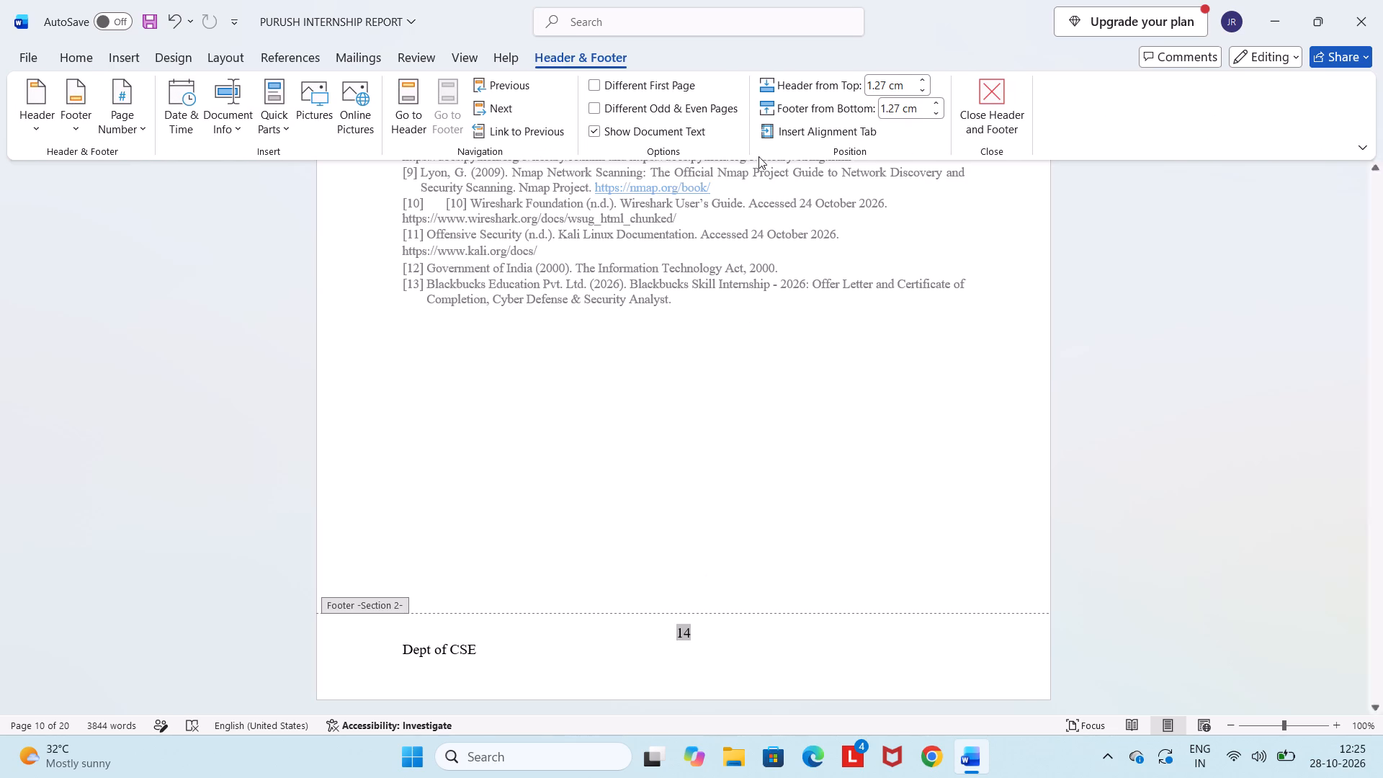
left_click(622, 91)
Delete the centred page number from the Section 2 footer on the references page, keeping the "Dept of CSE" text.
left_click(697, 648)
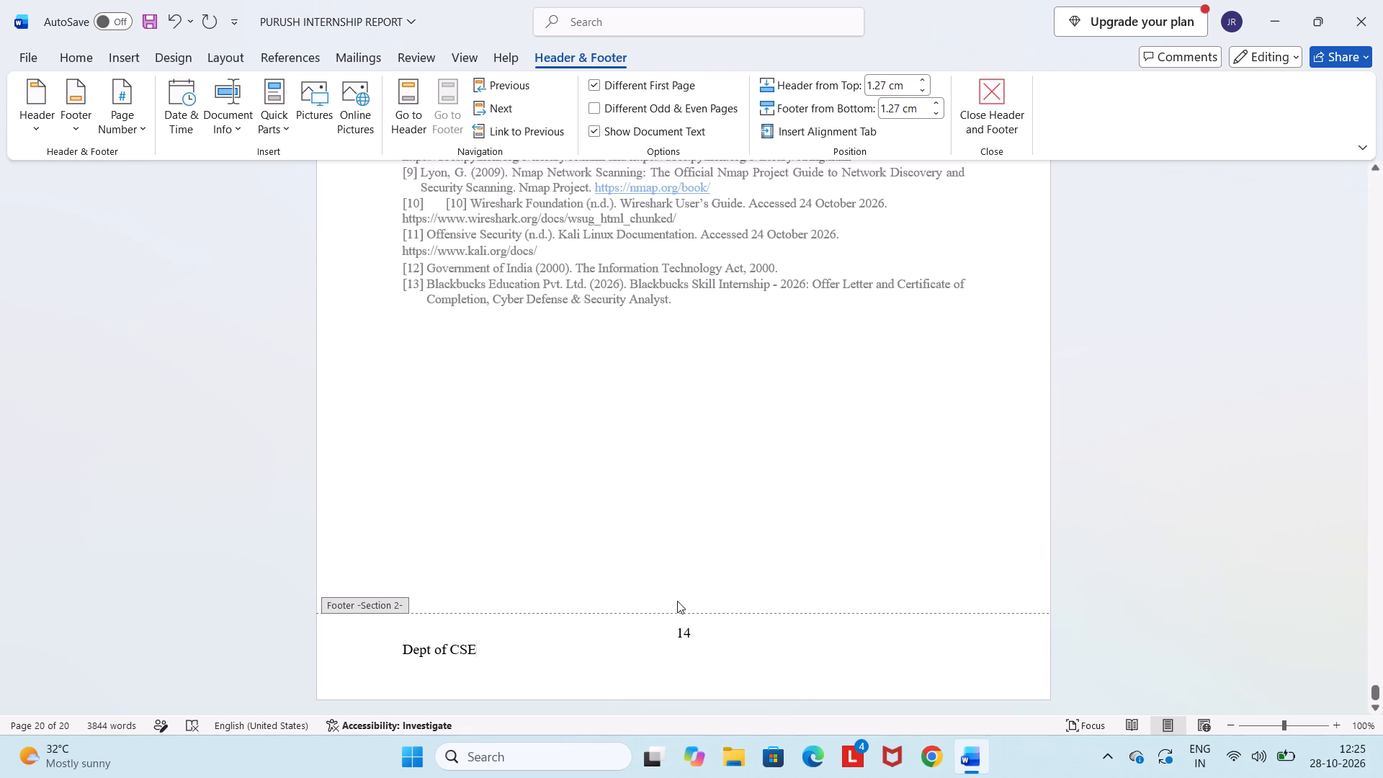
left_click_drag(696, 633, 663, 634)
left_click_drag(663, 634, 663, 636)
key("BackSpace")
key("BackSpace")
Check the preceding Section 2 footers and undo the deletion of the centred page number.
scroll(663, 636, "up", 3)
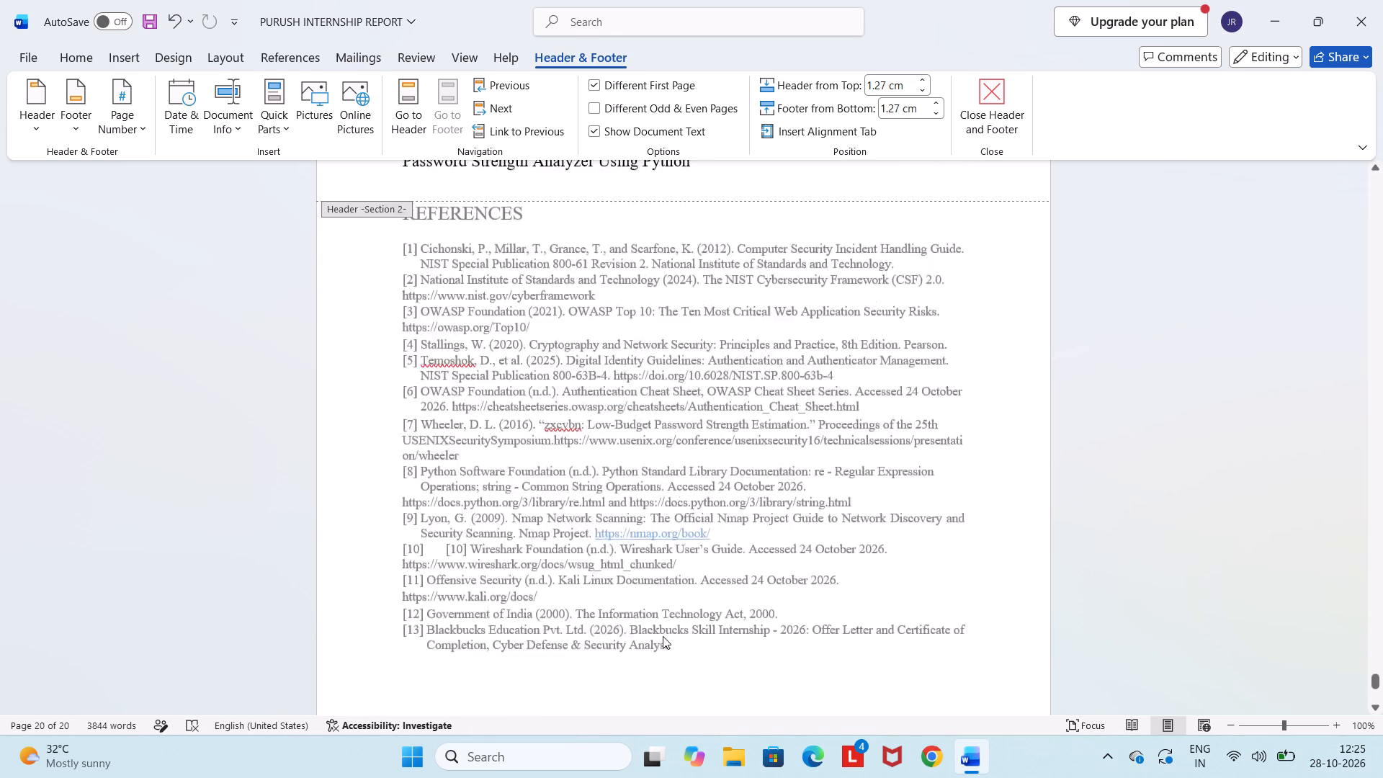
scroll(663, 636, "up", 7)
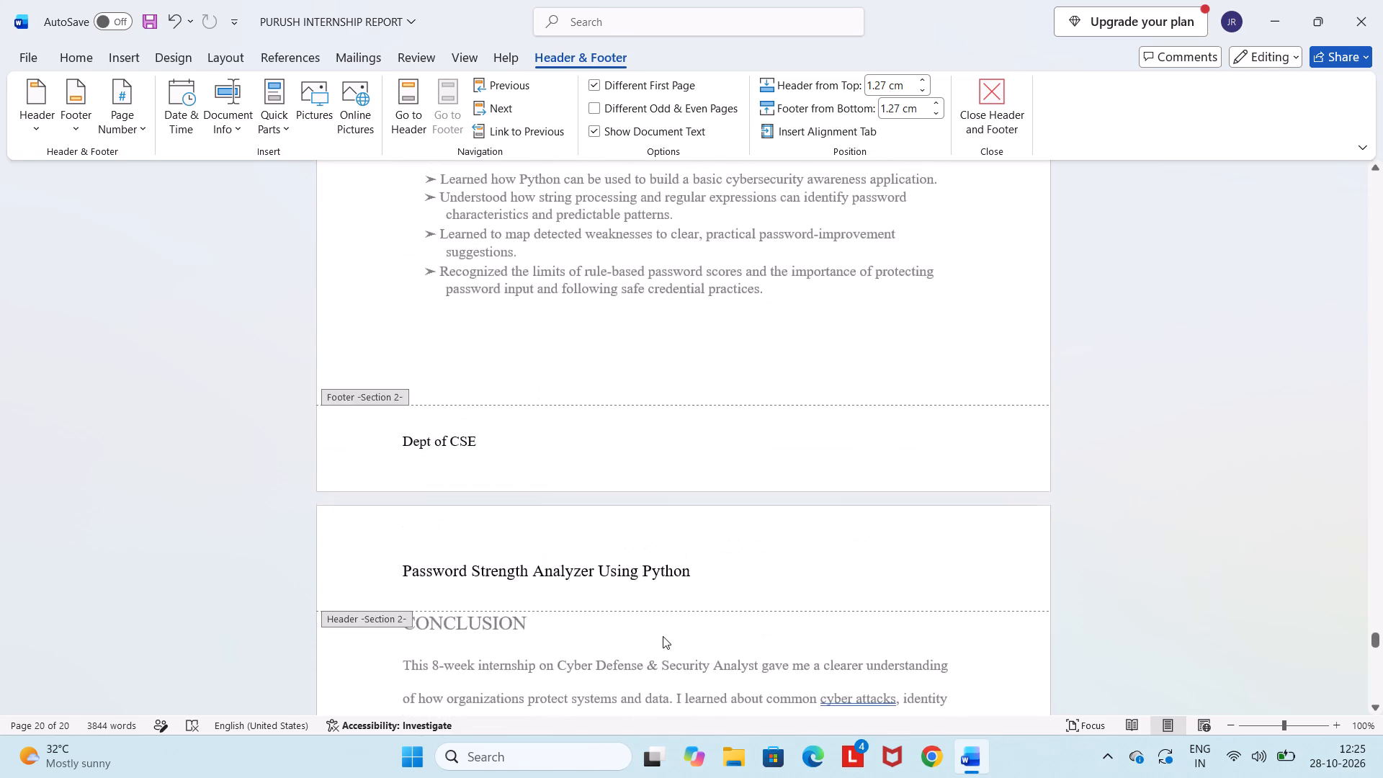
scroll(663, 636, "up", 5)
scroll(663, 636, "down", 8)
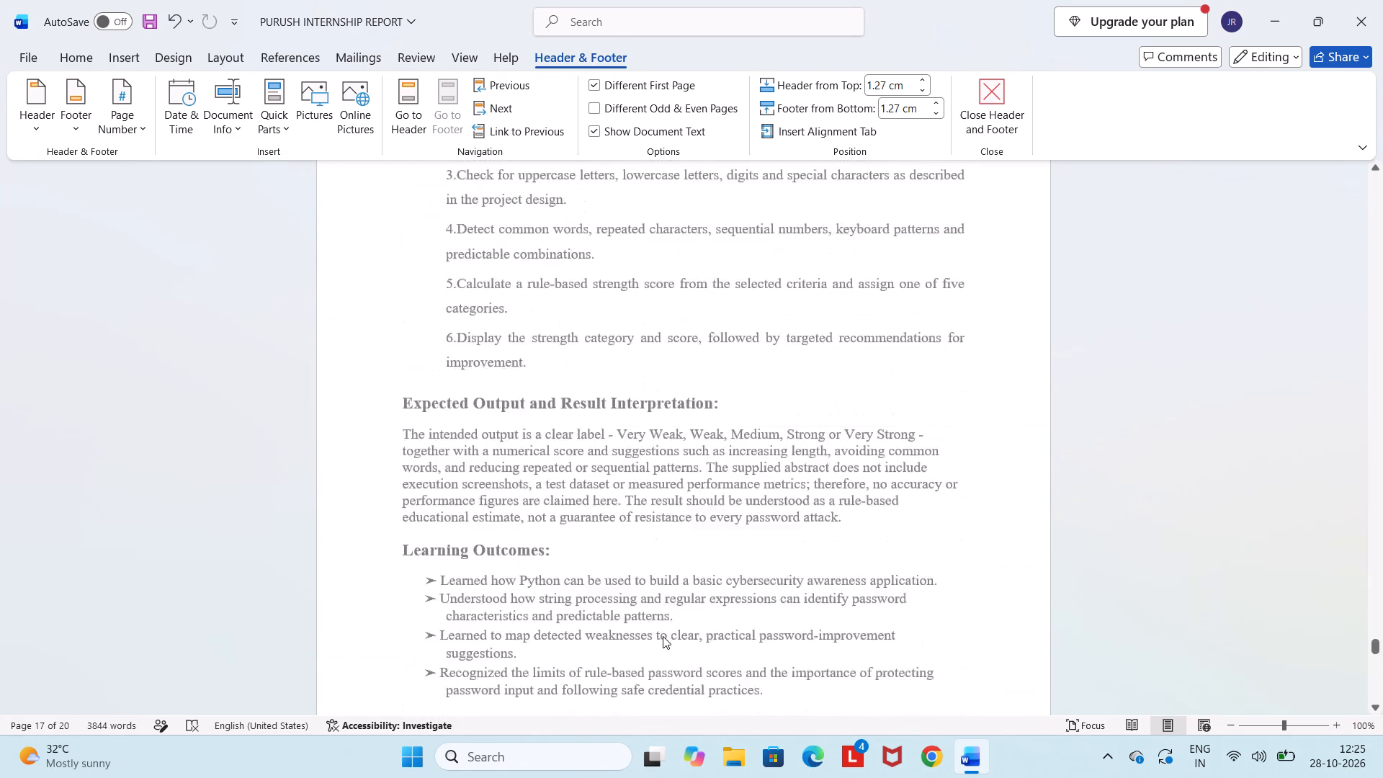
key("ctrl+z")
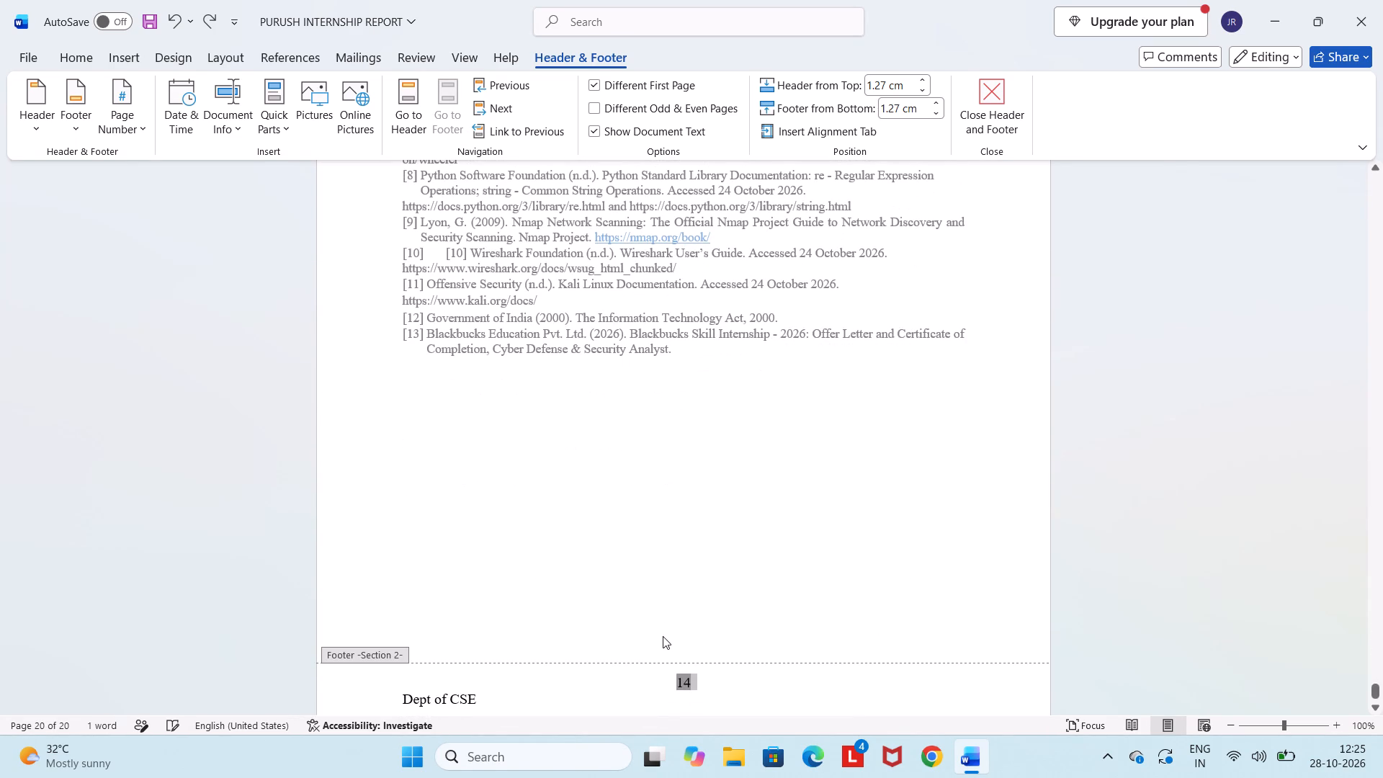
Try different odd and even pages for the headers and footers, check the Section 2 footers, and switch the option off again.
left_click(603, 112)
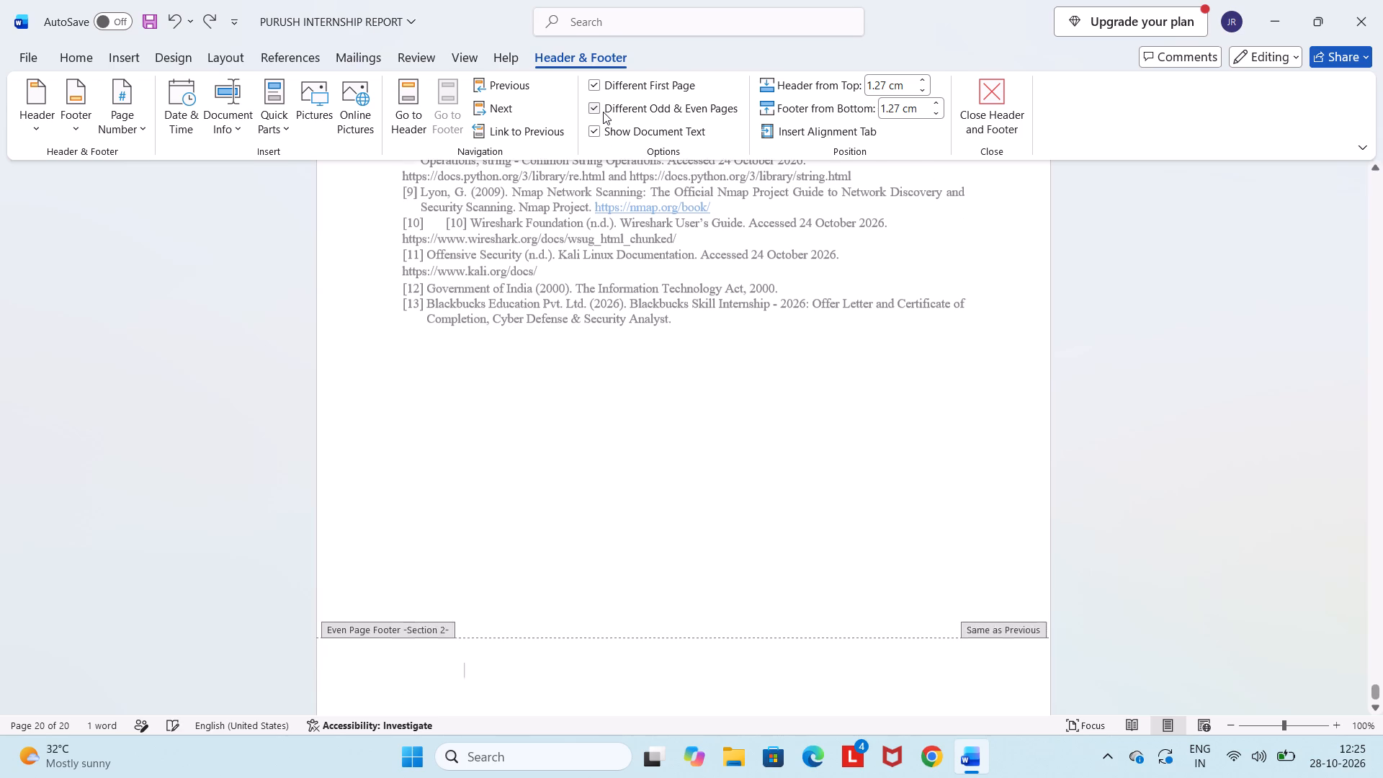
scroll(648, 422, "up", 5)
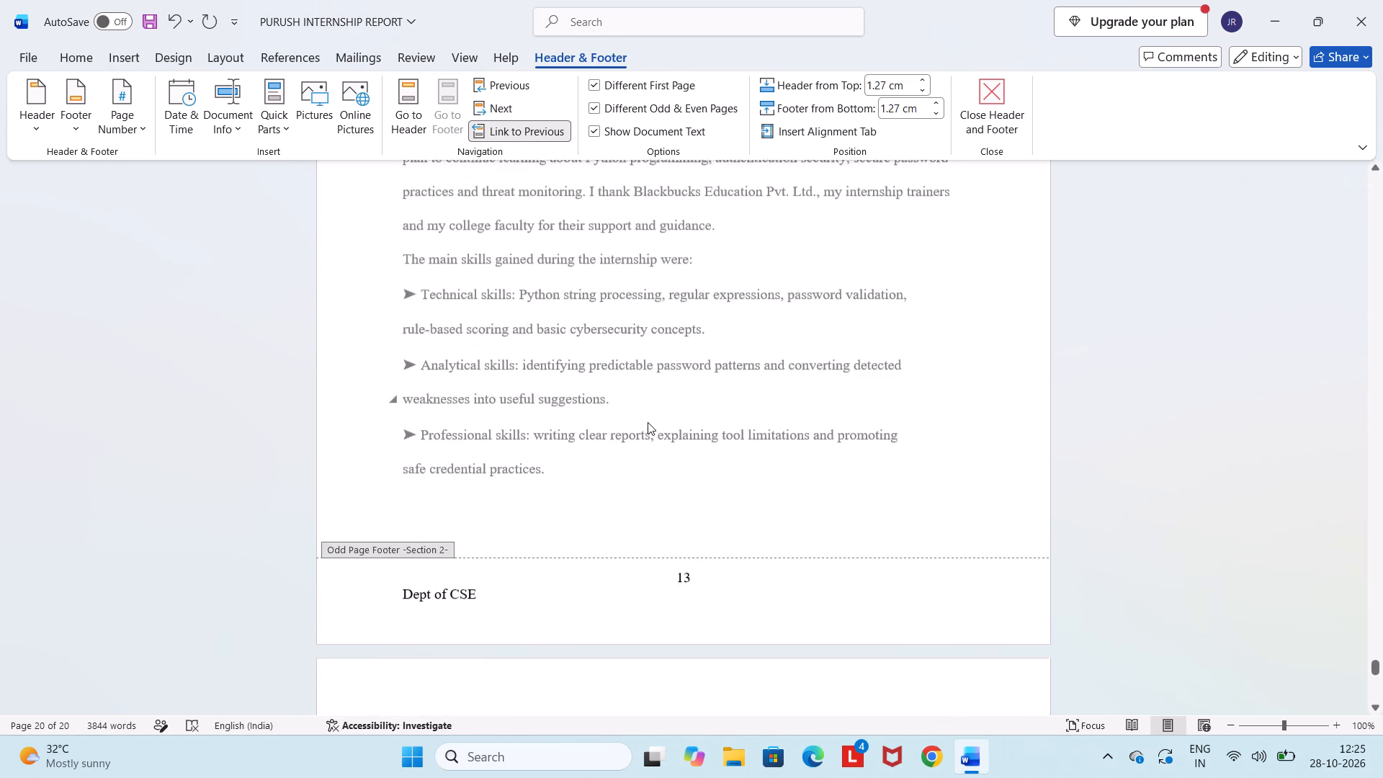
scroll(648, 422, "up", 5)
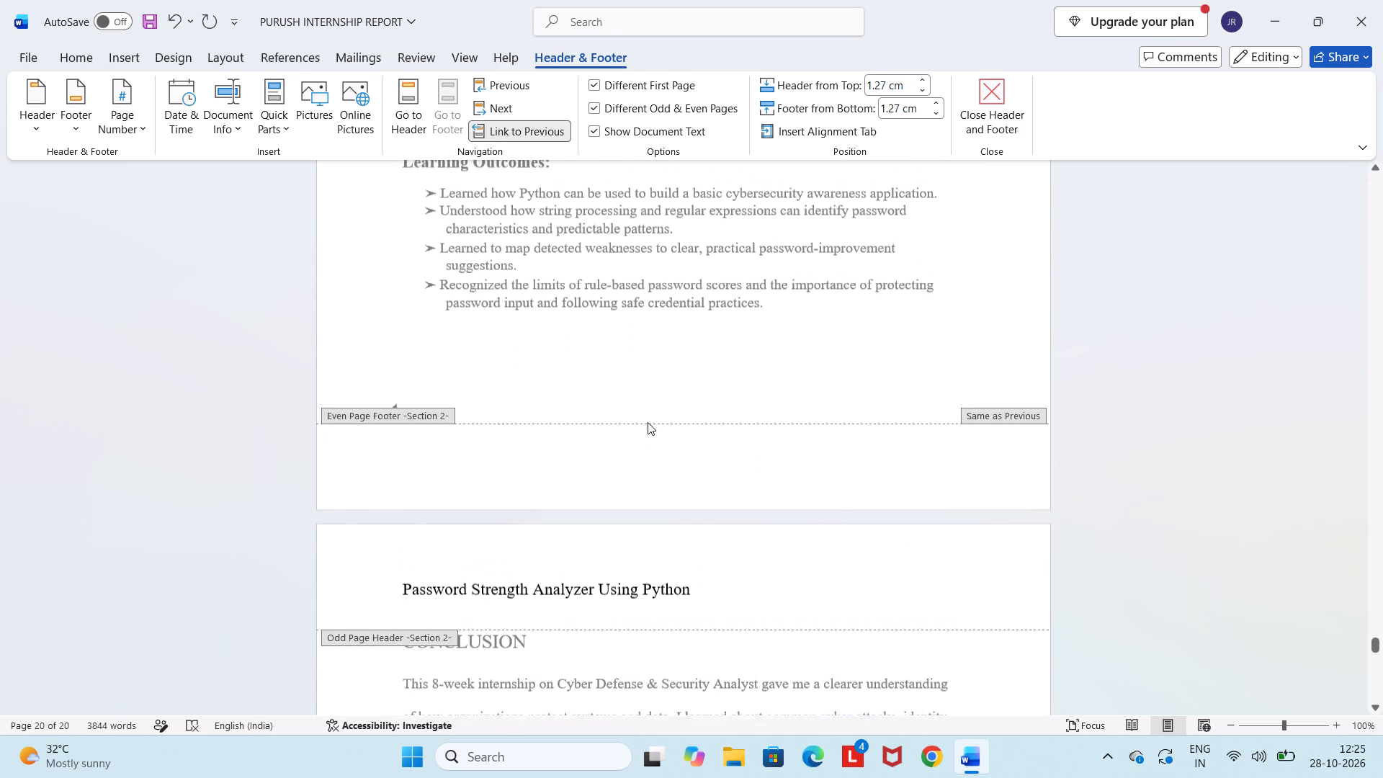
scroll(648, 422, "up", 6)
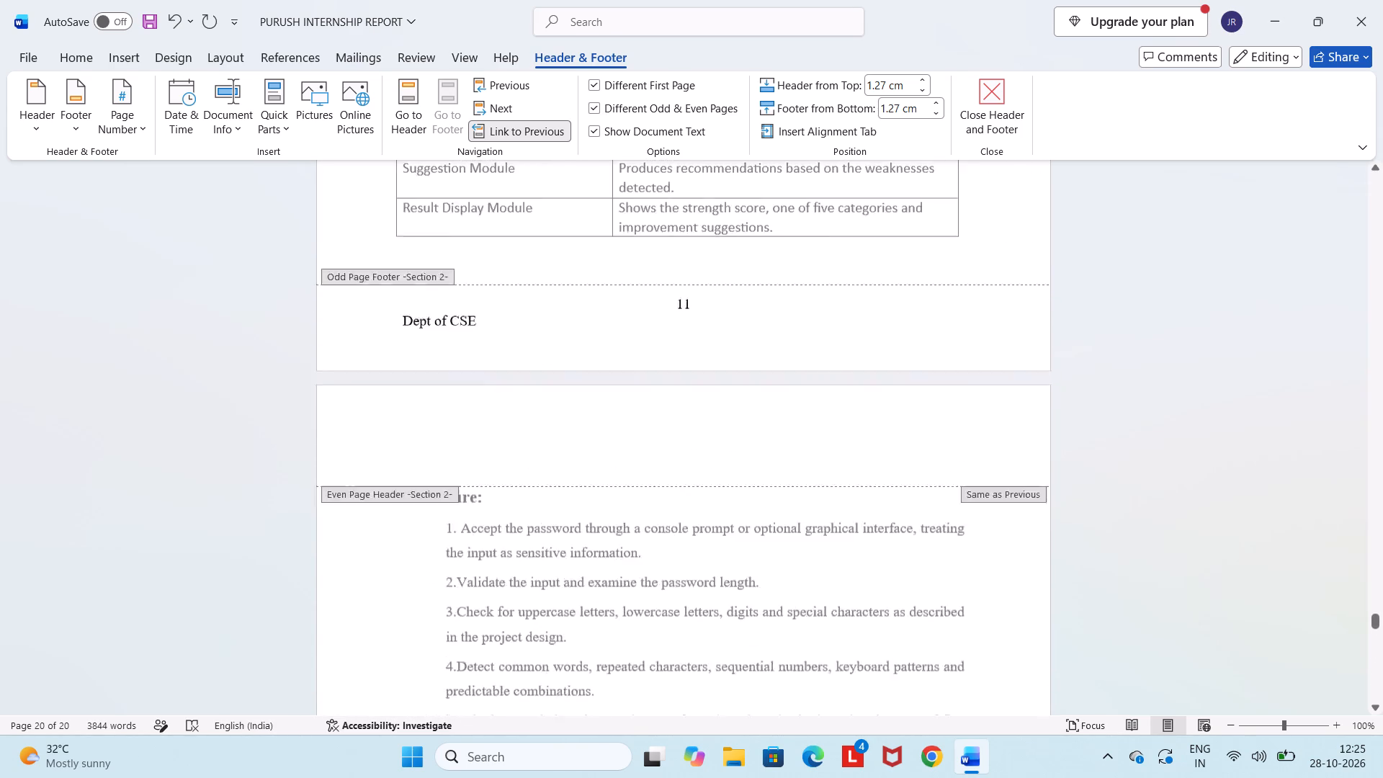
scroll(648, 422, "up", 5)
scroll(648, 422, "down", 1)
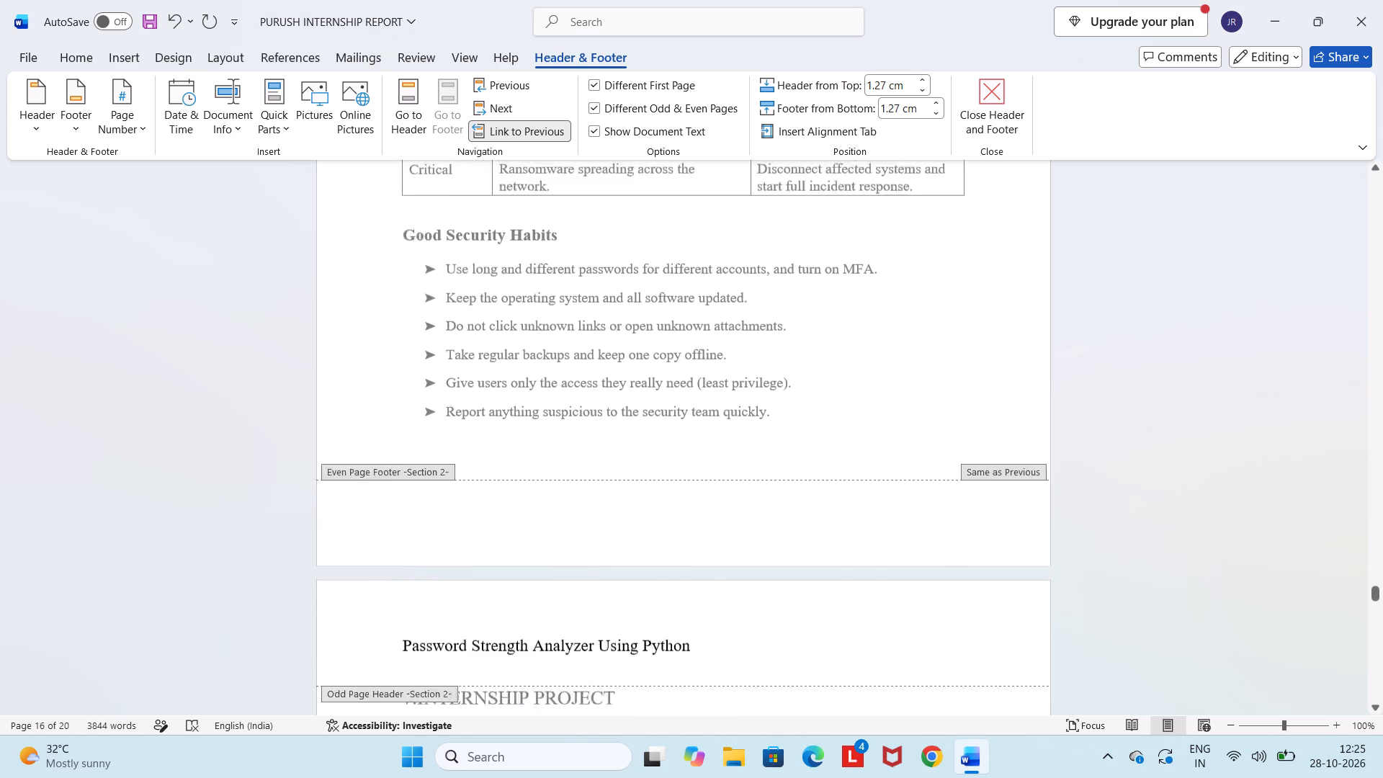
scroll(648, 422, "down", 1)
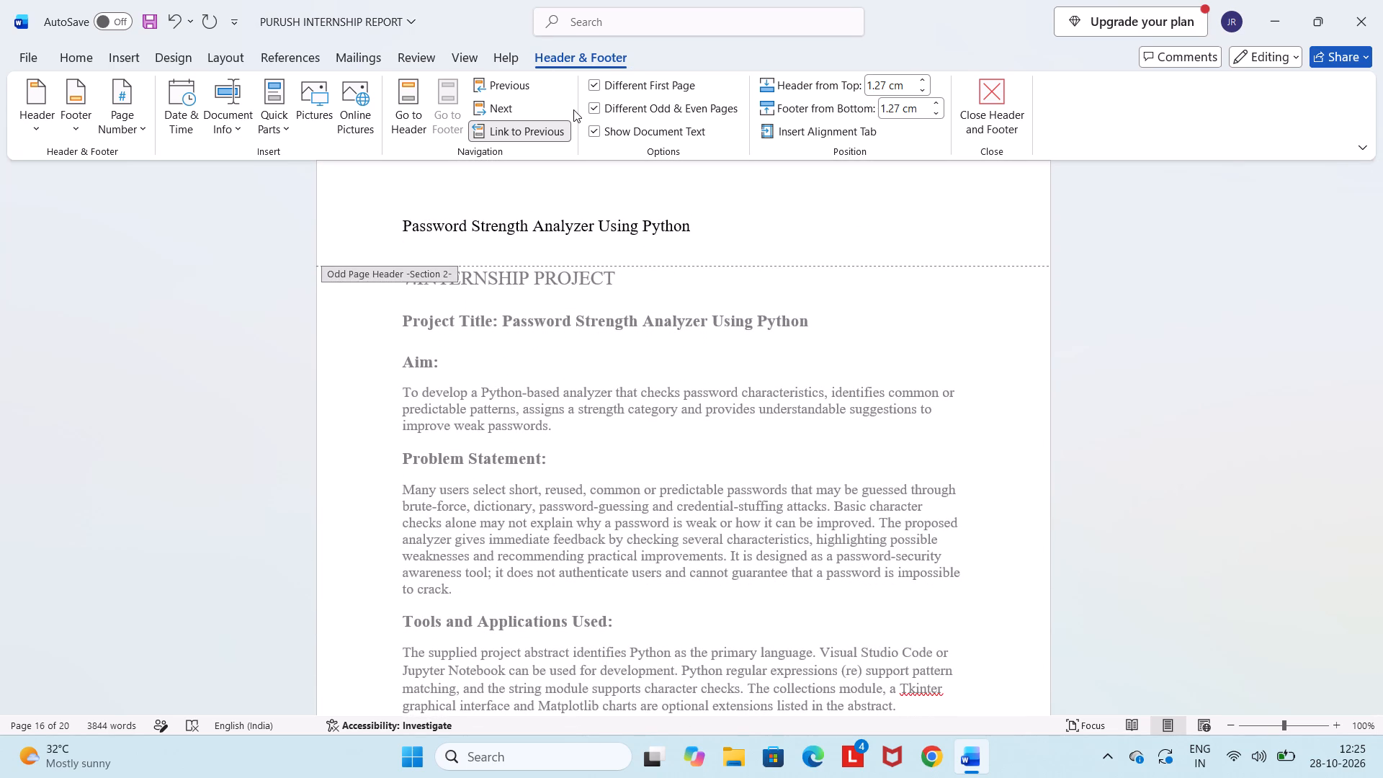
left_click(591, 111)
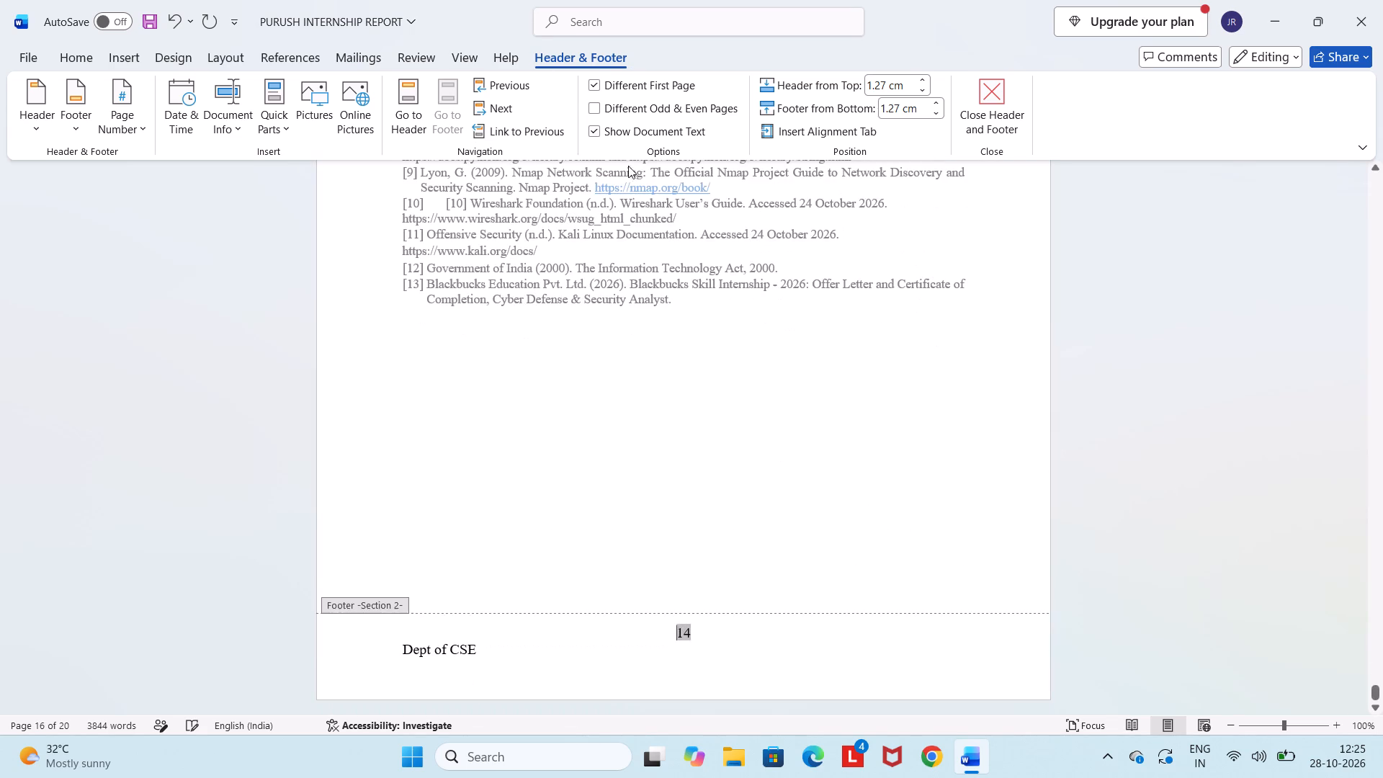
Turn off the different first page option for Section 2's headers and footers.
scroll(655, 519, "up", 5)
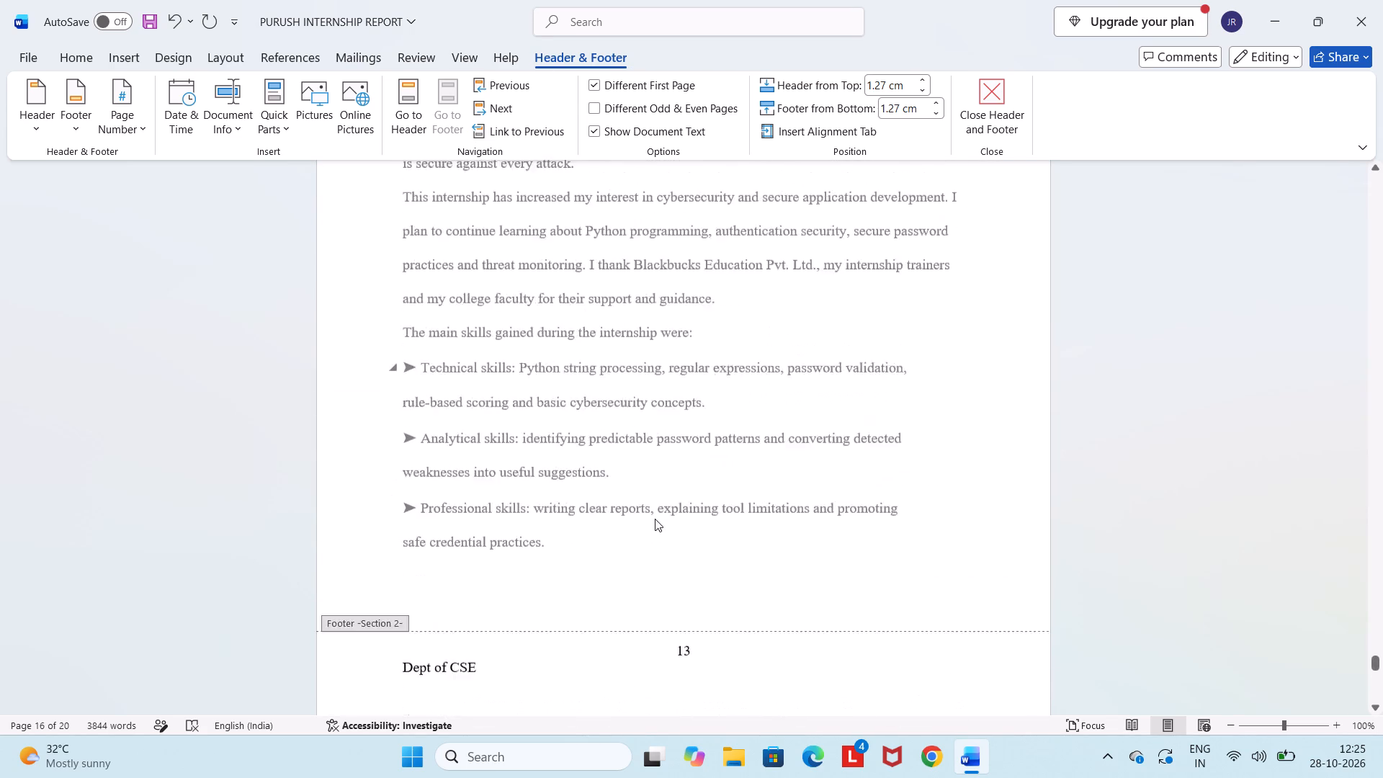
scroll(655, 519, "up", 1)
left_click(671, 153)
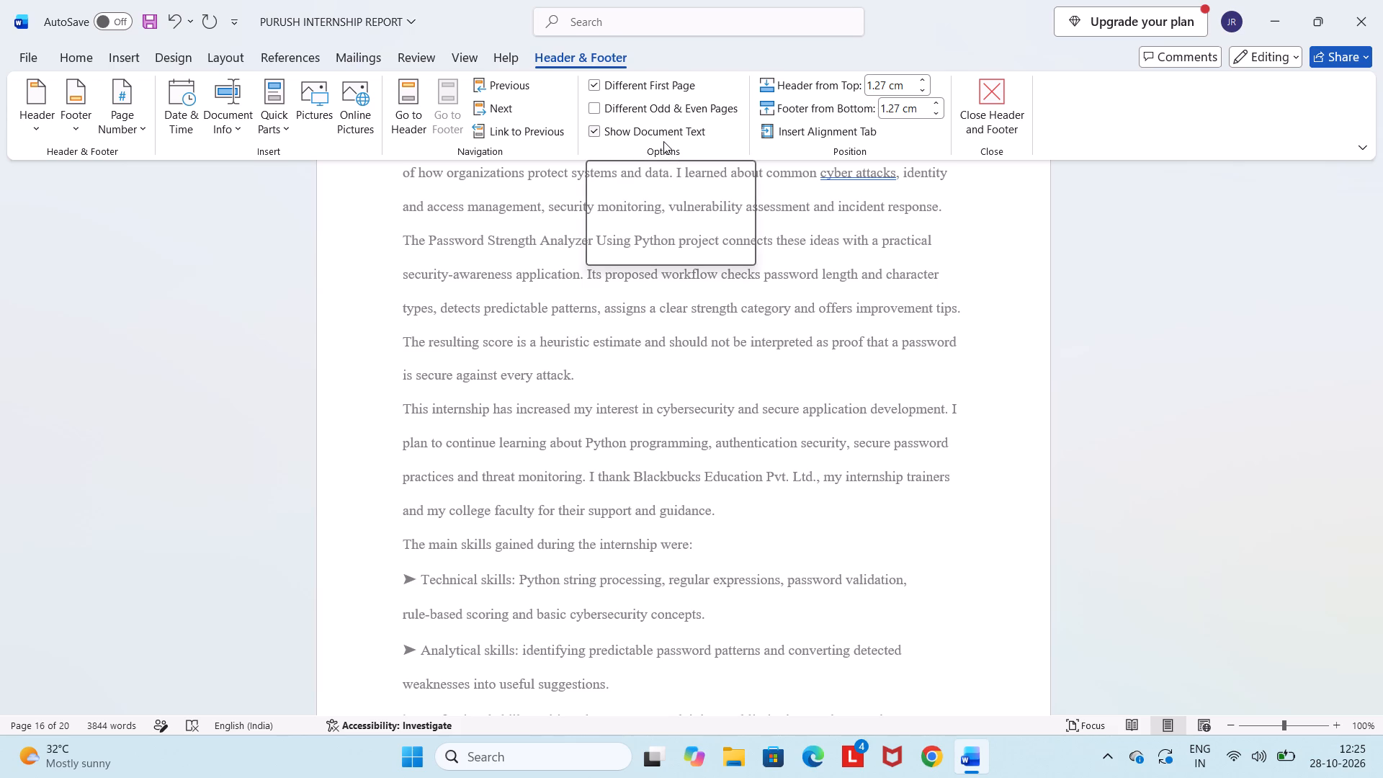
left_click(645, 86)
scroll(723, 413, "up", 5)
scroll(723, 413, "down", 8)
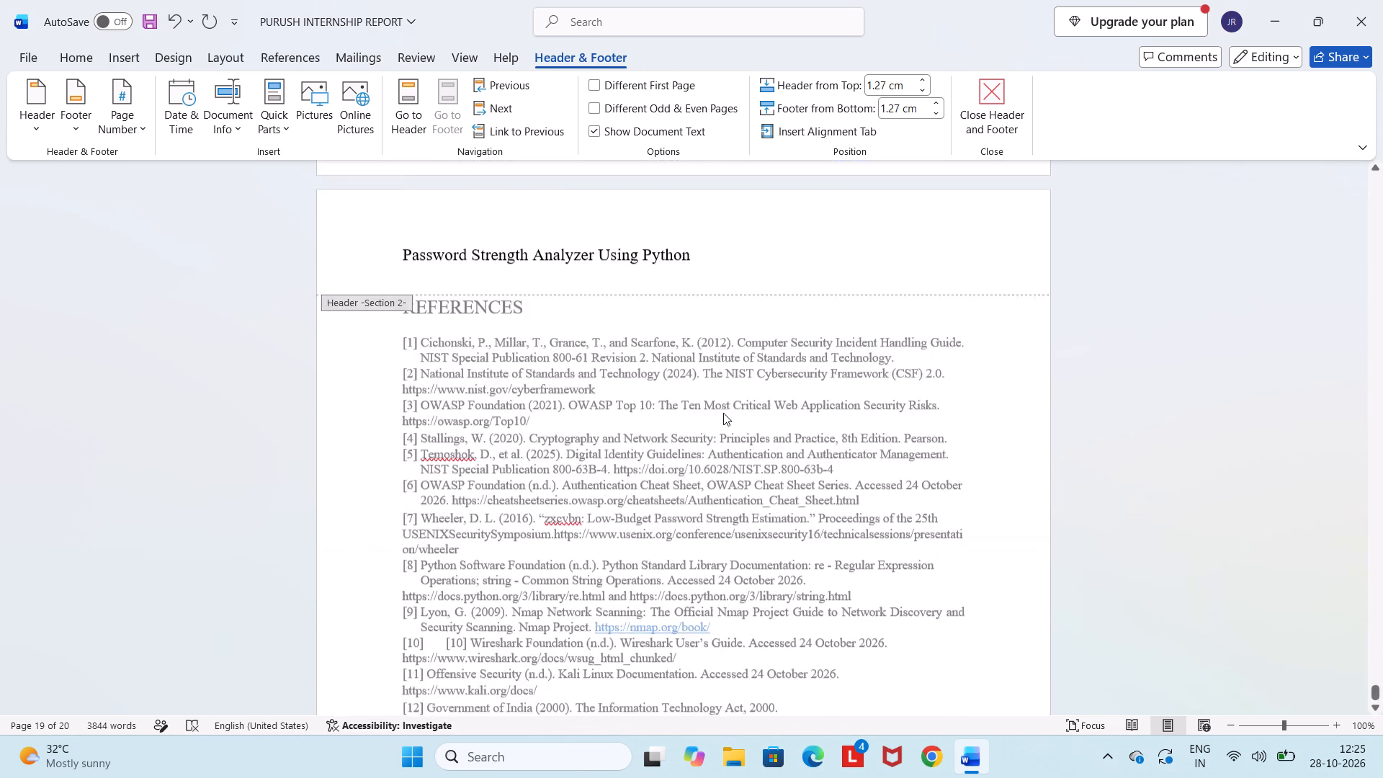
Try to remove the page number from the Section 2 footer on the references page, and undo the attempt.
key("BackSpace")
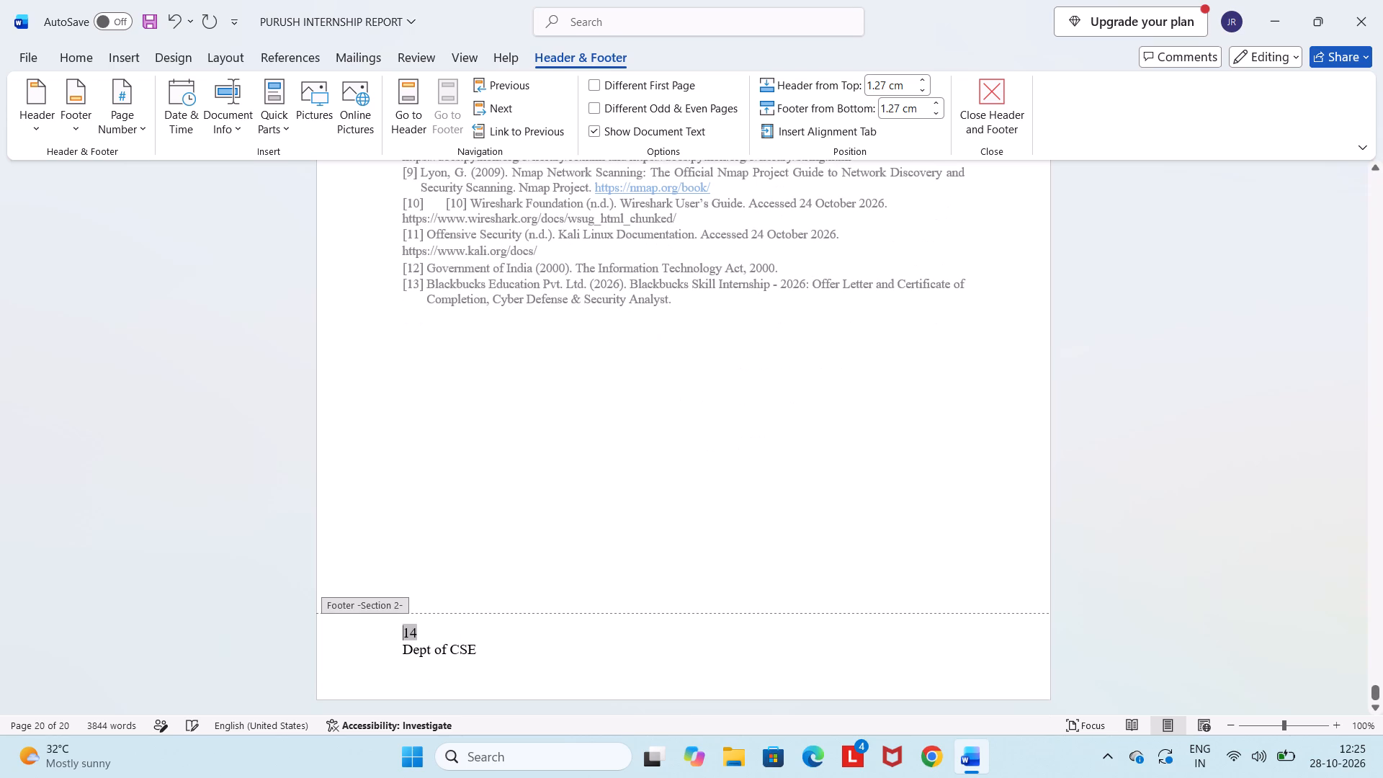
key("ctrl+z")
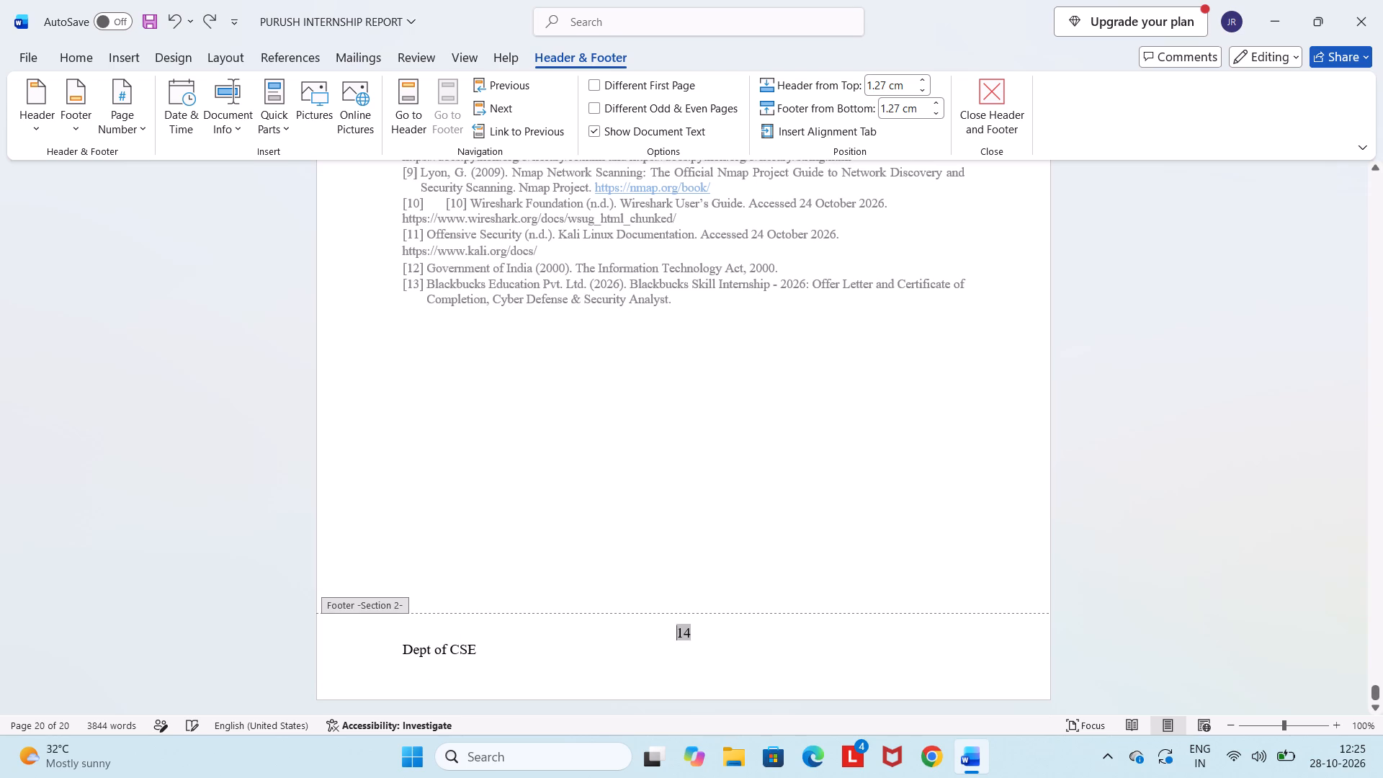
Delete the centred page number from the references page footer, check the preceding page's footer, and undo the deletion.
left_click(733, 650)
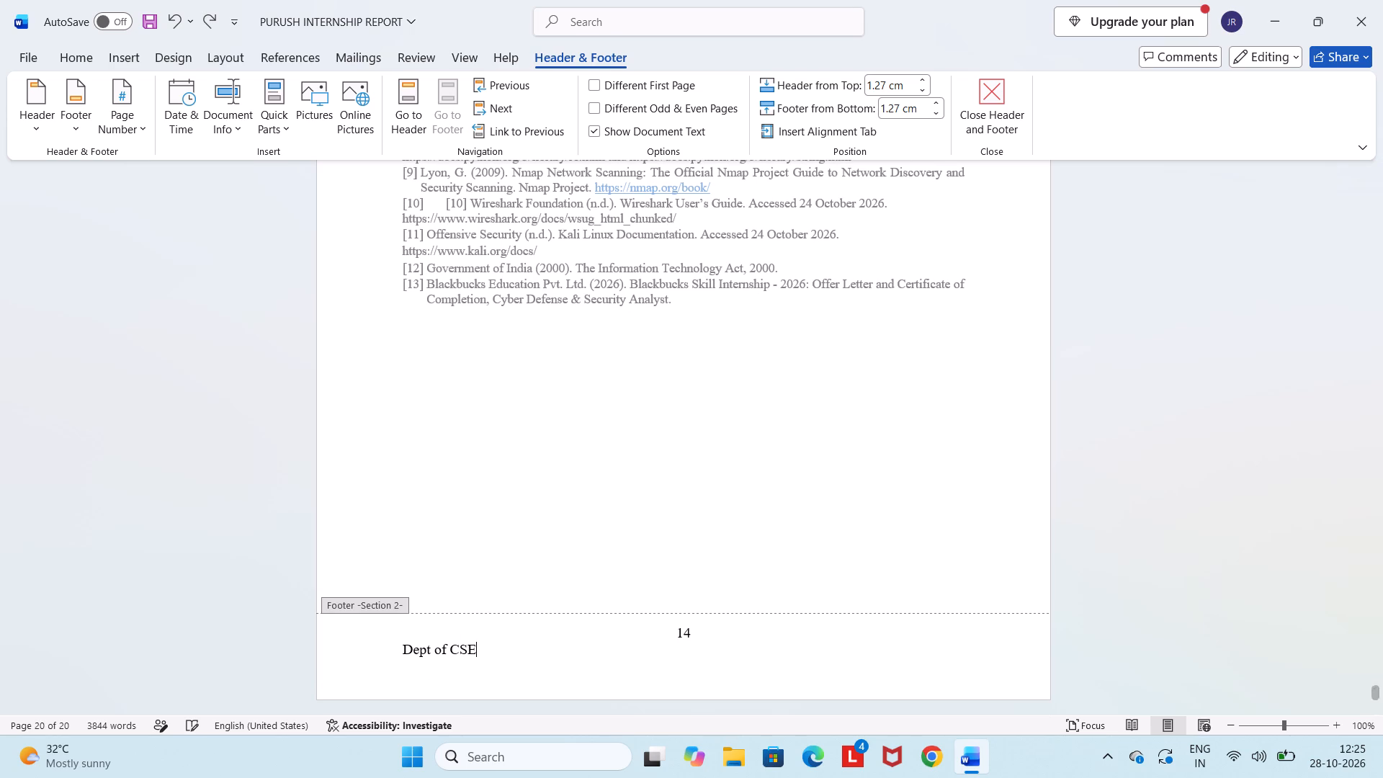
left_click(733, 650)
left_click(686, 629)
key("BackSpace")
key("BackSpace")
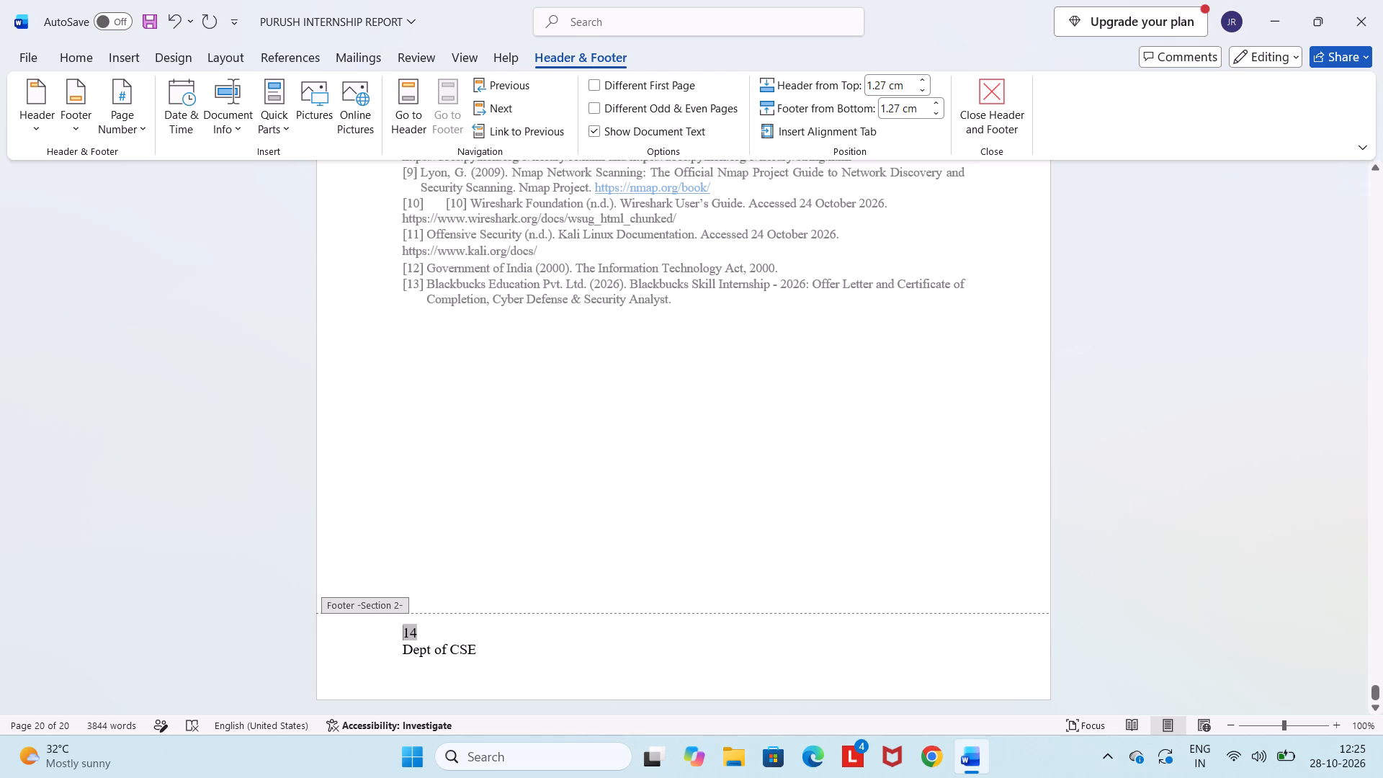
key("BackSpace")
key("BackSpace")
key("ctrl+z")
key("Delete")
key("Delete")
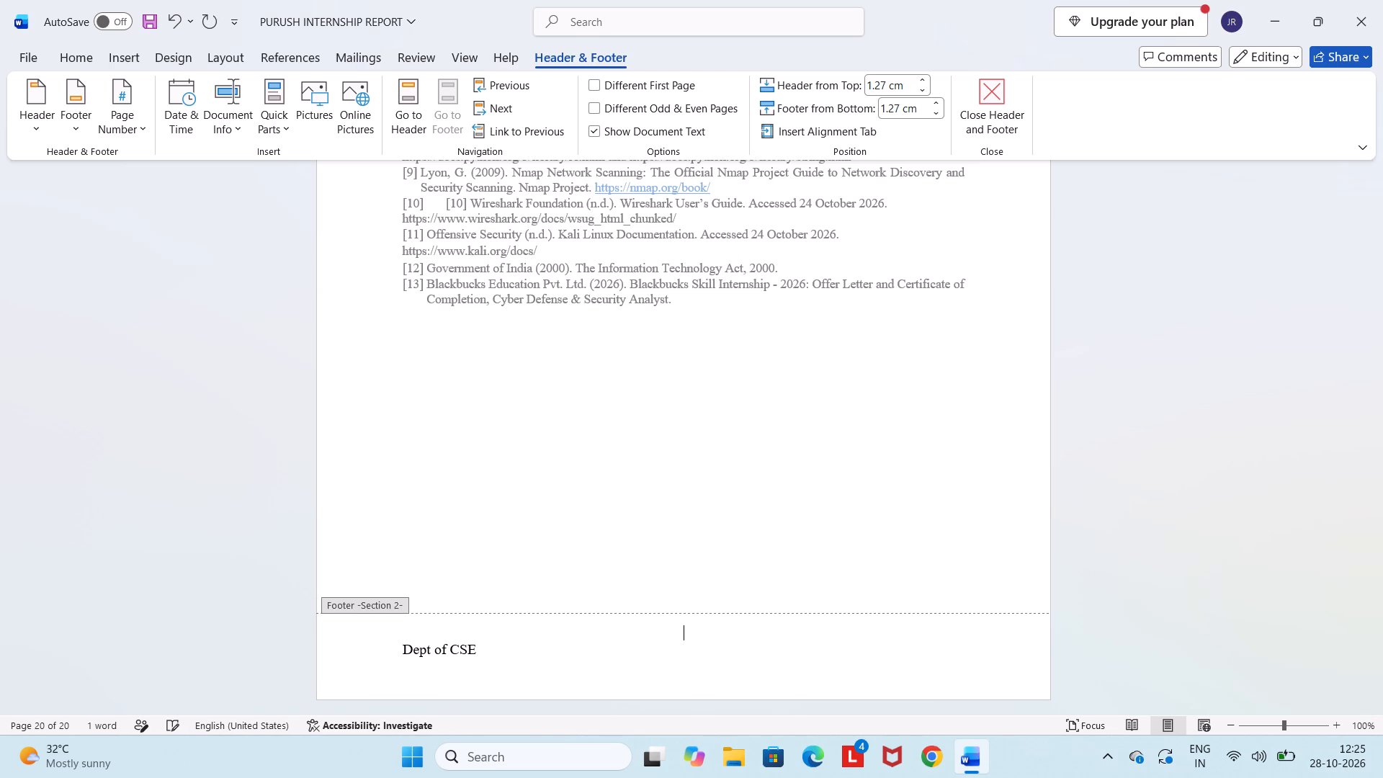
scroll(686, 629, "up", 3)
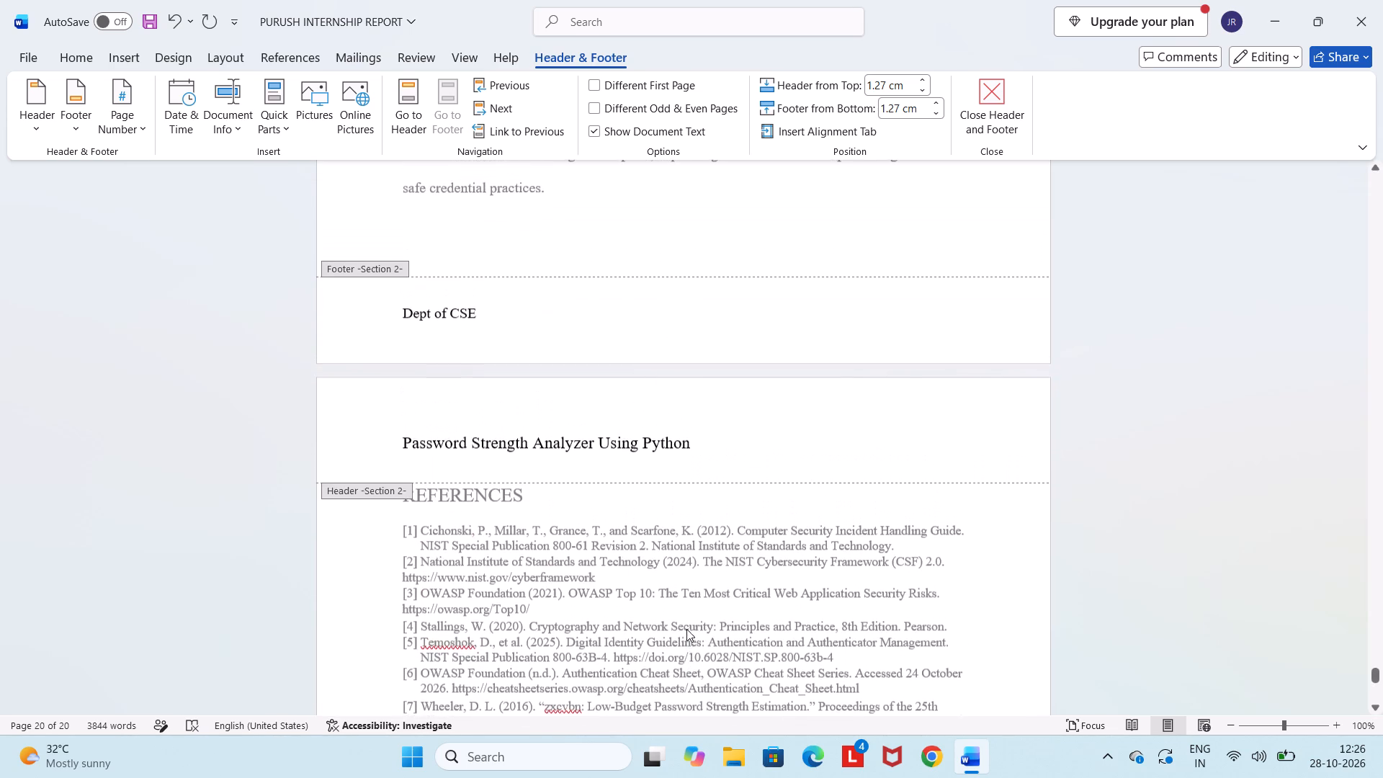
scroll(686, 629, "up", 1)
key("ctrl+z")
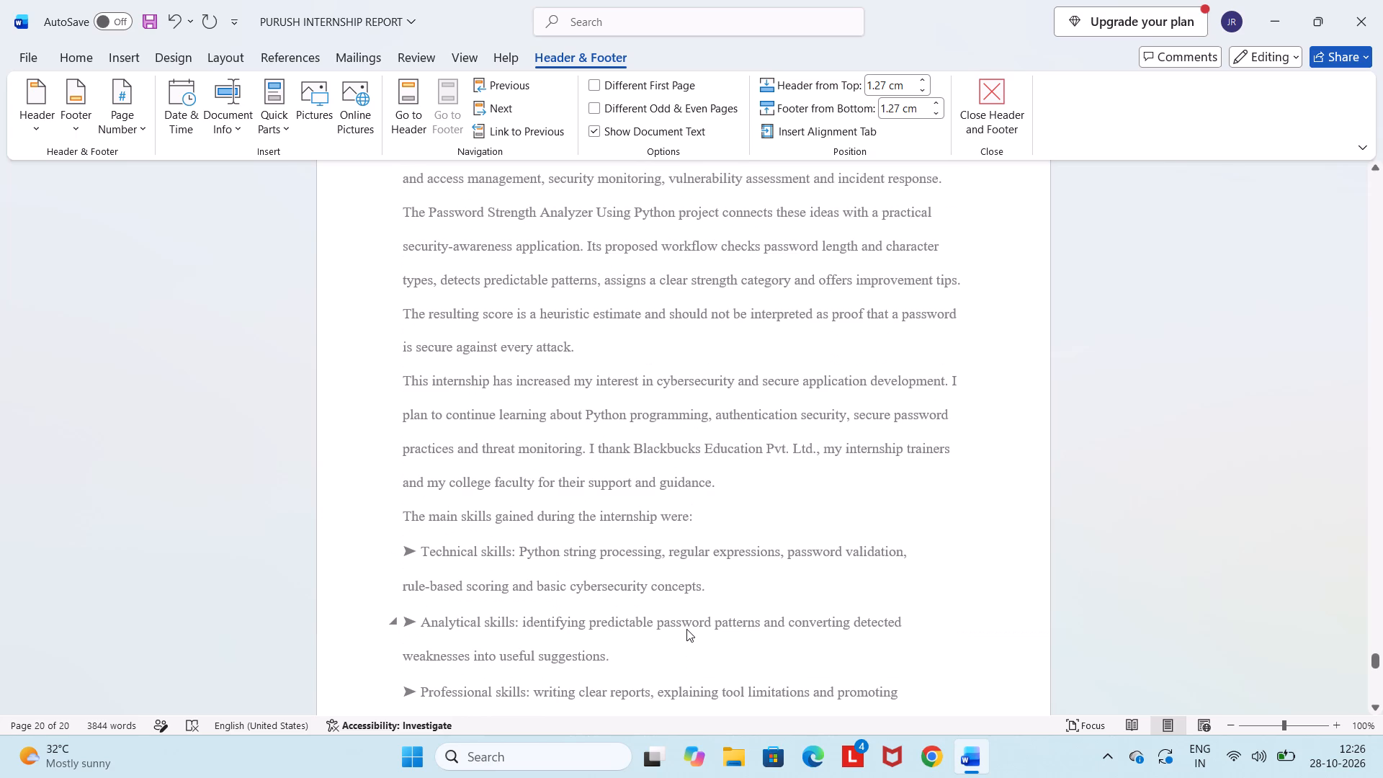
Examine the page numbers and "Dept of CSE" text in the Section 2 footers from the Learning Outcomes page to the references page.
scroll(686, 629, "up", 1)
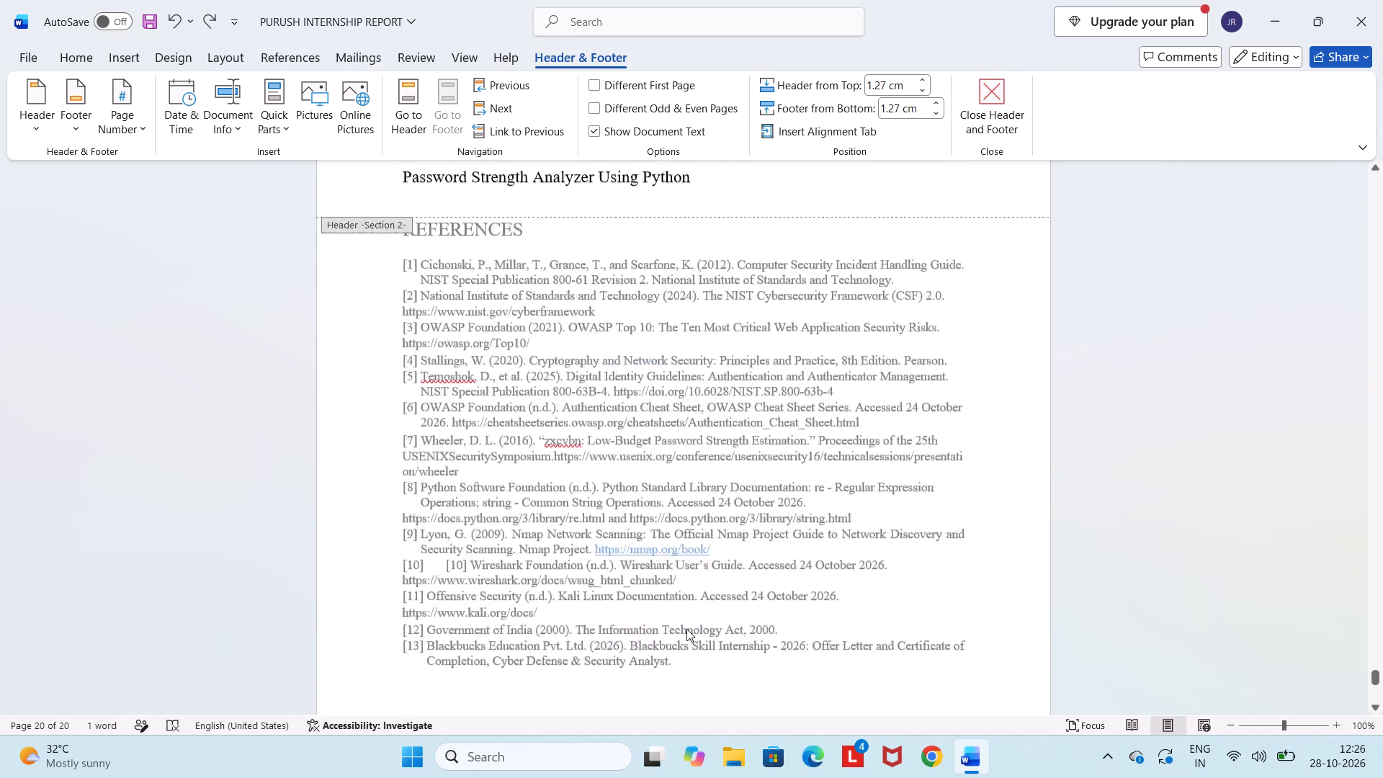
scroll(686, 629, "up", 4)
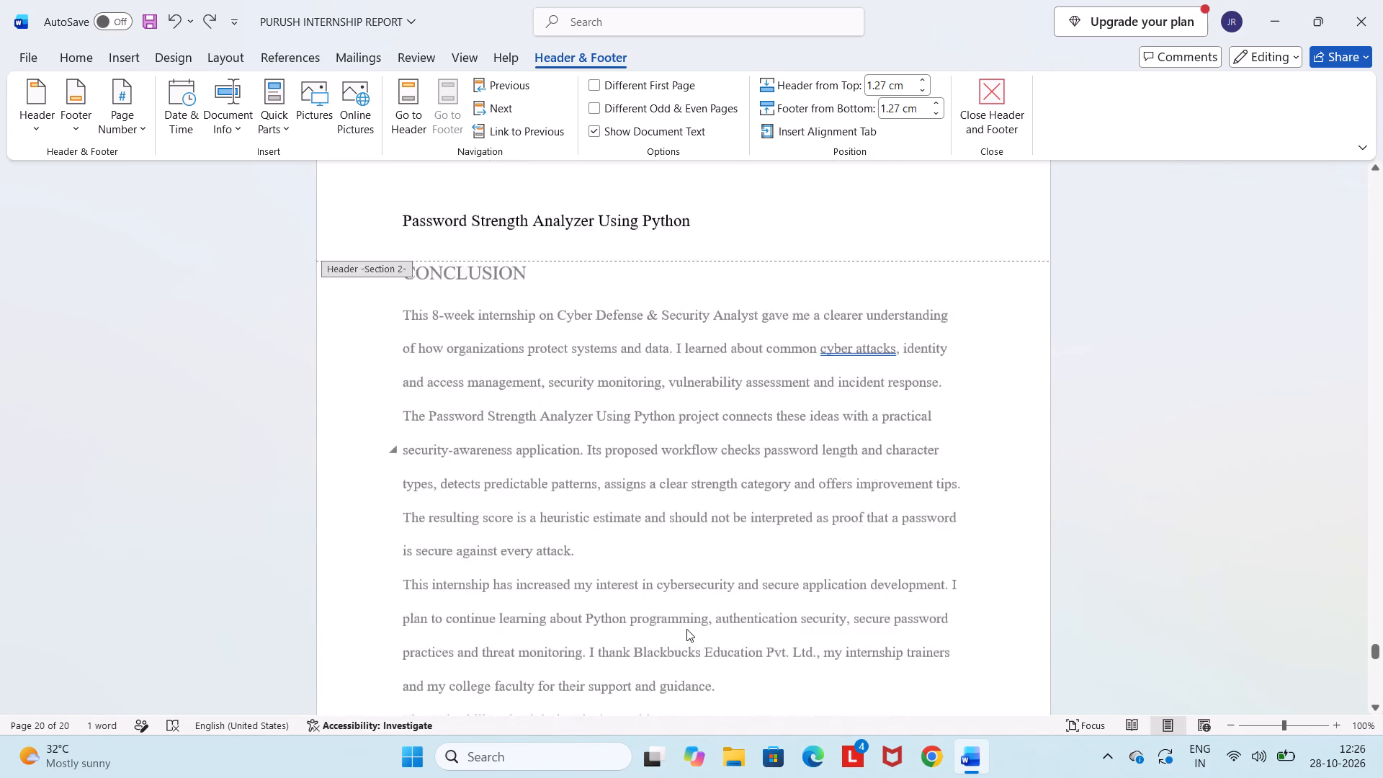
scroll(686, 629, "up", 3)
scroll(686, 629, "down", 4)
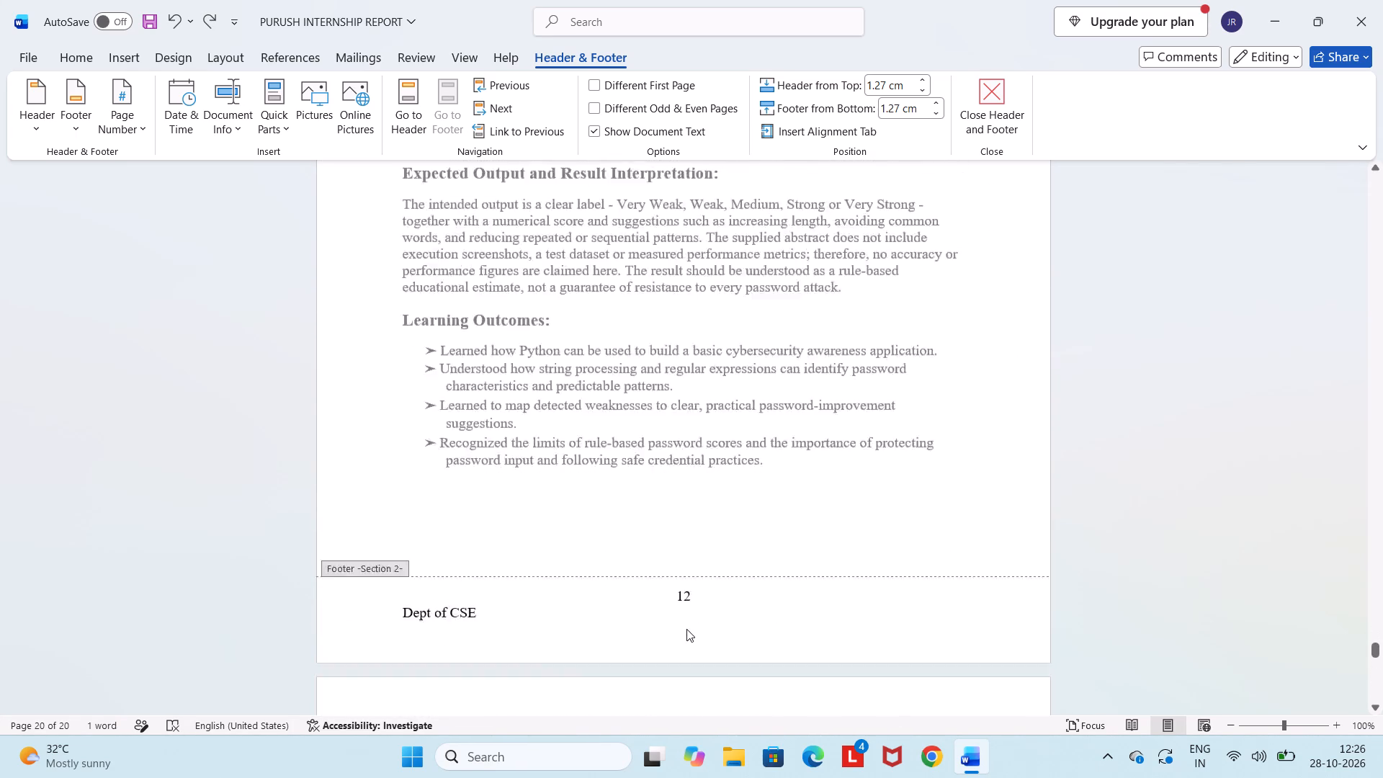
scroll(686, 629, "down", 4)
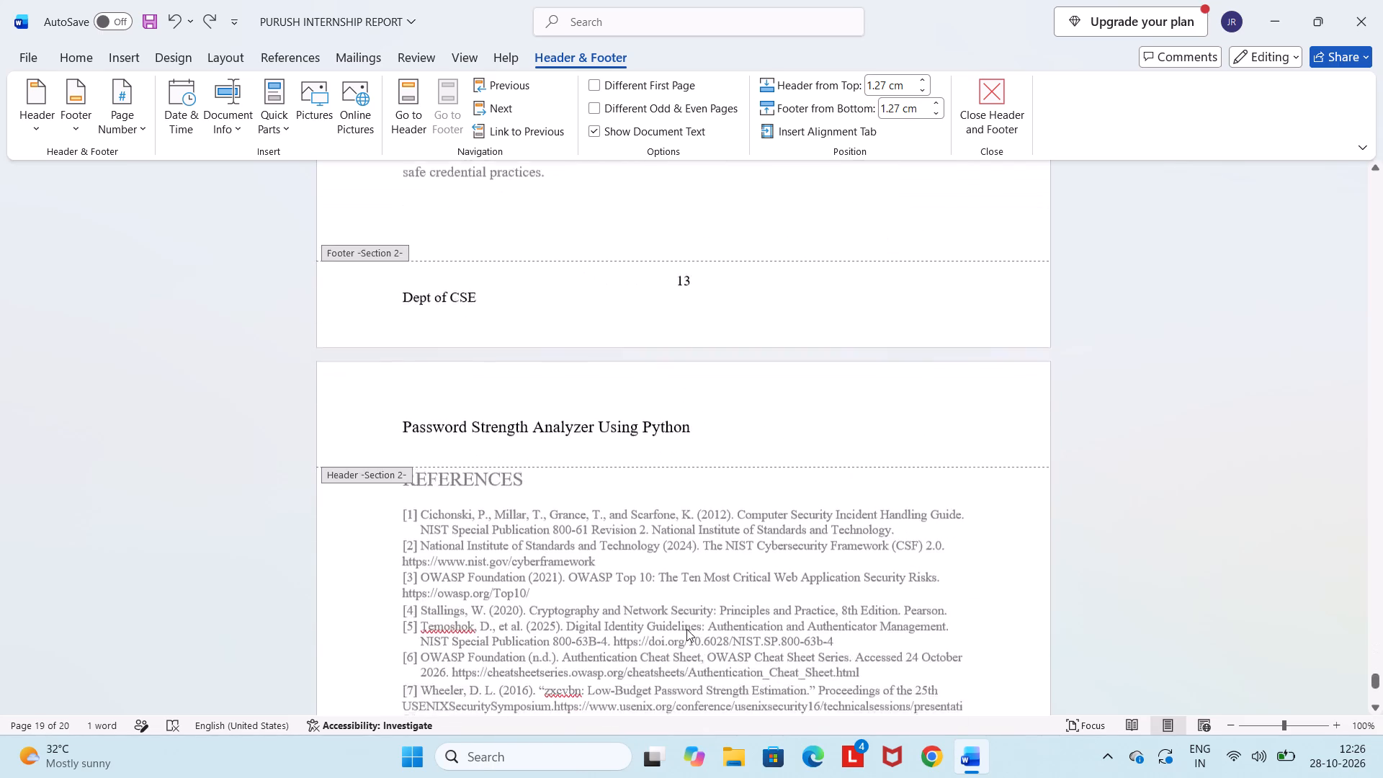
scroll(686, 629, "down", 9)
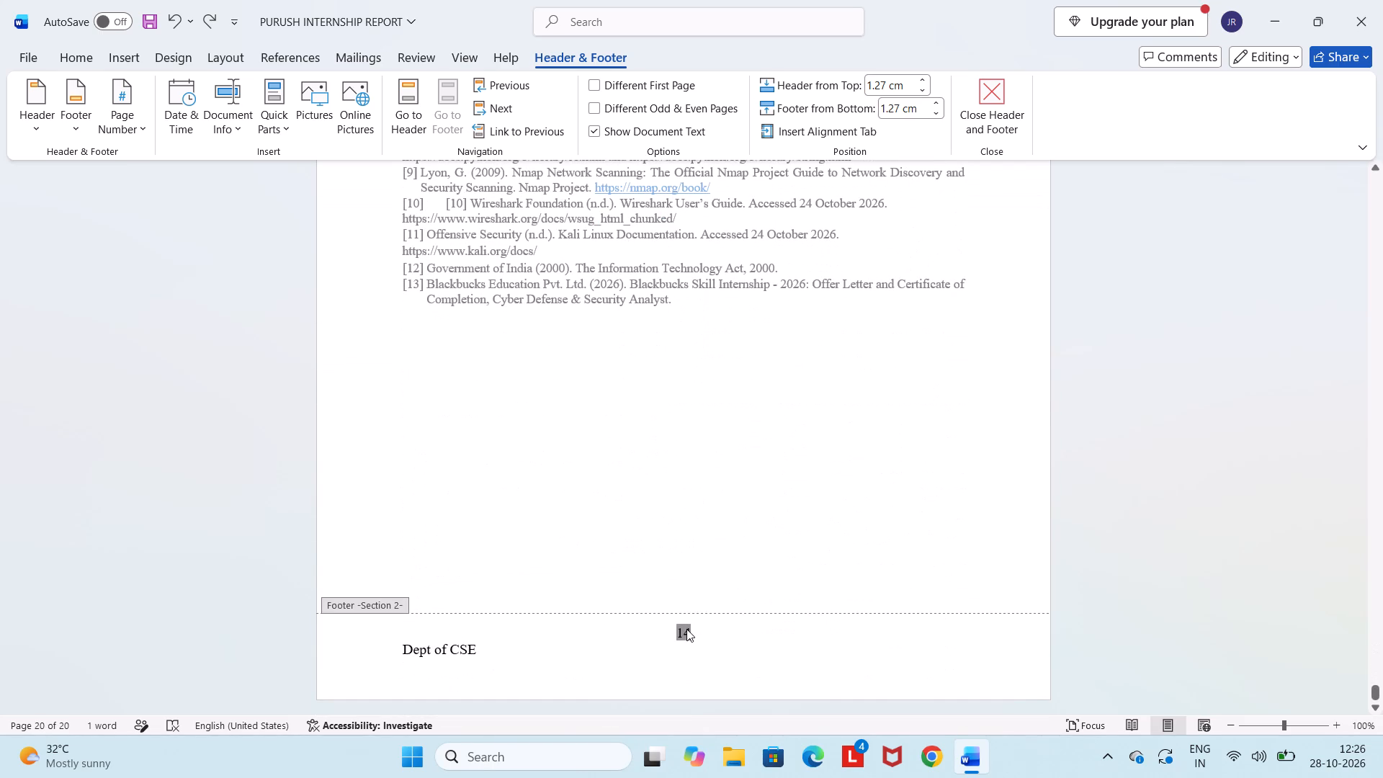
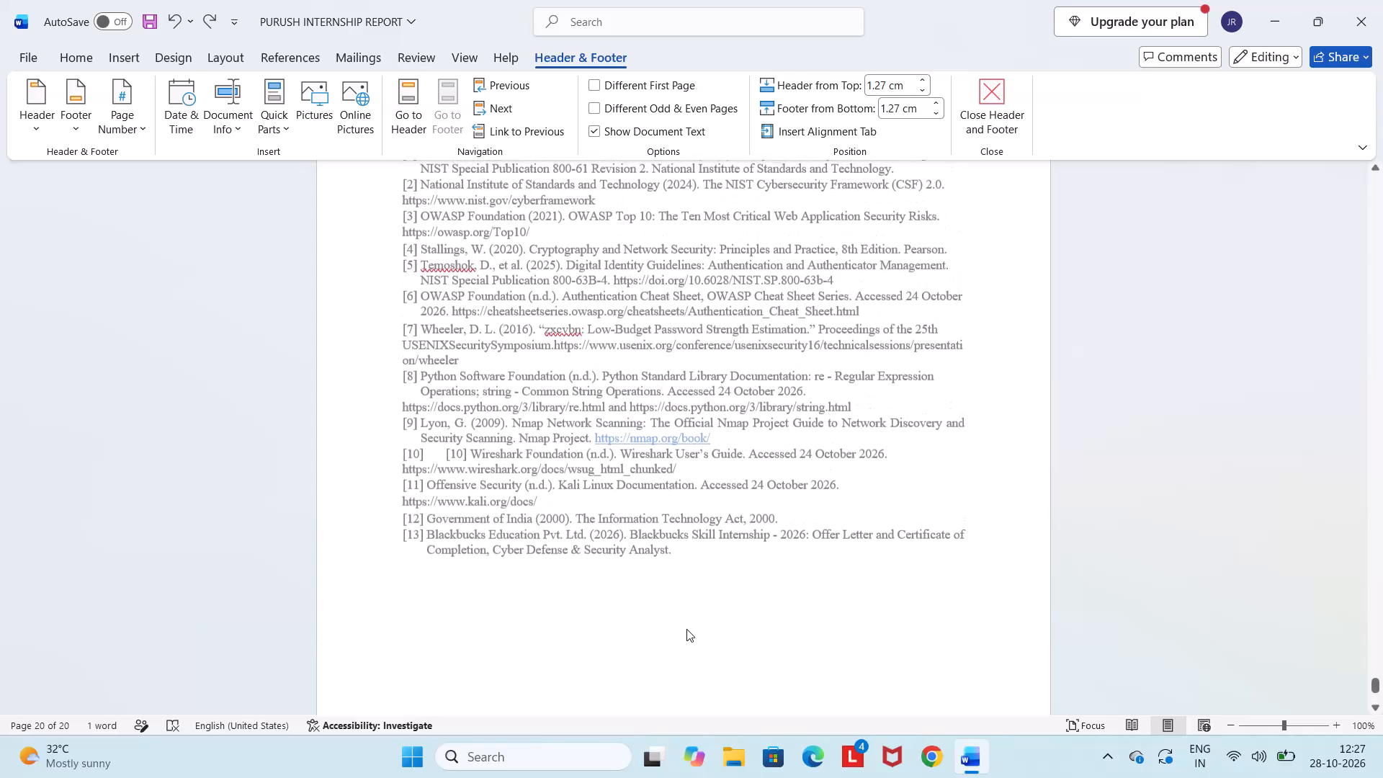
Leave footer editing and return to the body text of the references page.
left_click(686, 629)
left_click(503, 544)
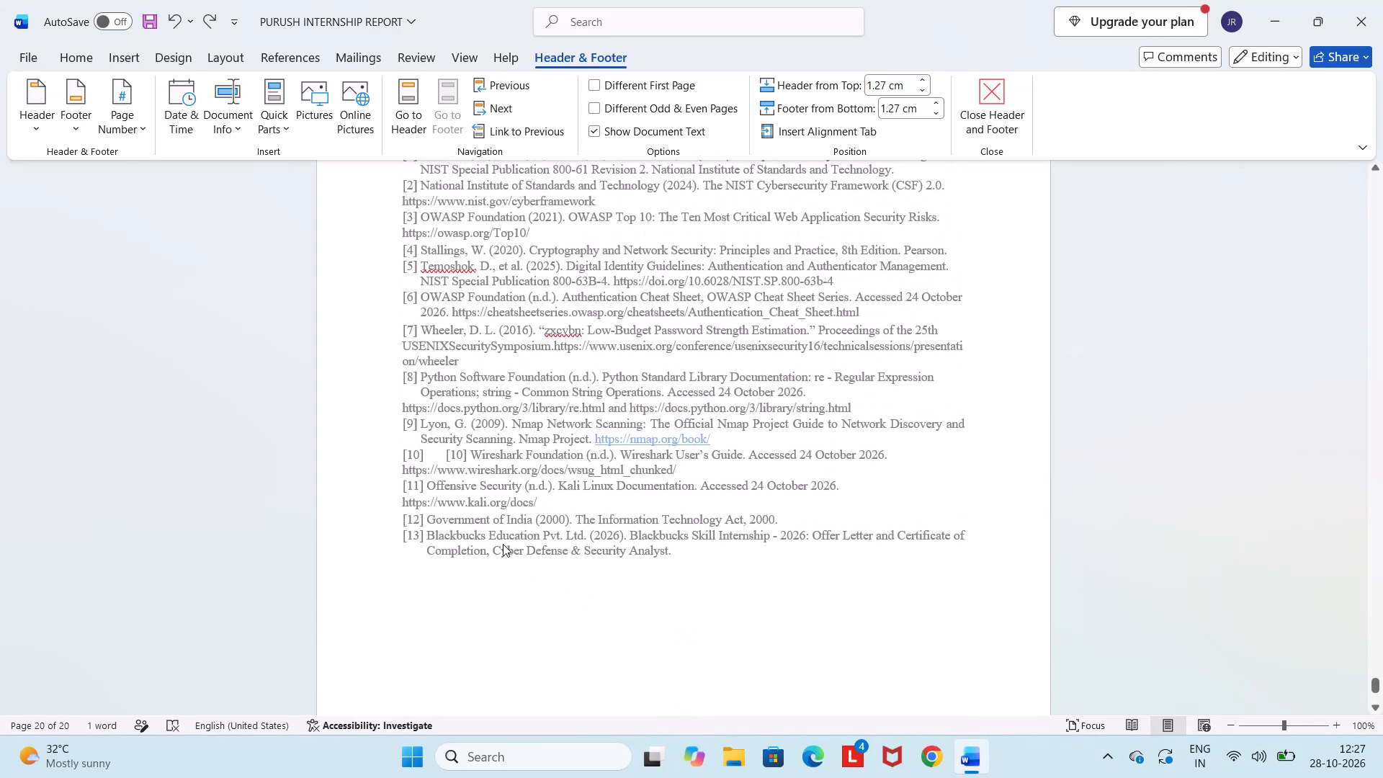
double_click(225, 558)
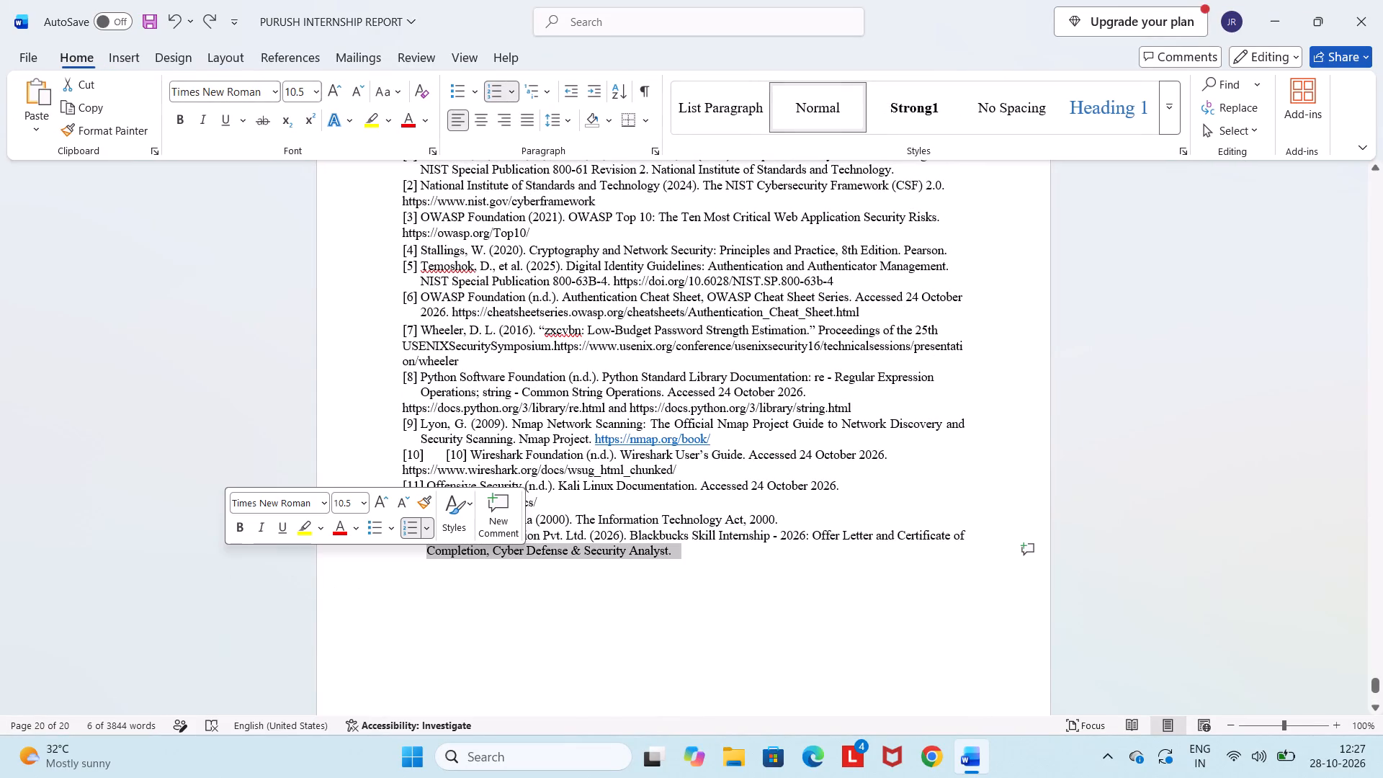
left_click(460, 606)
Justify the numbered reference entries [1] to [13] under the REFERENCES heading.
scroll(472, 353, "up", 1)
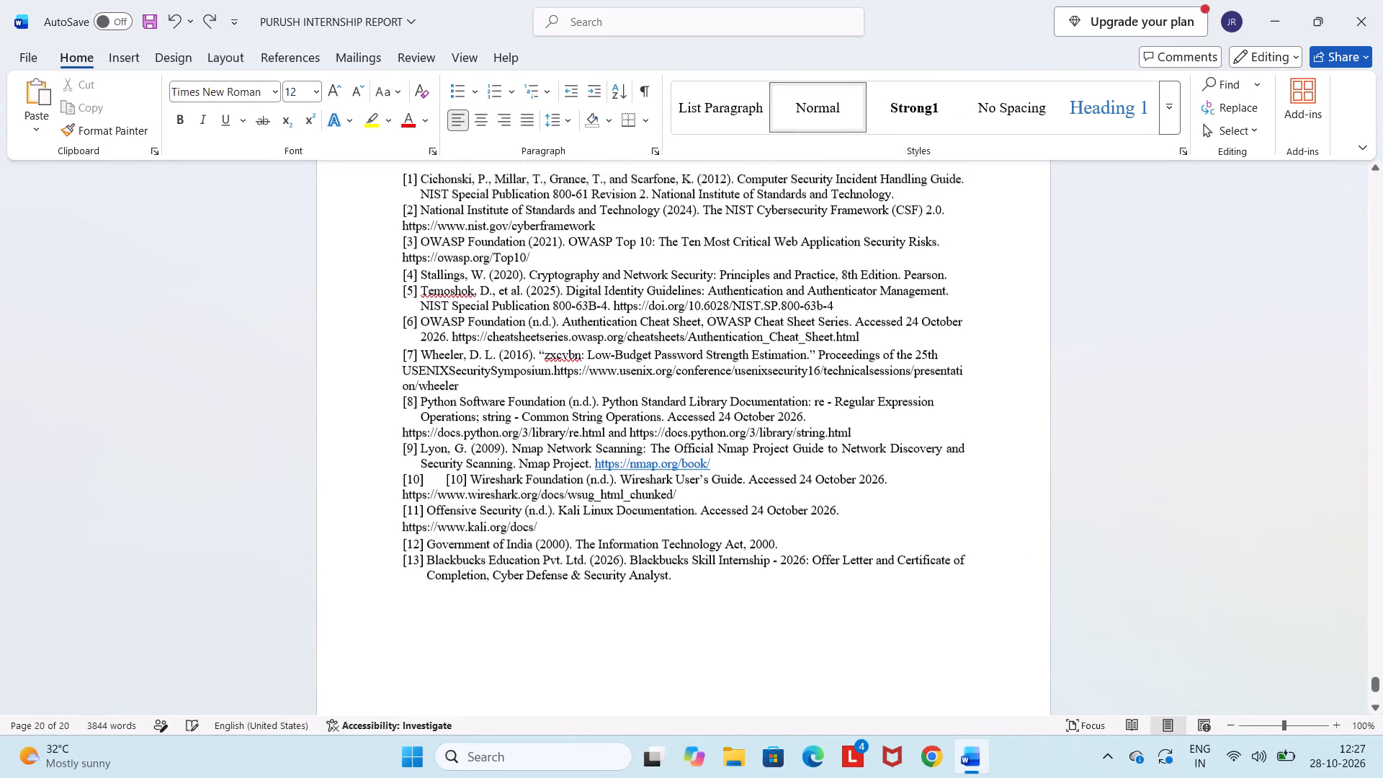
scroll(472, 353, "up", 1)
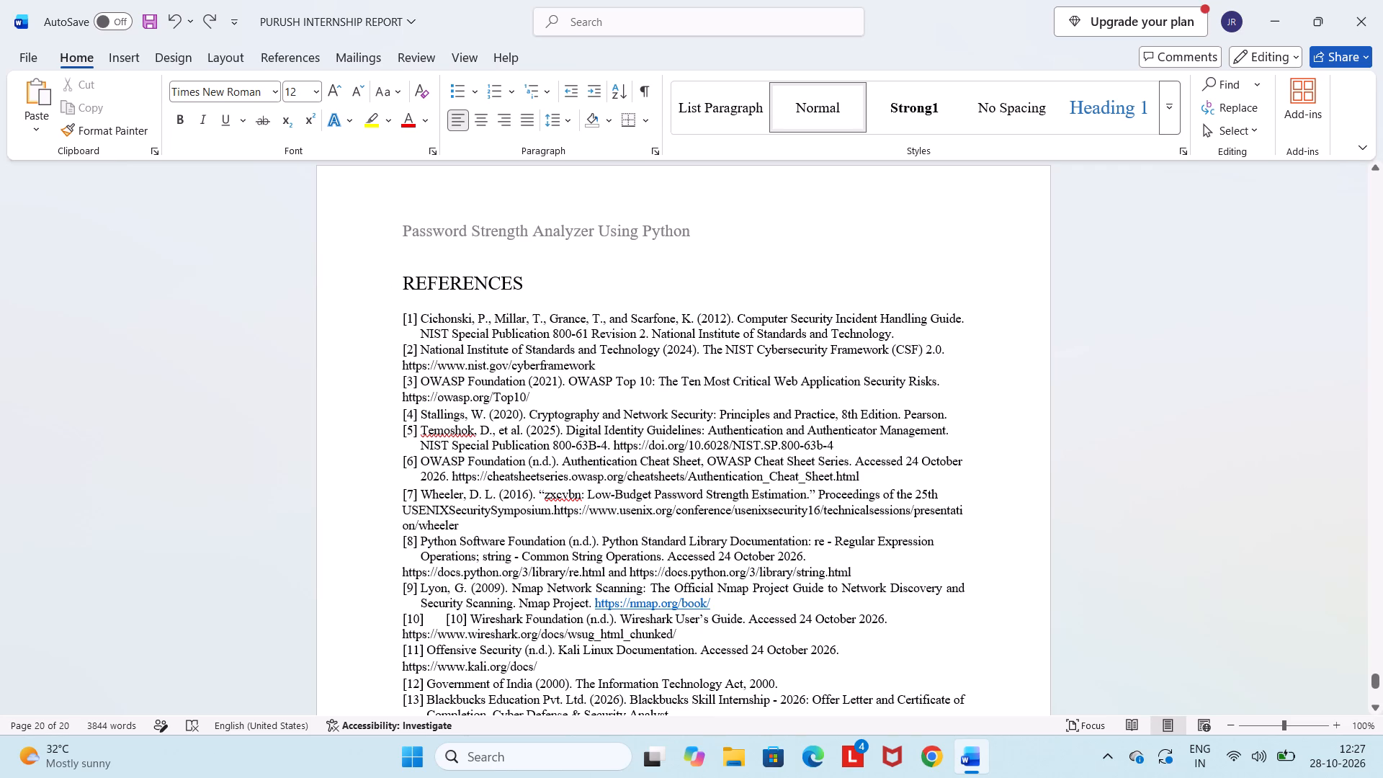
left_click_drag(400, 314, 643, 581)
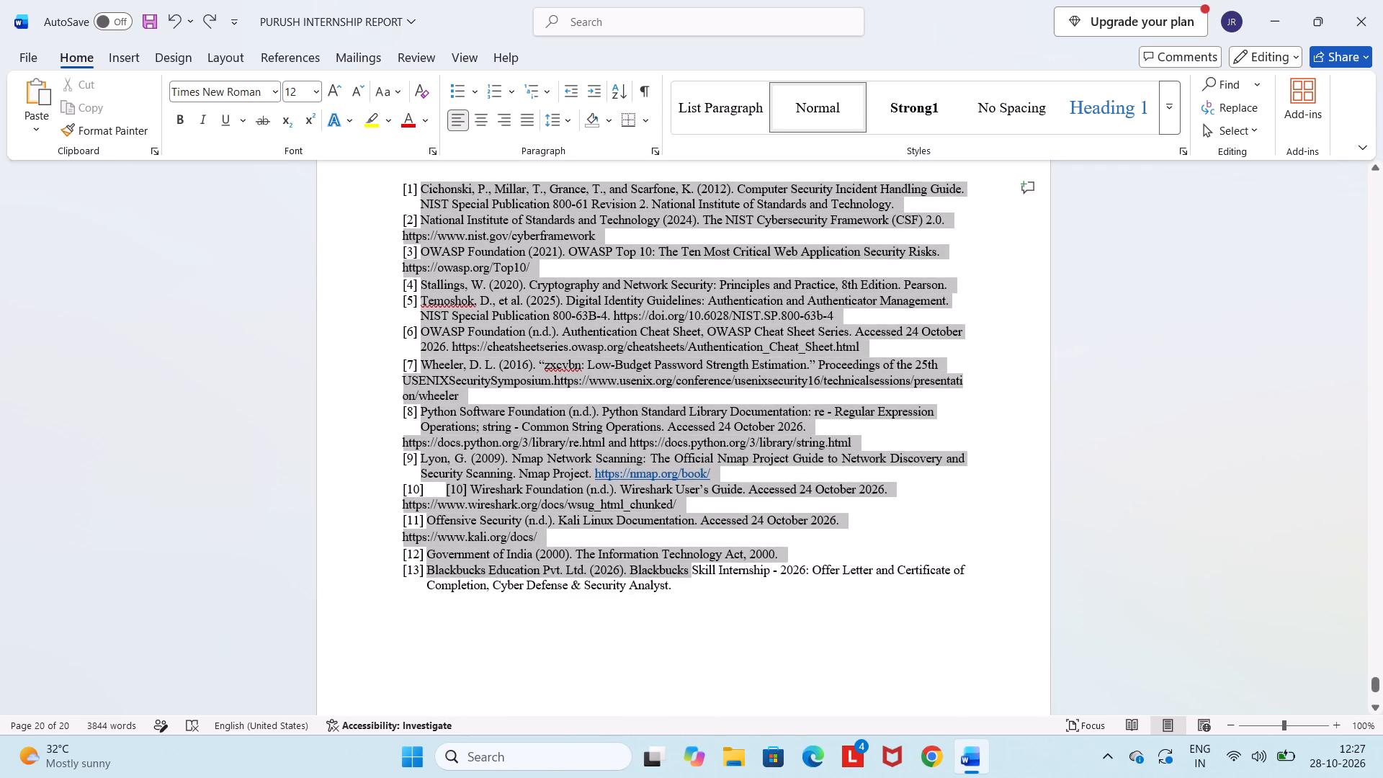
left_click_drag(643, 581, 653, 595)
key("ctrl+j")
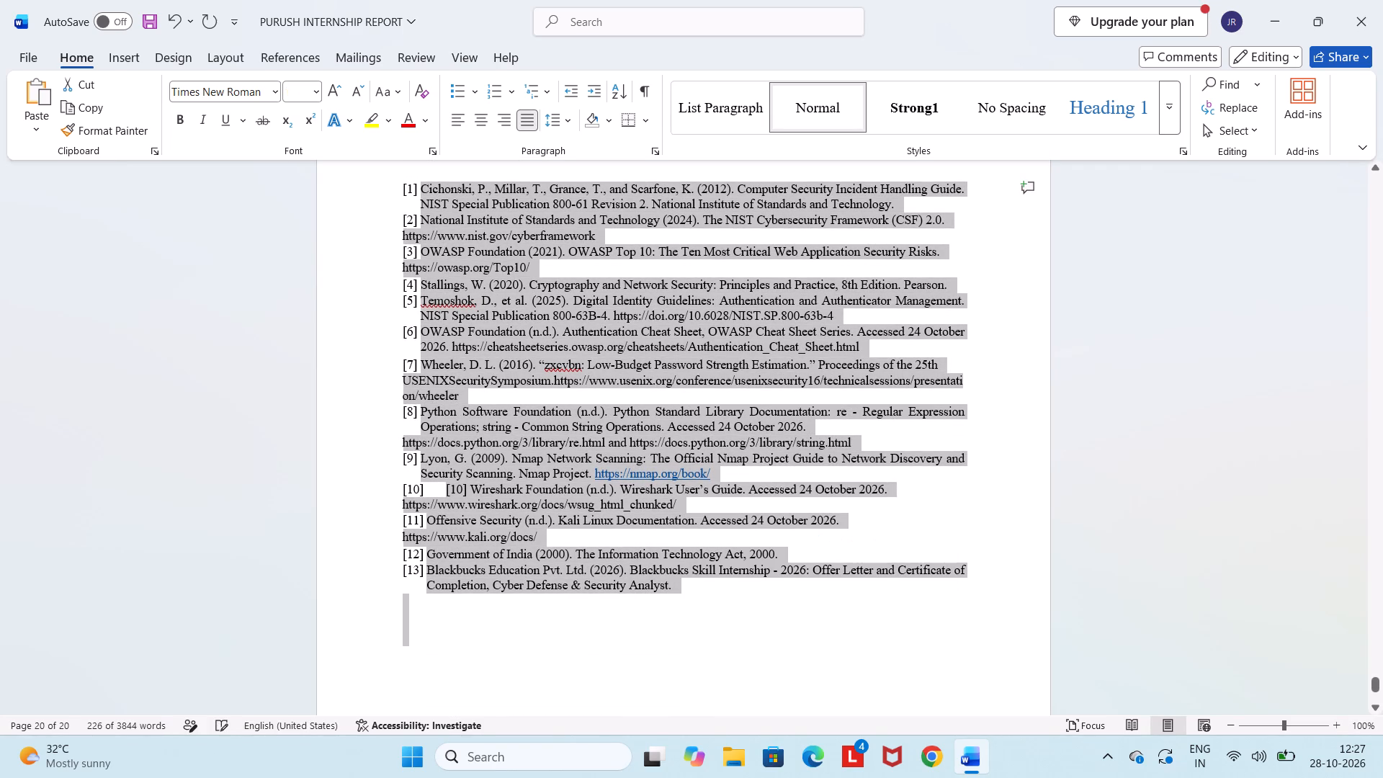
scroll(653, 595, "up", 1)
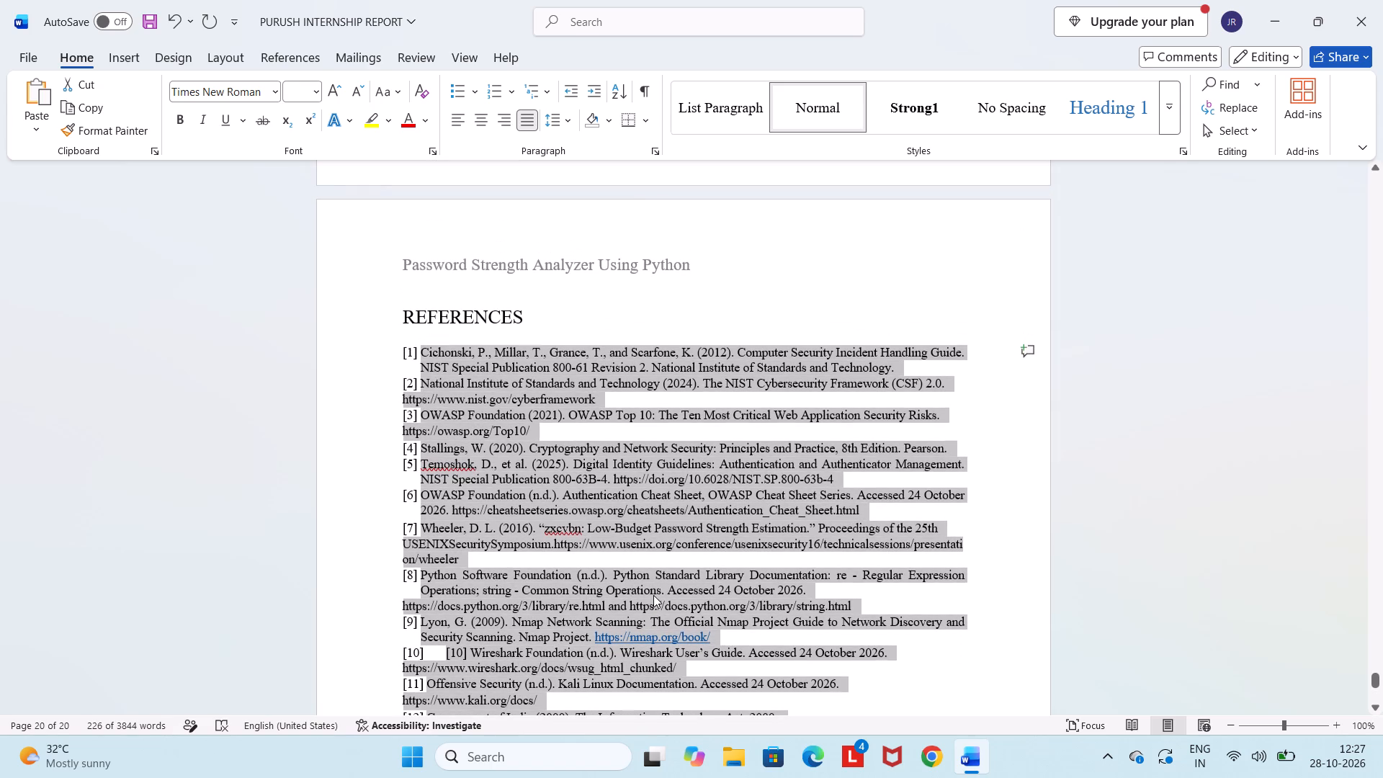
key("ctrl+j")
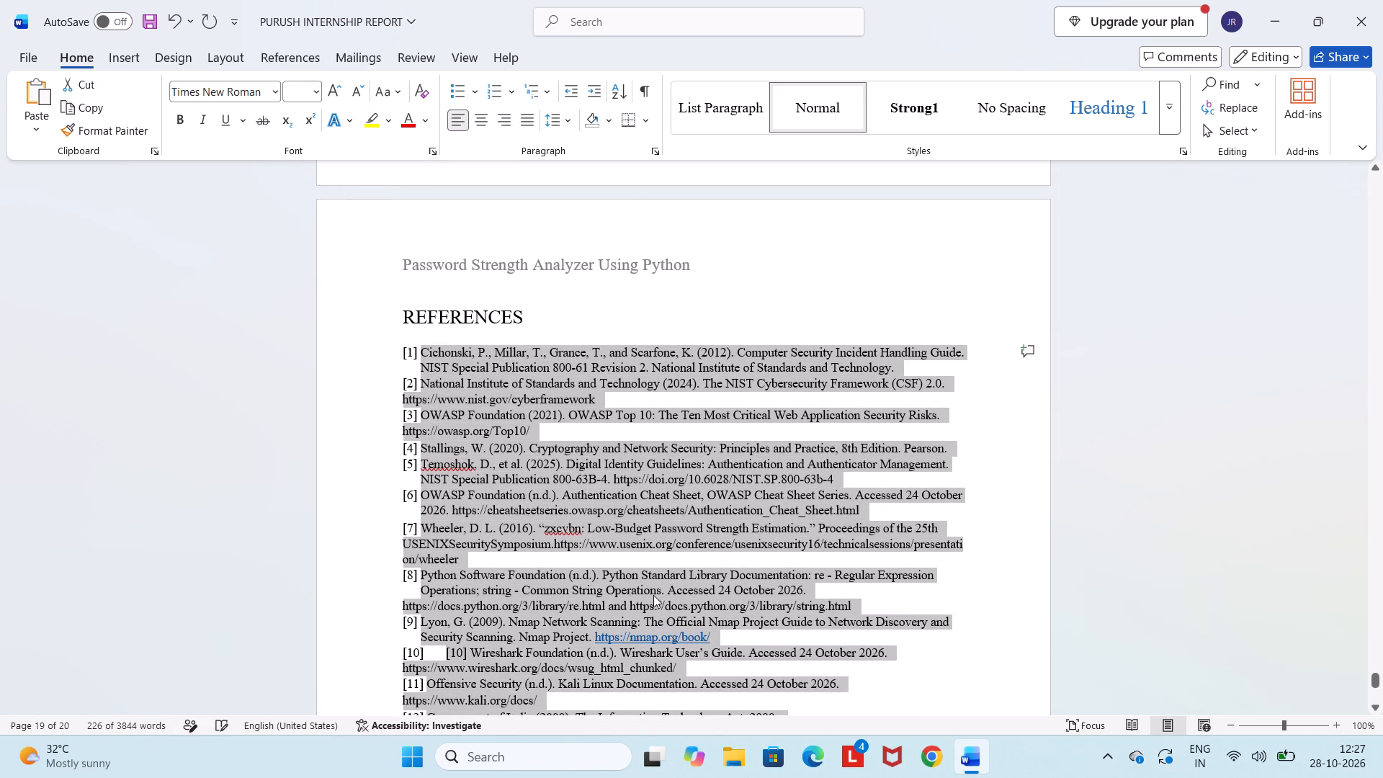
key("ctrl+j")
key("ctrl+j")
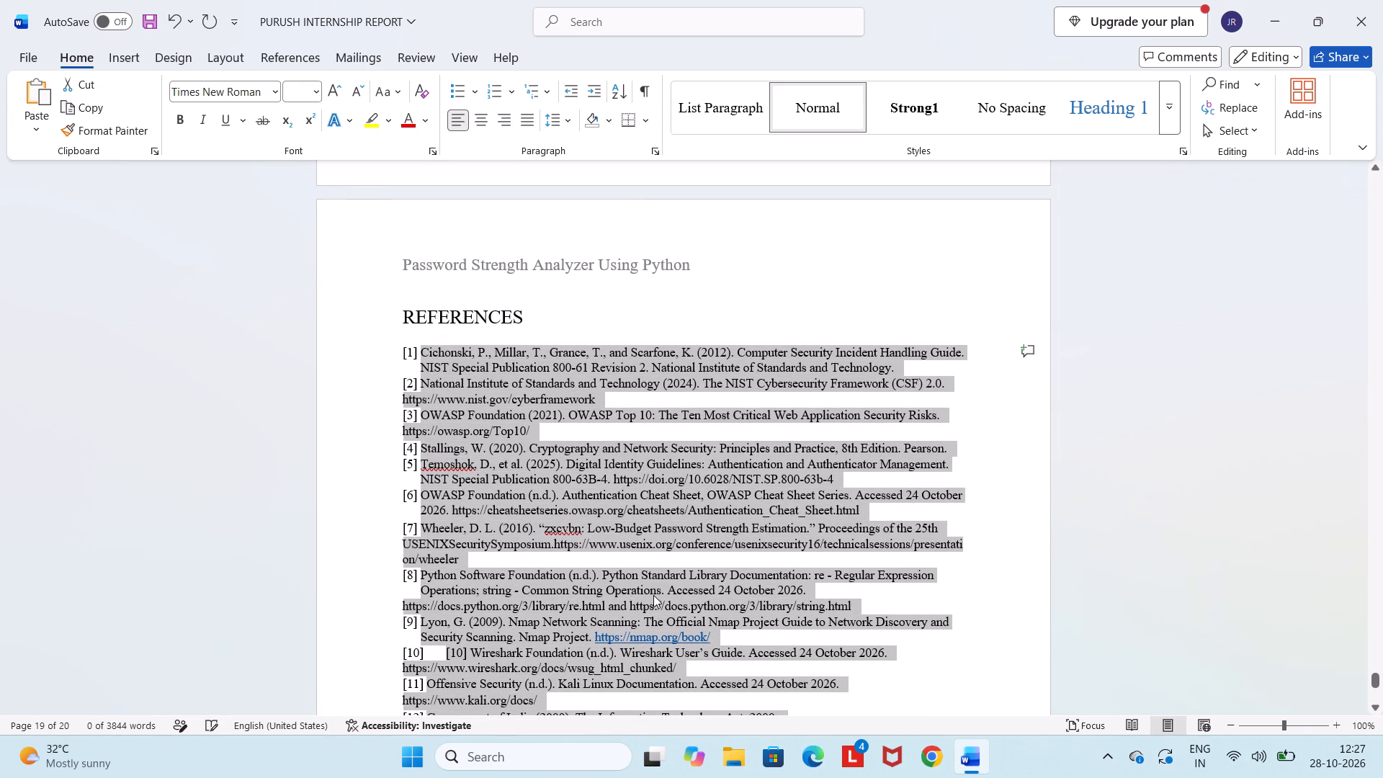
key("ctrl+j")
key("ctrl+j")
key("ctrl+j")
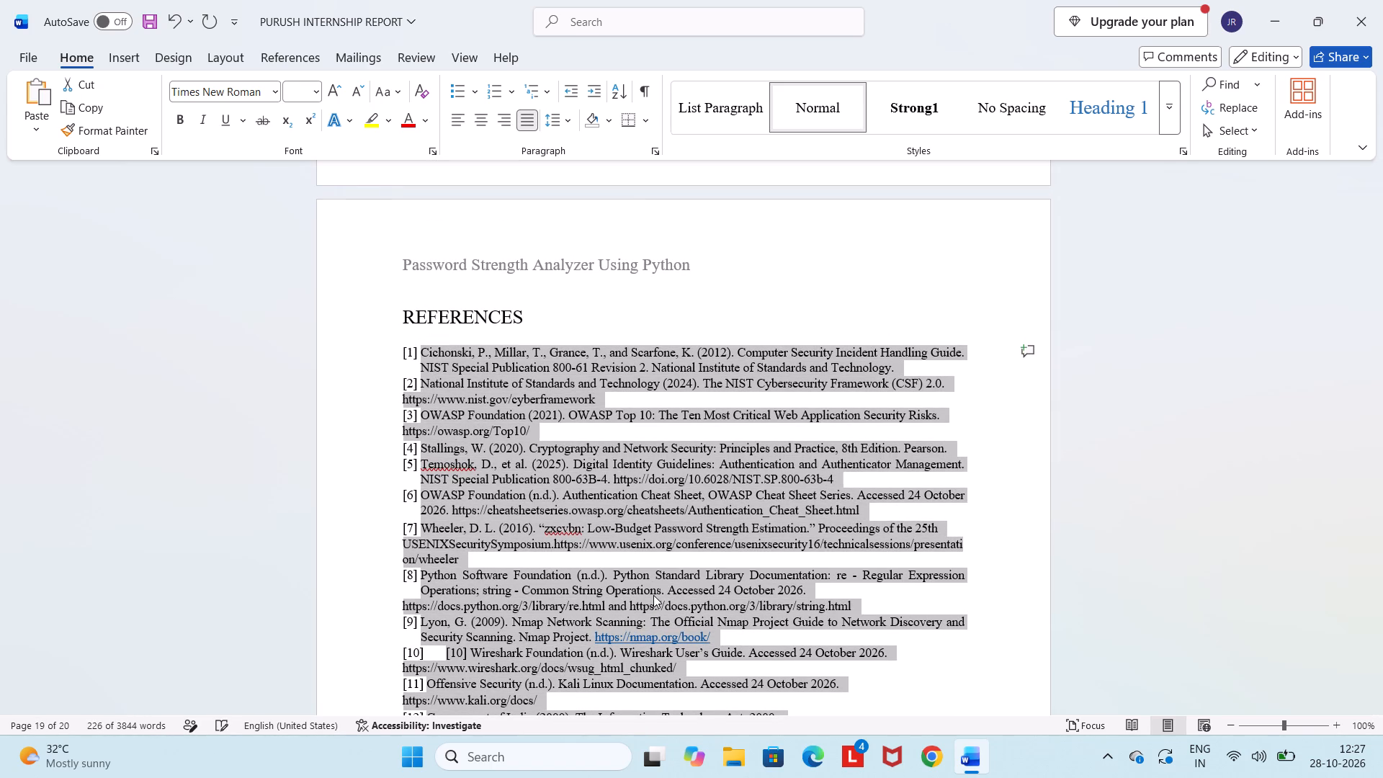
key("ctrl+j")
key("ctrl+j")
Apply justified alignment again to the selected numbered reference entries under the REFERENCES heading.
key("ctrl+j")
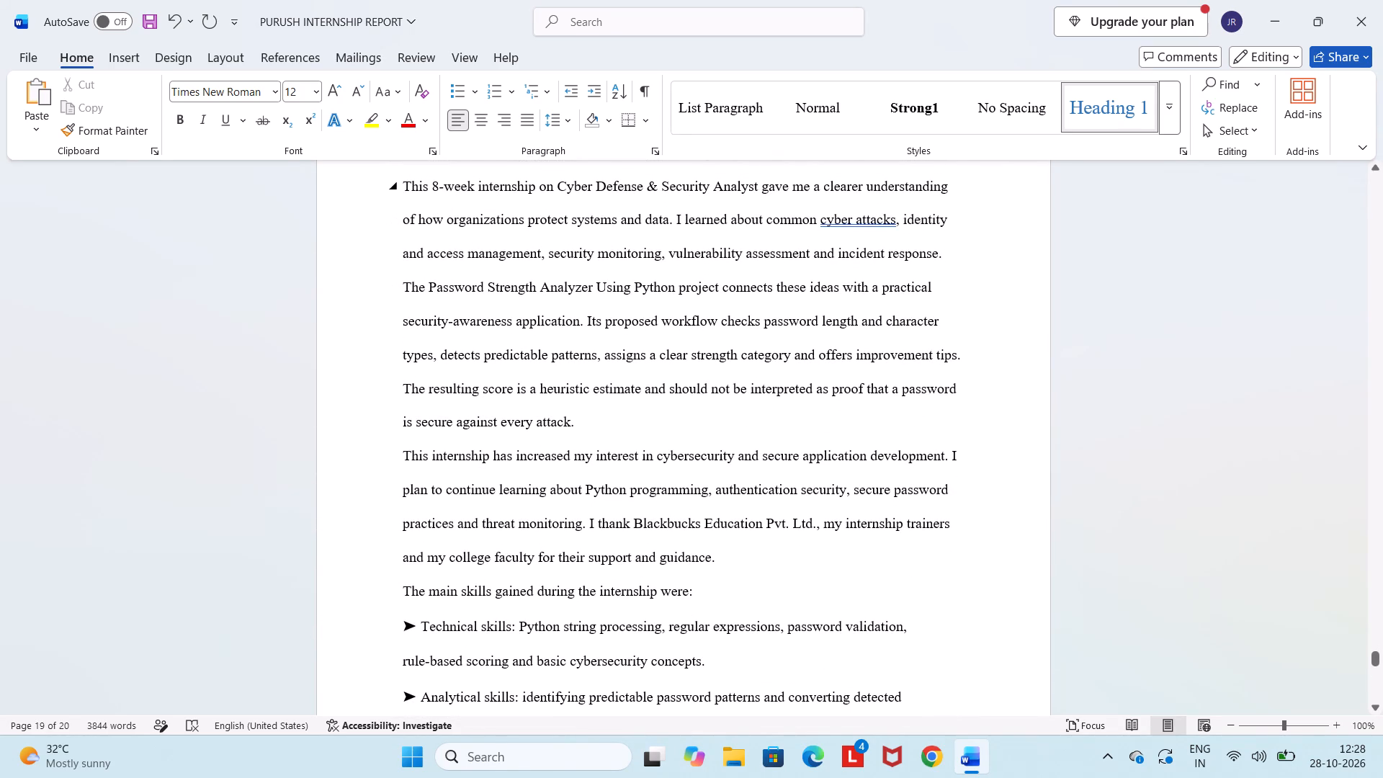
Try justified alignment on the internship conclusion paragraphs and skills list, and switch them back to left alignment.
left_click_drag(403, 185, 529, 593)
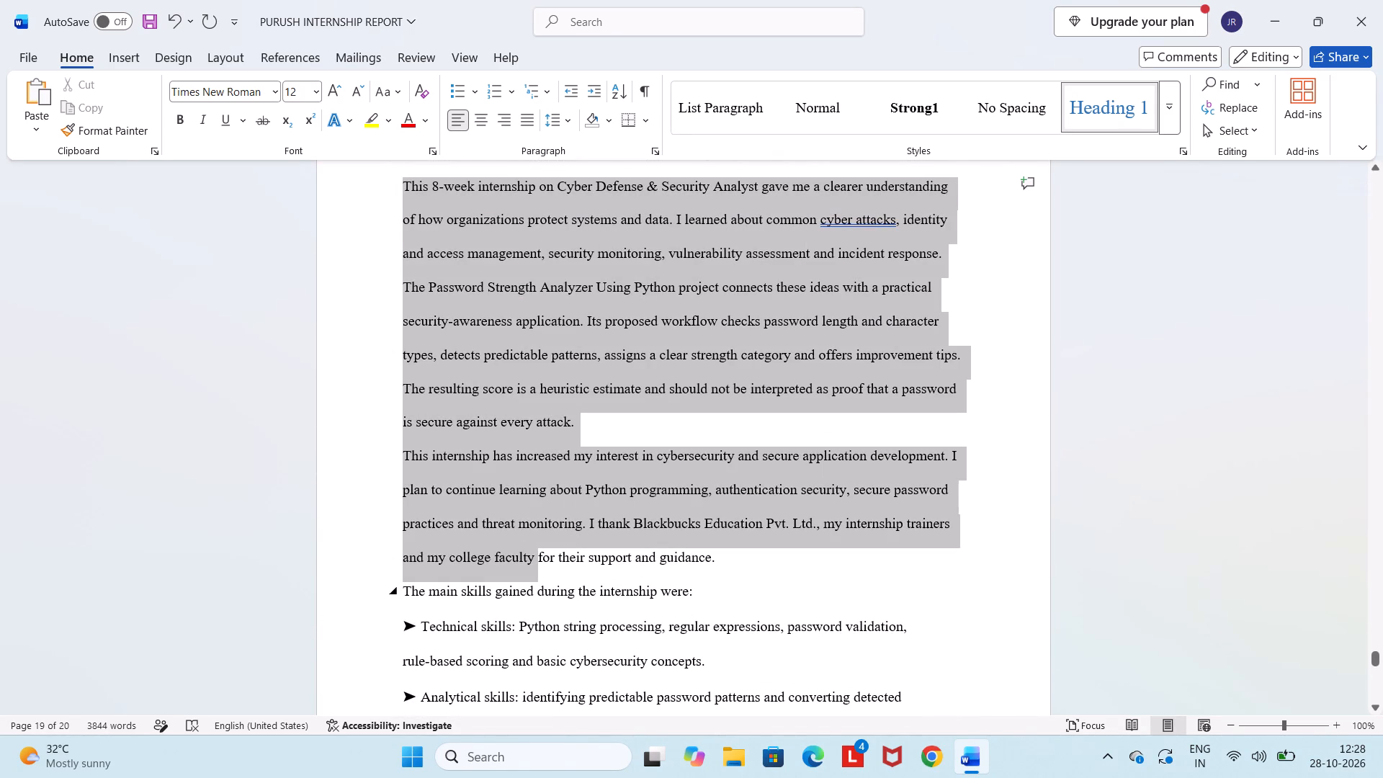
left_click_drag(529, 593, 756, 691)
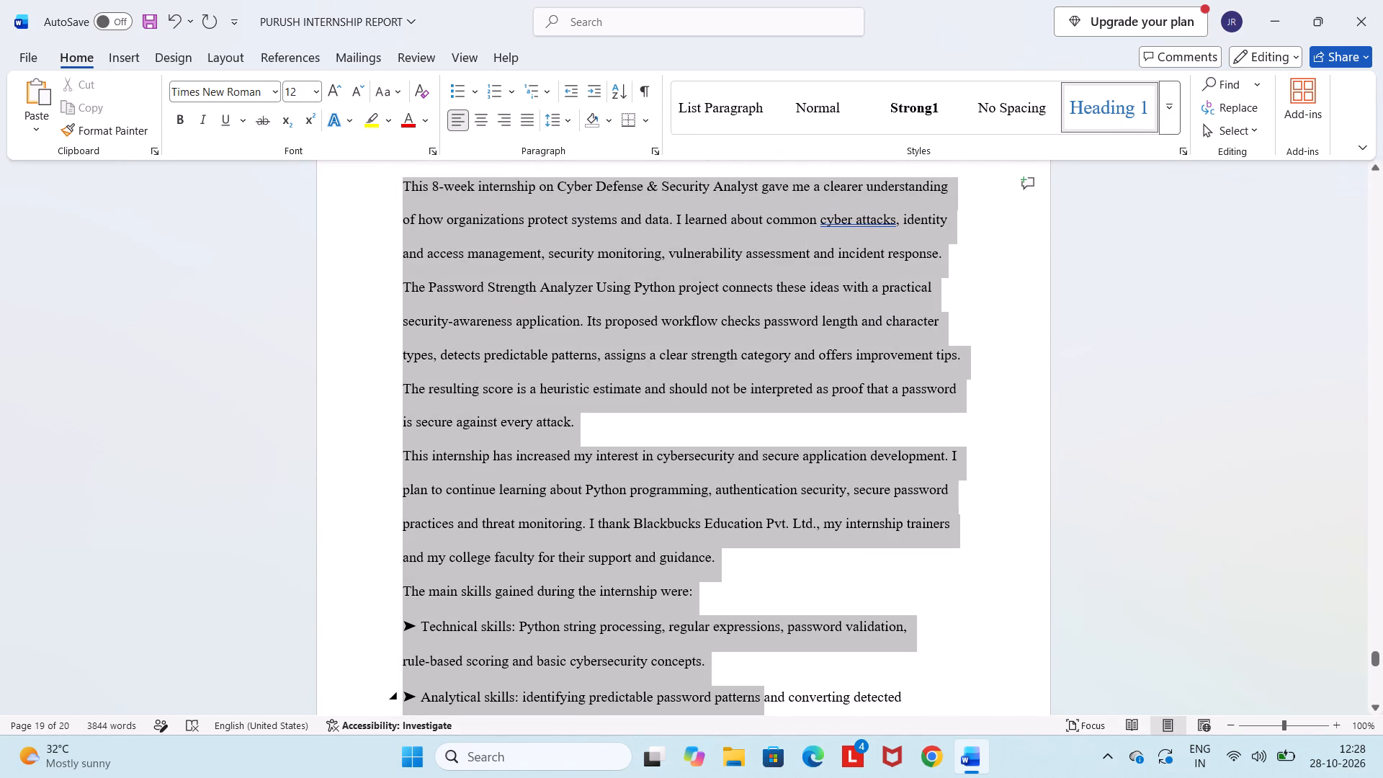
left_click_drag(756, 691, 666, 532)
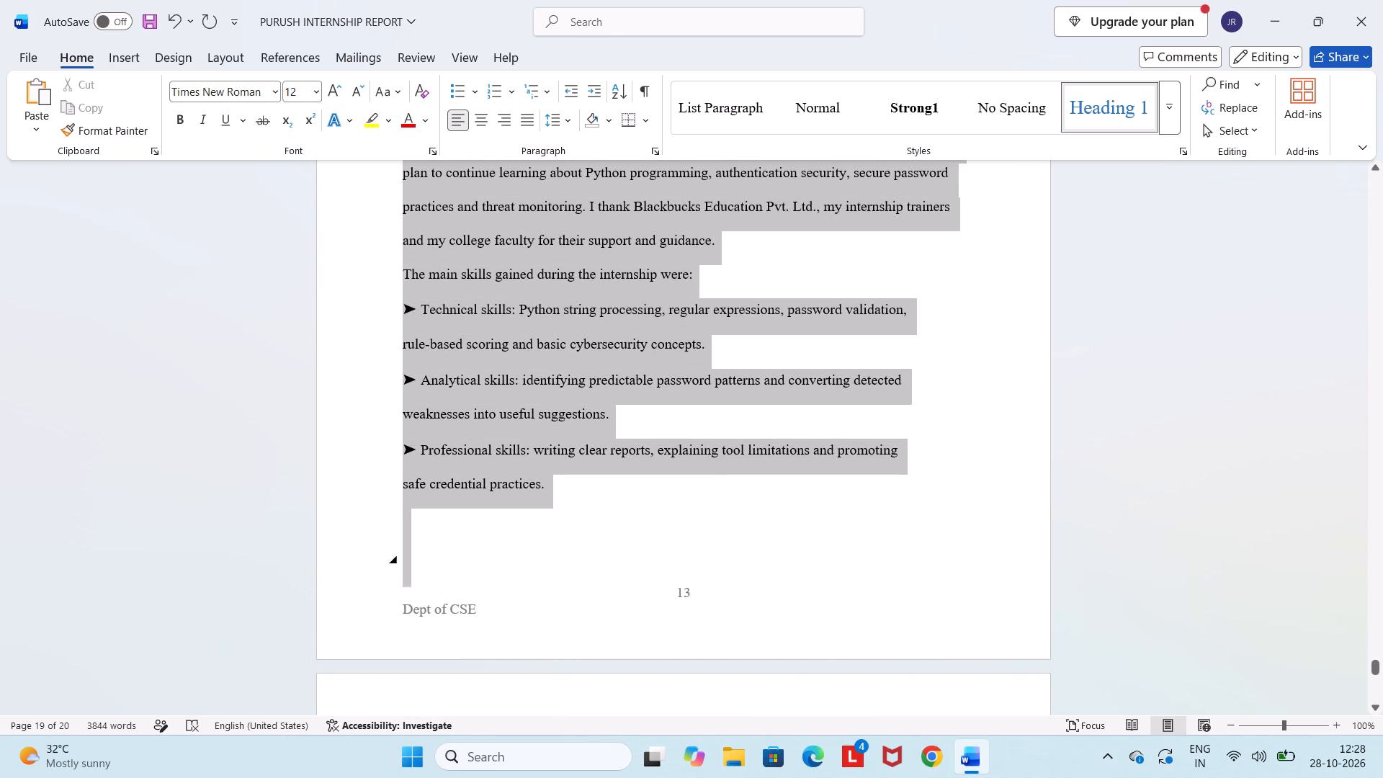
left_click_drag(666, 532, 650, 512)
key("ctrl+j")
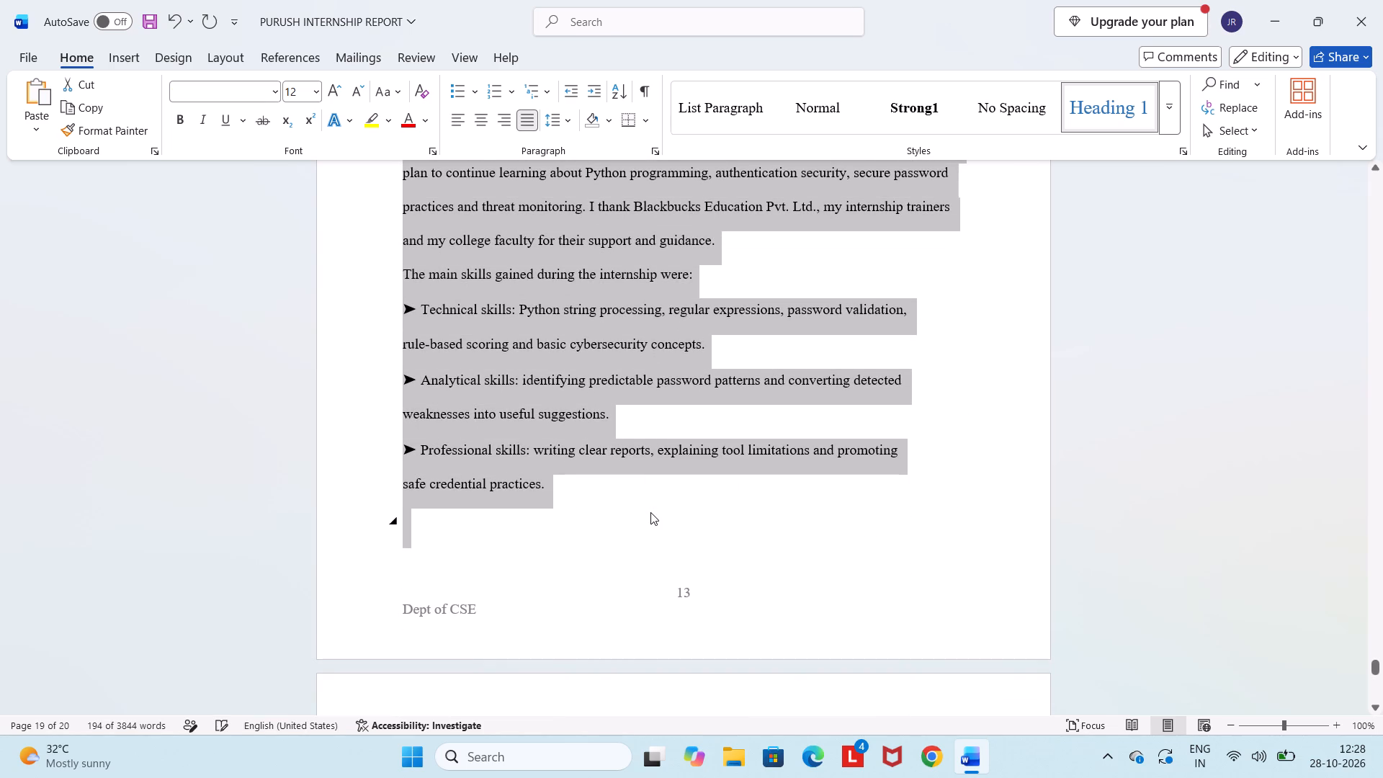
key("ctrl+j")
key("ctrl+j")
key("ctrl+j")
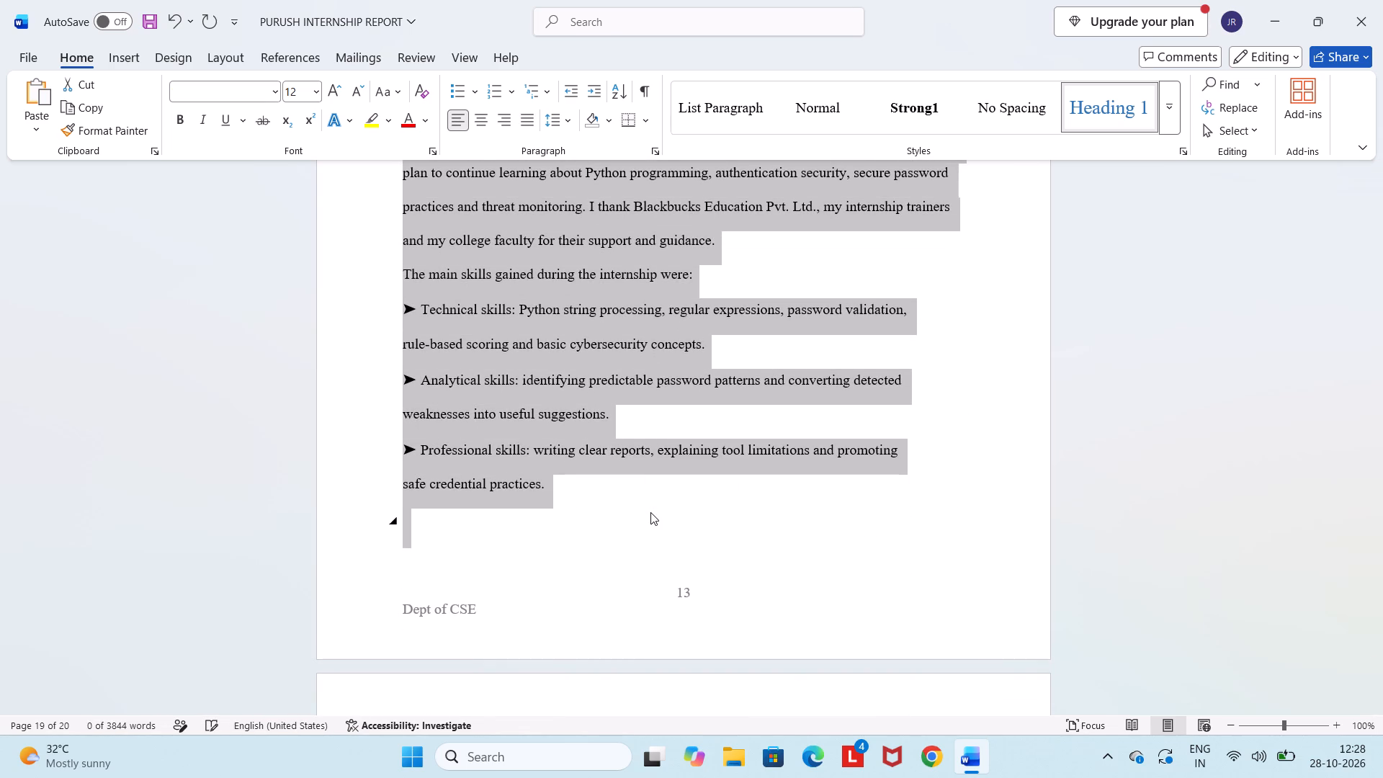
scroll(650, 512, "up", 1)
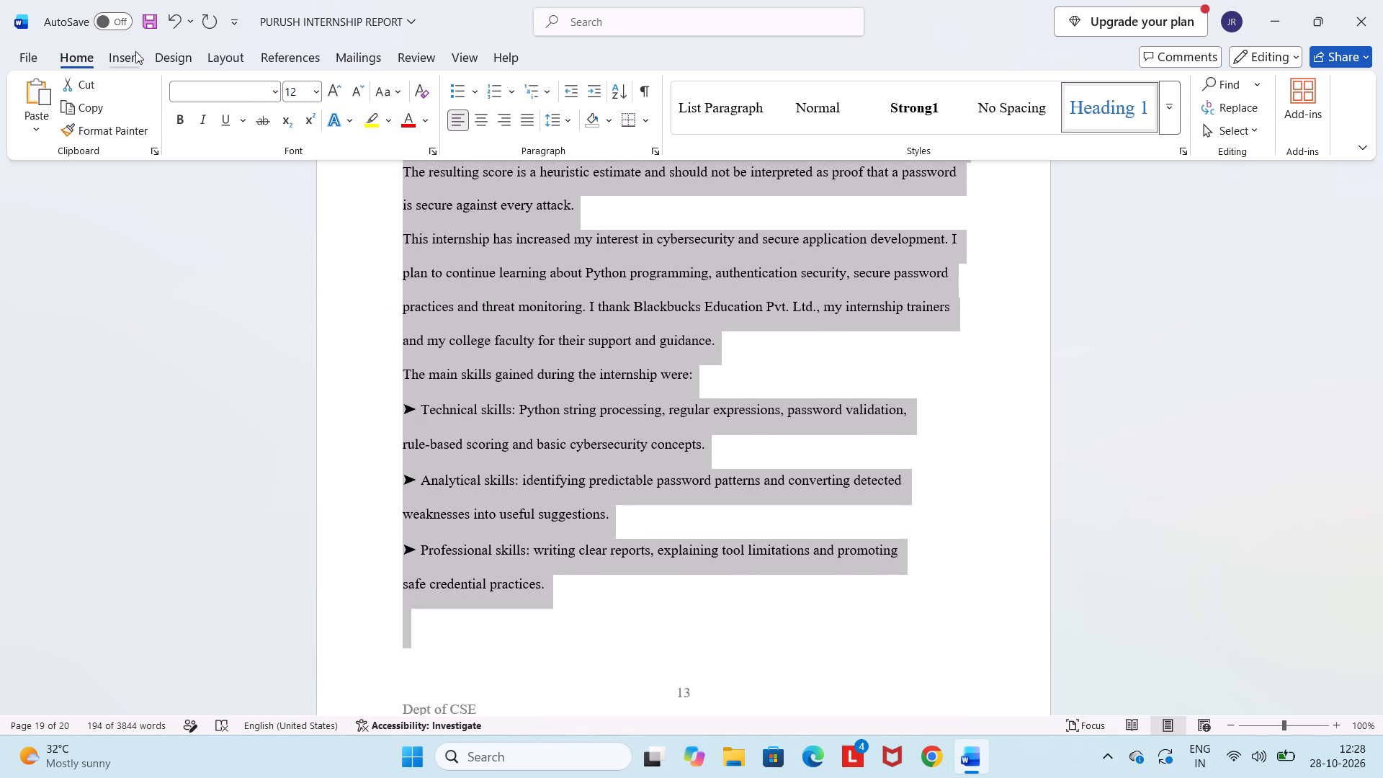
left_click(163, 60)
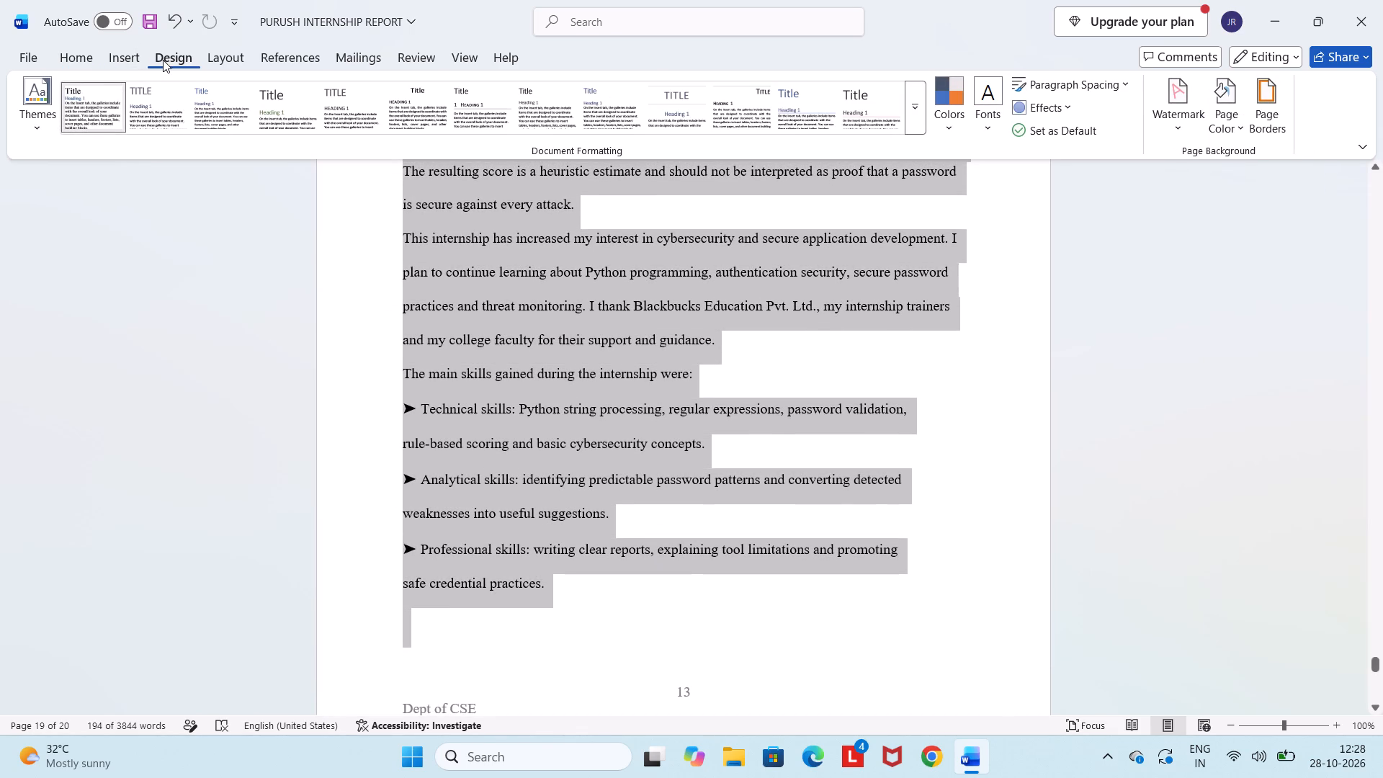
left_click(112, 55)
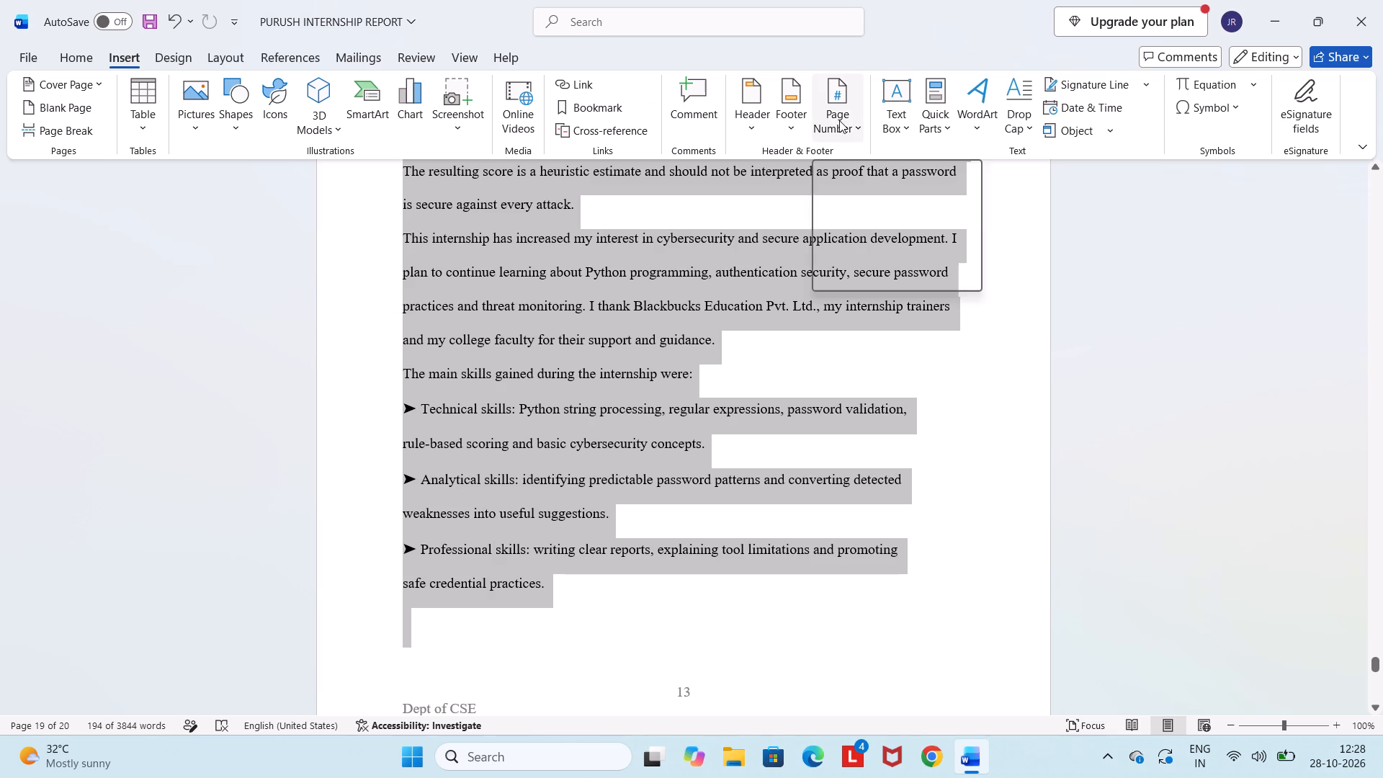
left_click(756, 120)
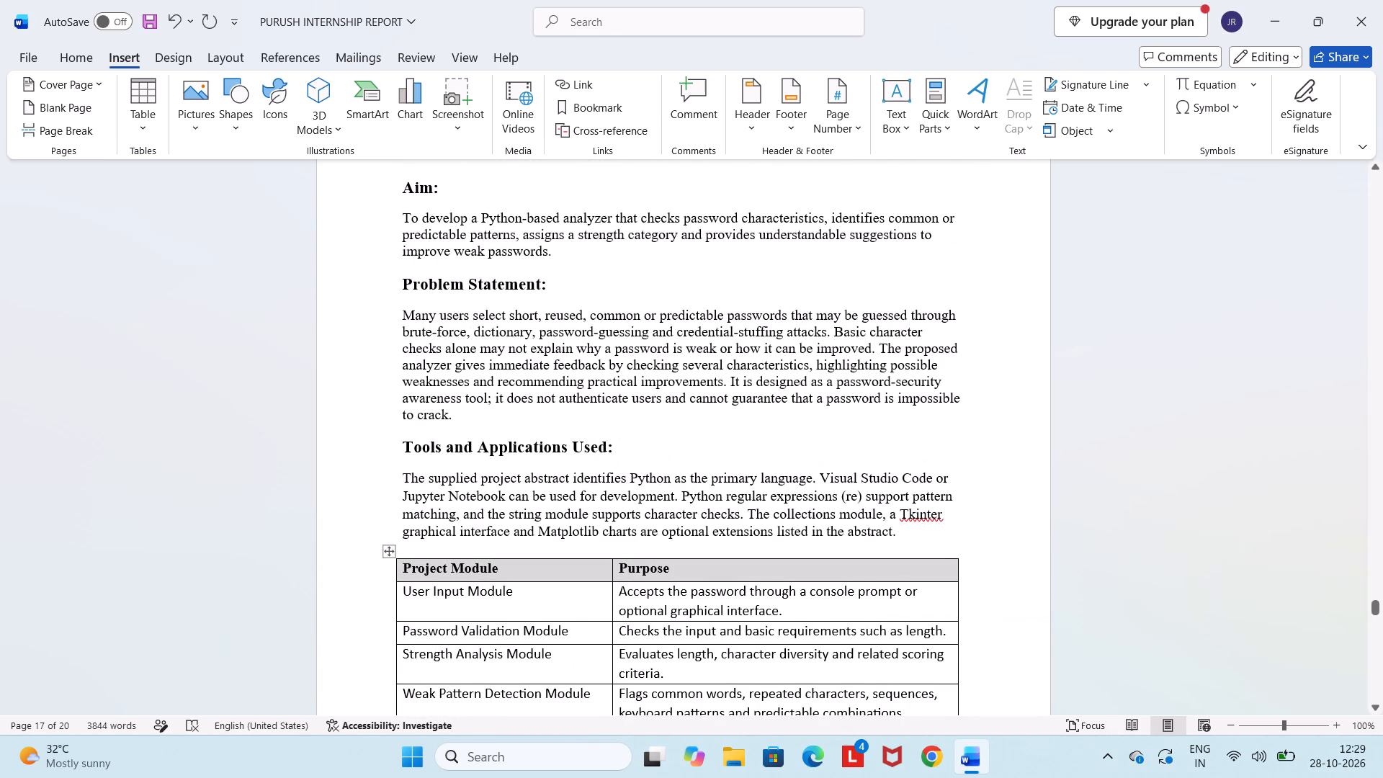
Add a comma between the Head of the Department's name and the M.Tech qualification on the certificate page.
scroll(782, 426, "up", 5)
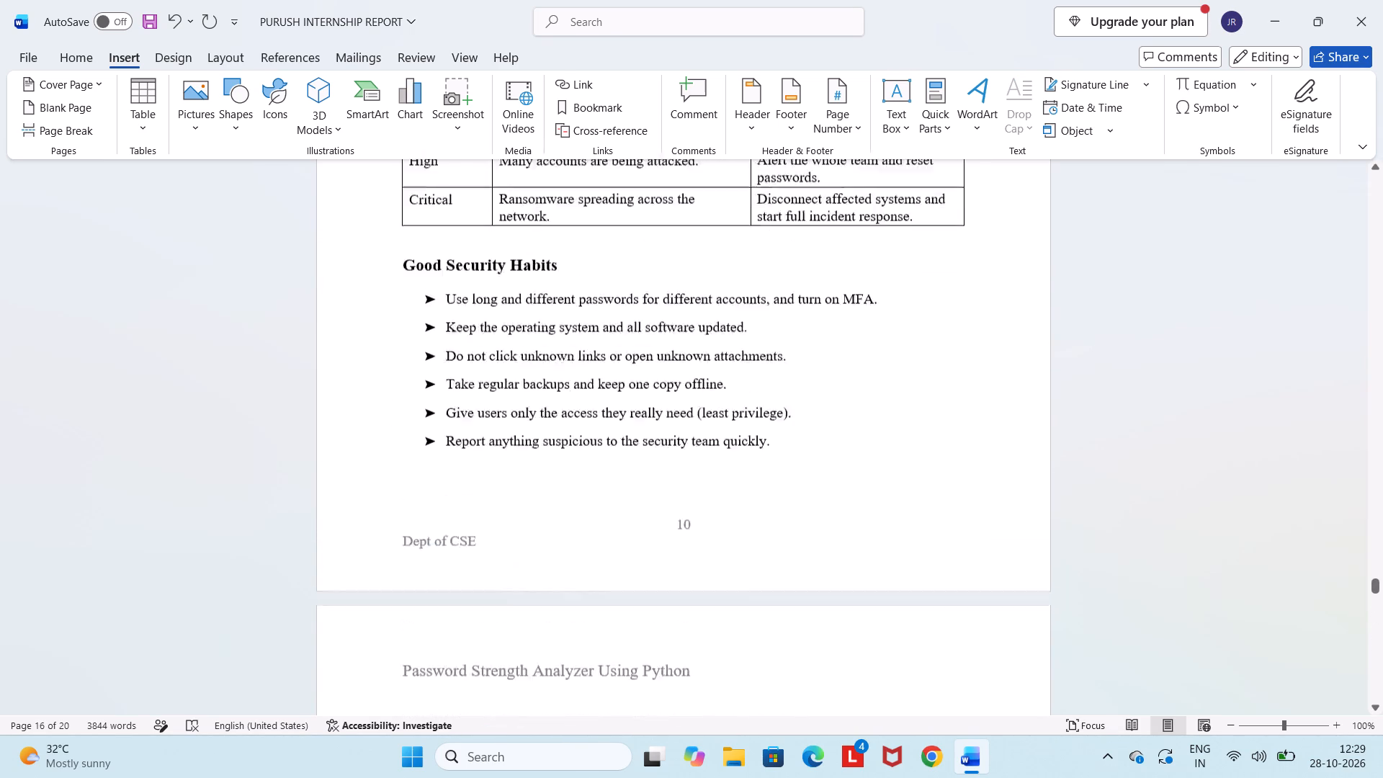
scroll(782, 426, "up", 8)
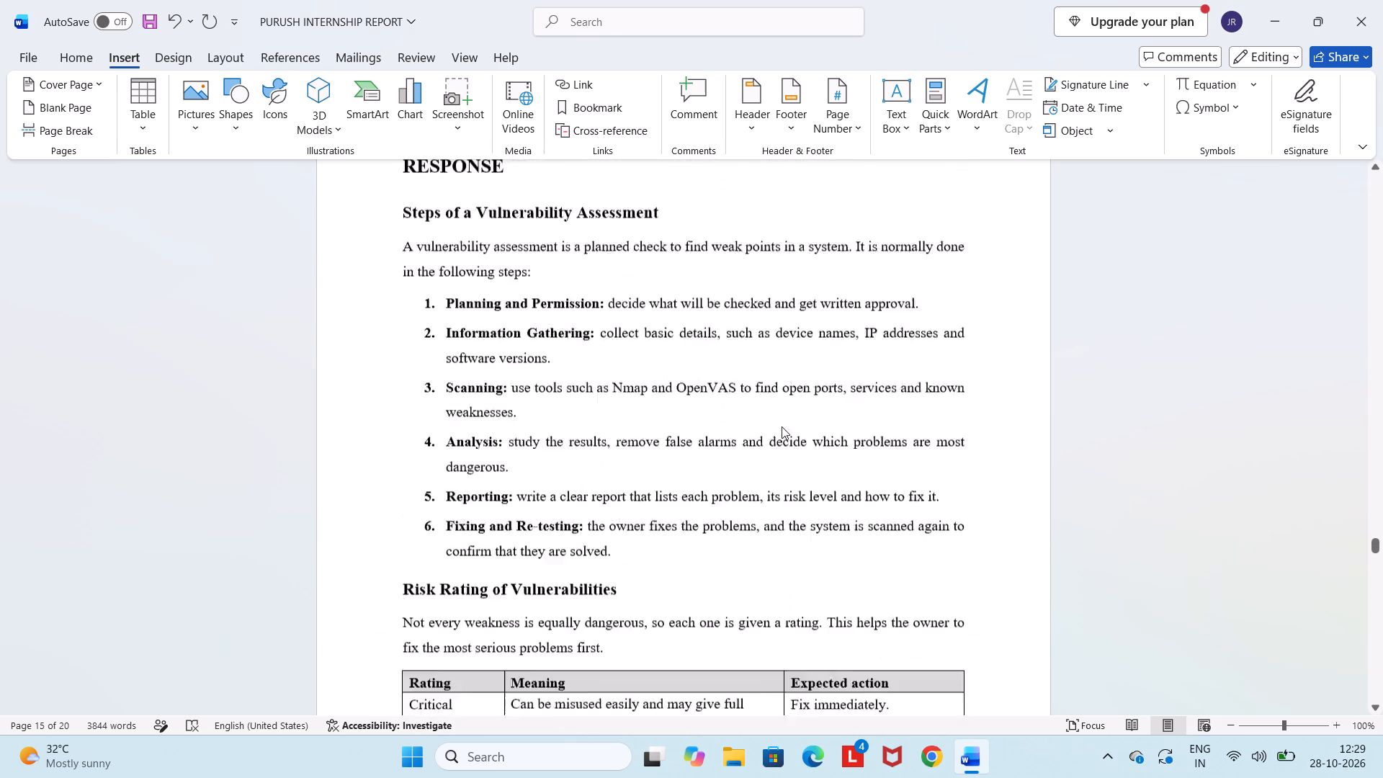
scroll(782, 426, "up", 15)
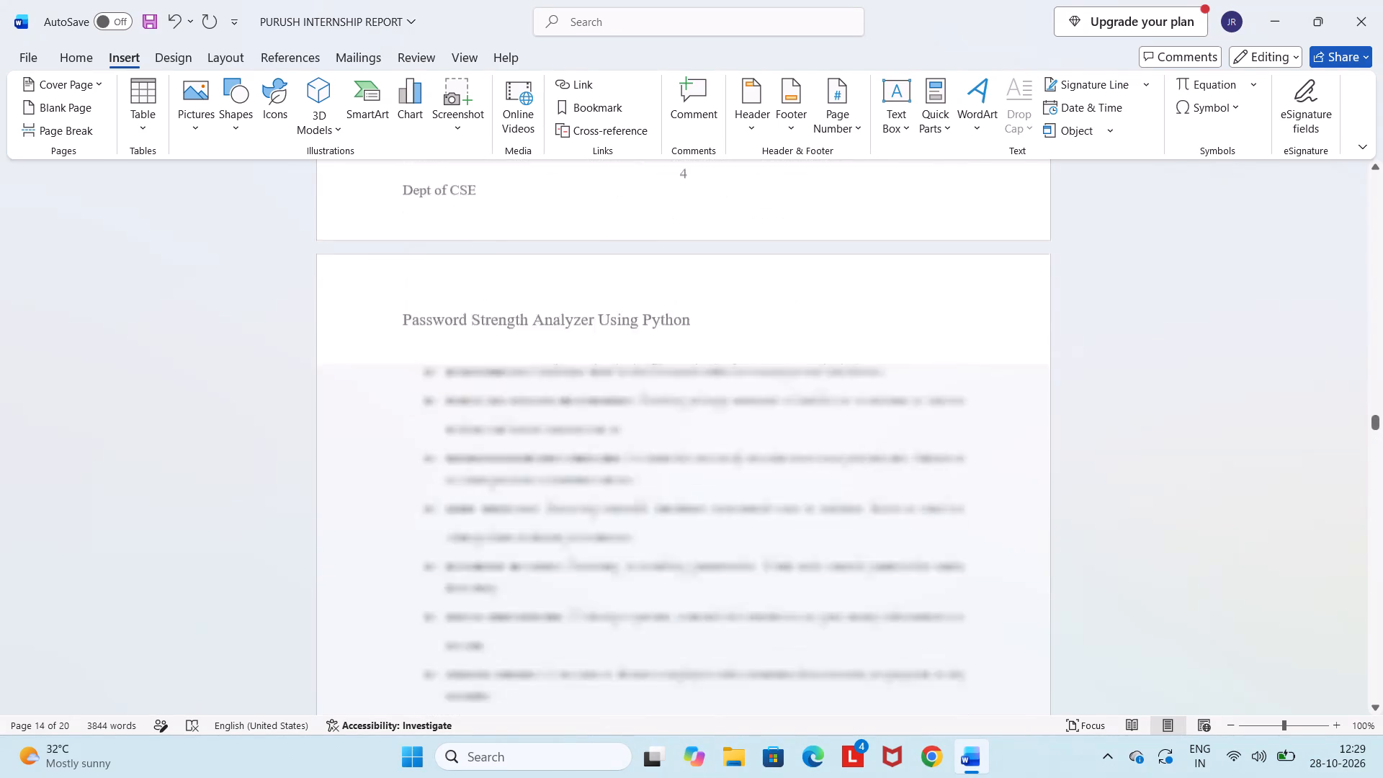
scroll(782, 426, "up", 14)
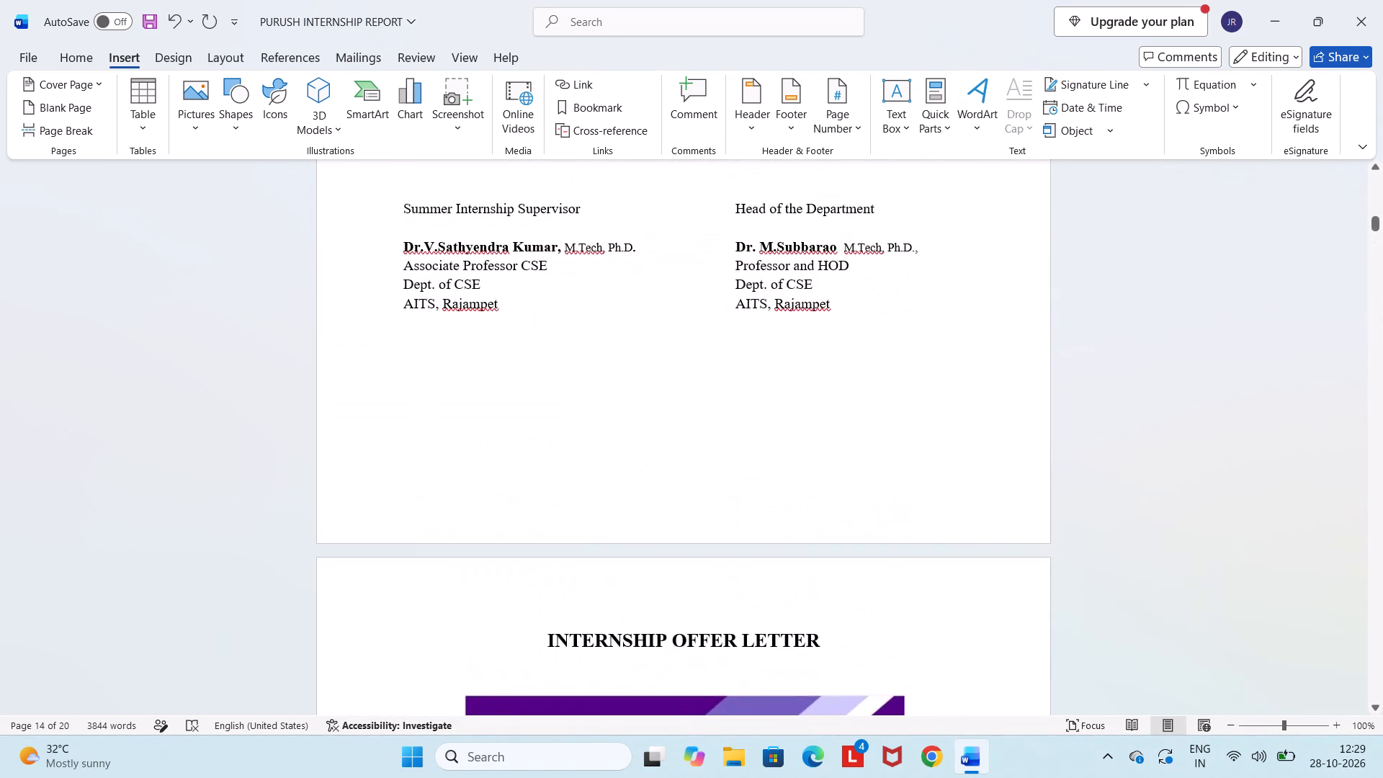
scroll(782, 426, "up", 20)
scroll(782, 426, "up", 2)
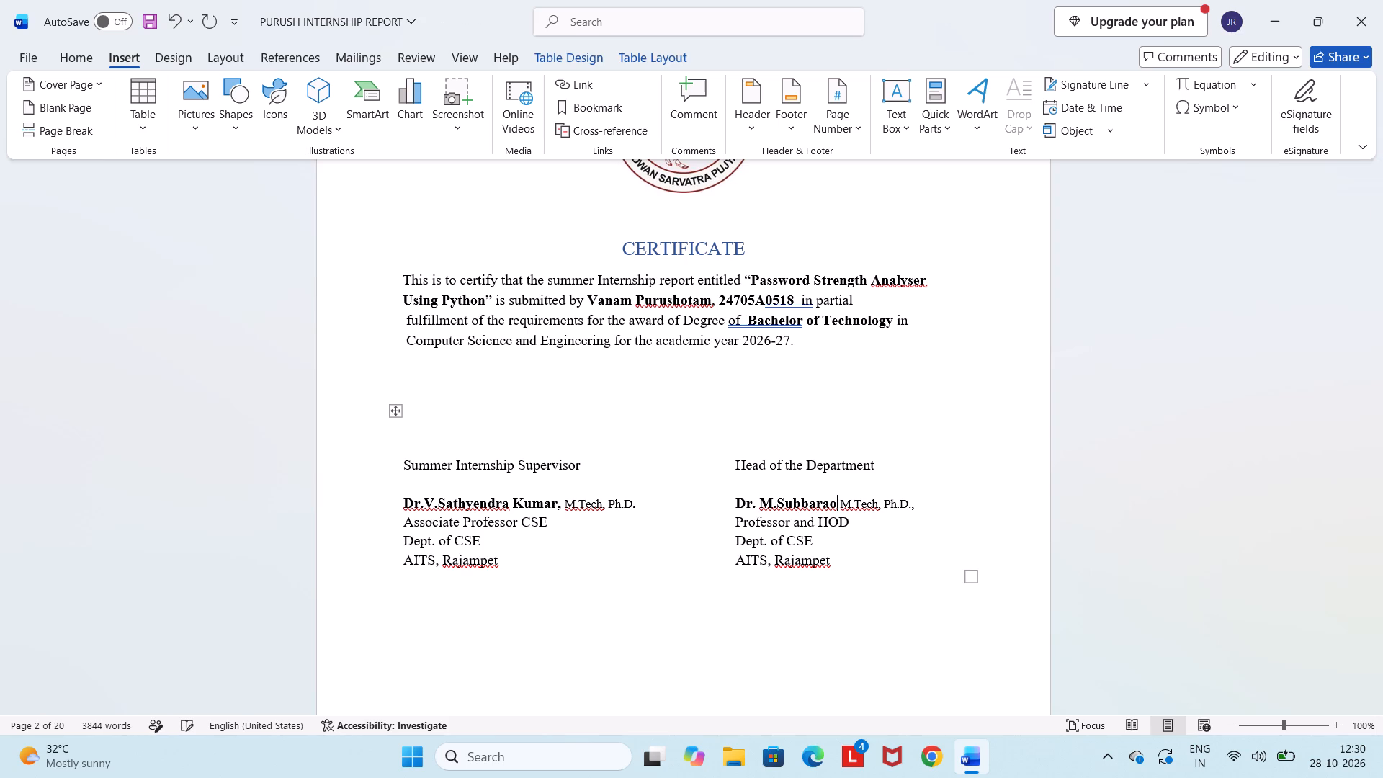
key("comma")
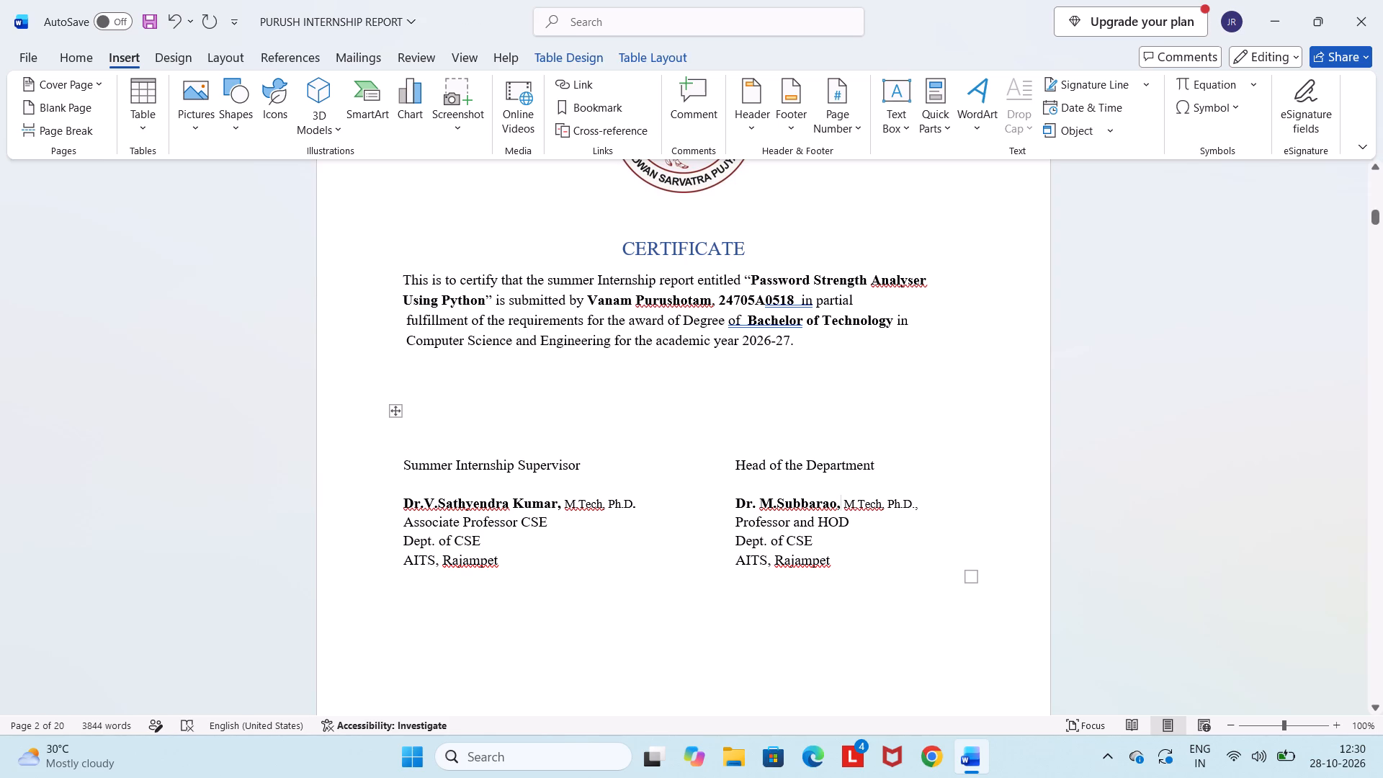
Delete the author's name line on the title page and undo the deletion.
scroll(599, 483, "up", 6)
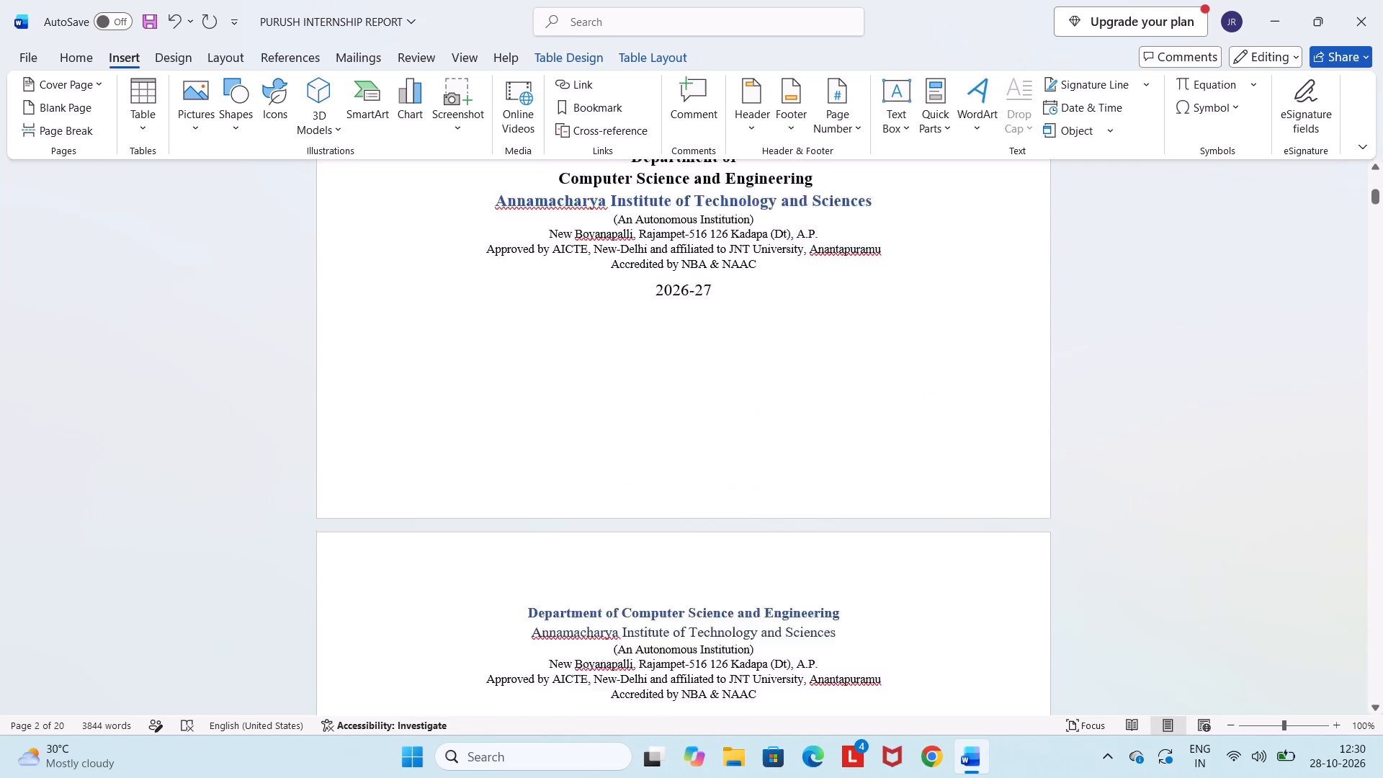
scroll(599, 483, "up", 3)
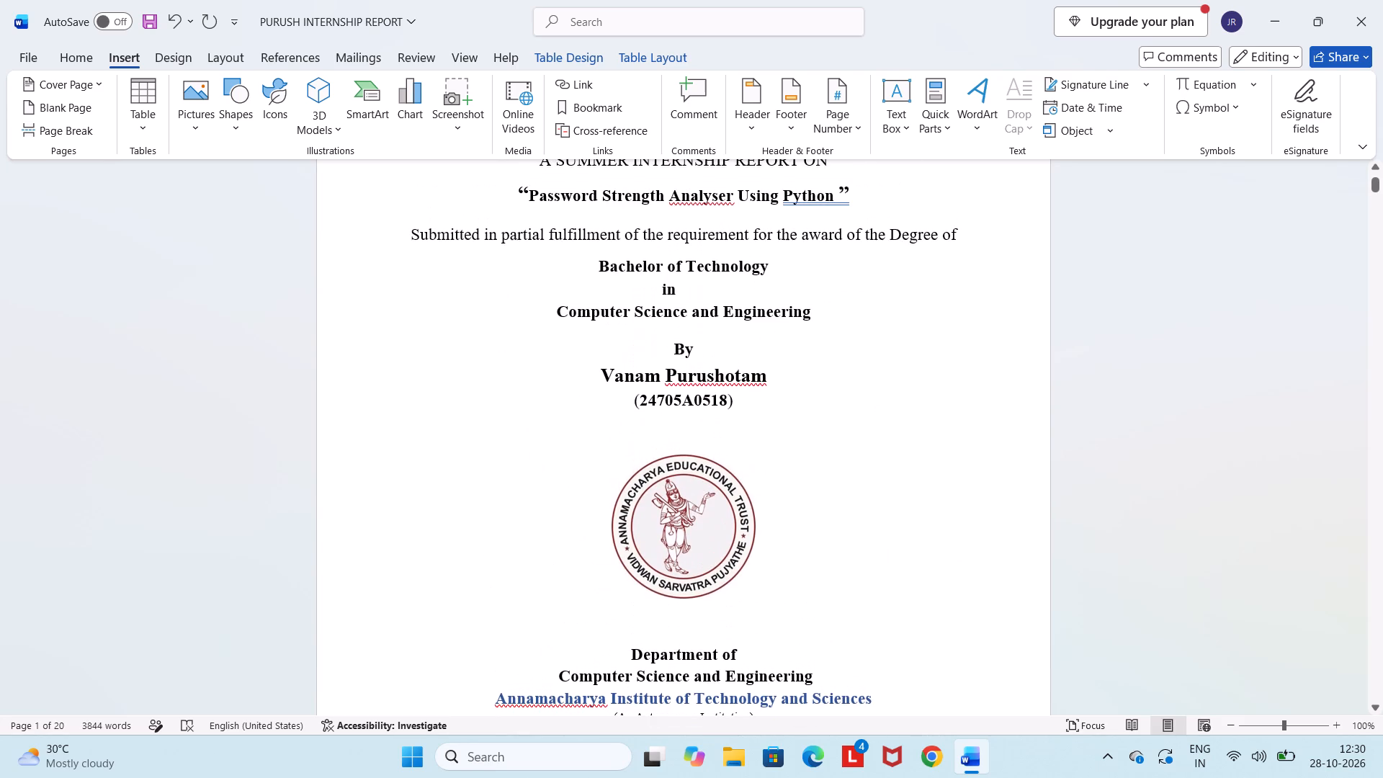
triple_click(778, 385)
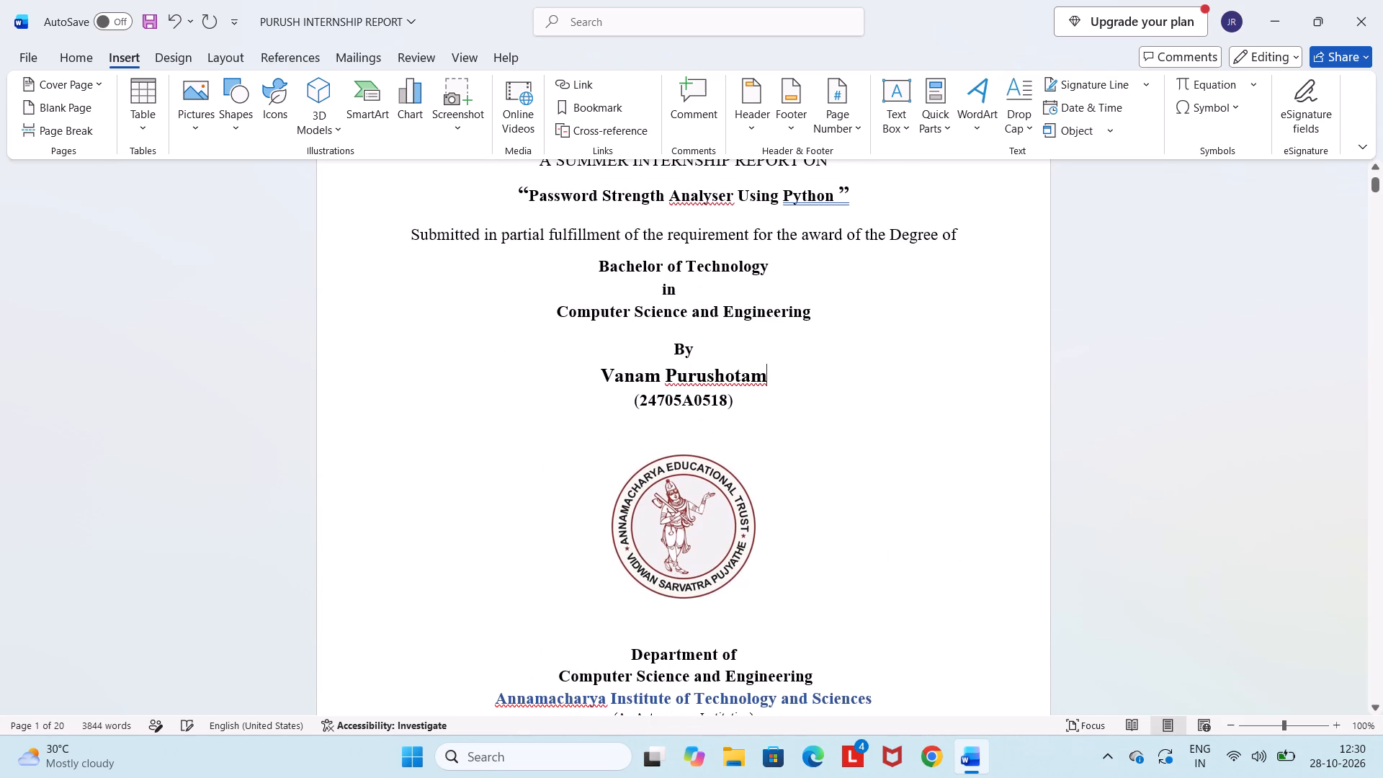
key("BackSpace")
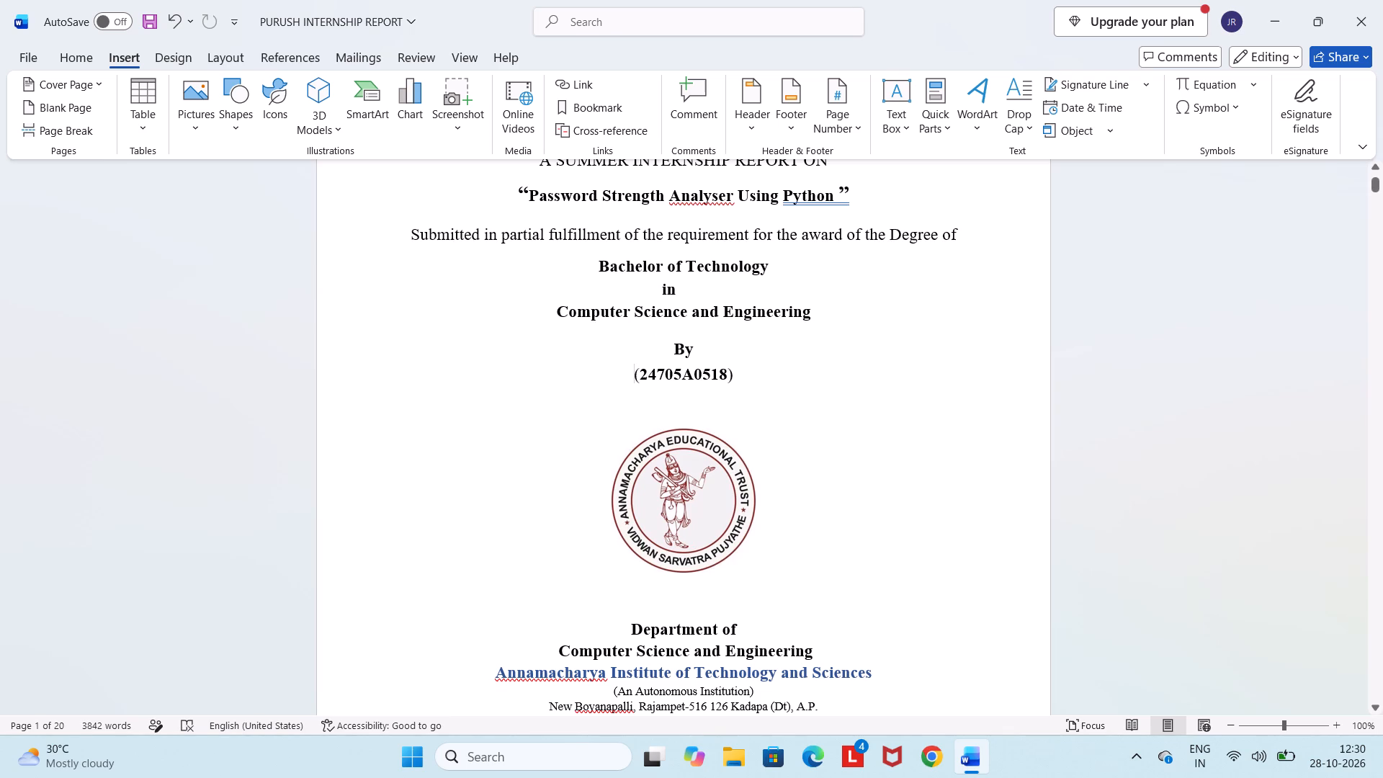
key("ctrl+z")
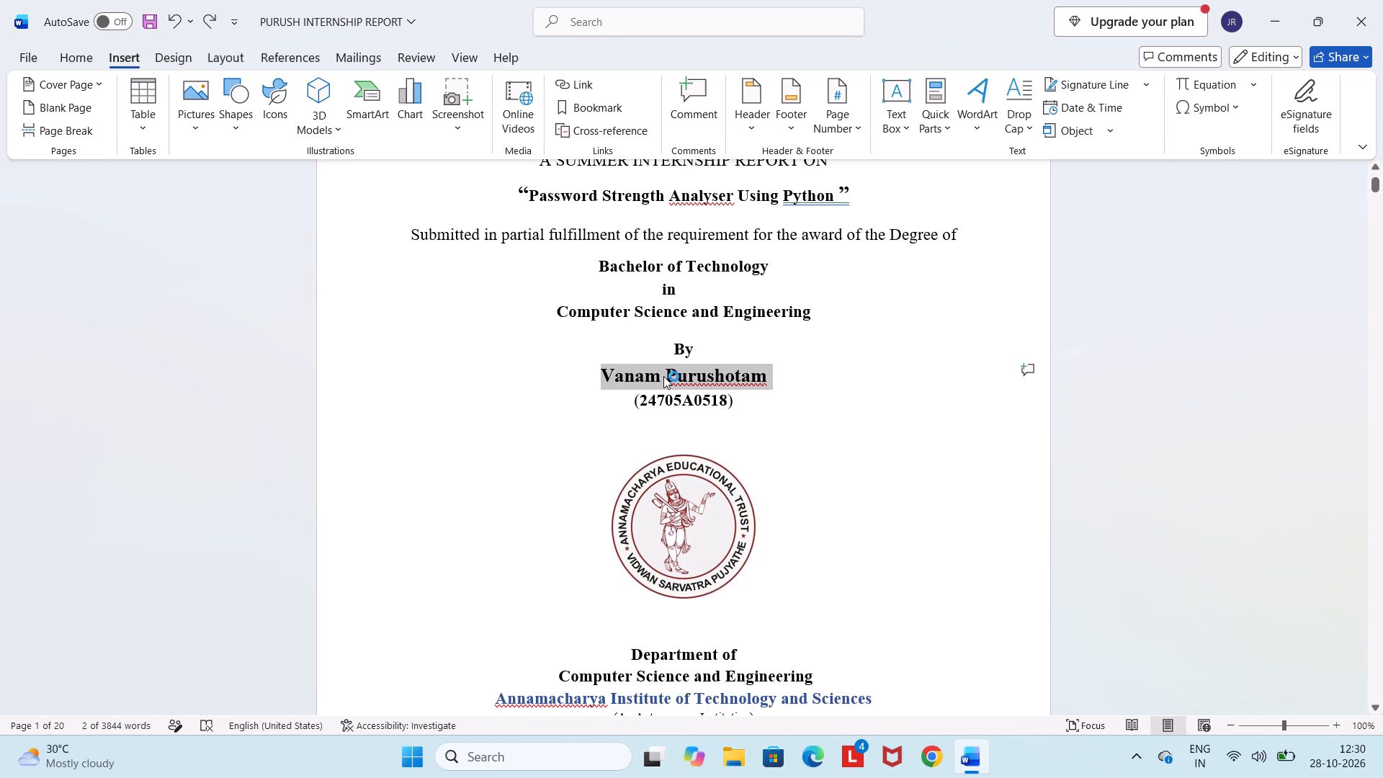
Retype the first word of the author's name on the title page in capital letters, followed by a space.
left_click(663, 376)
key("BackSpace")
key("BackSpace")
key("BackSpace")
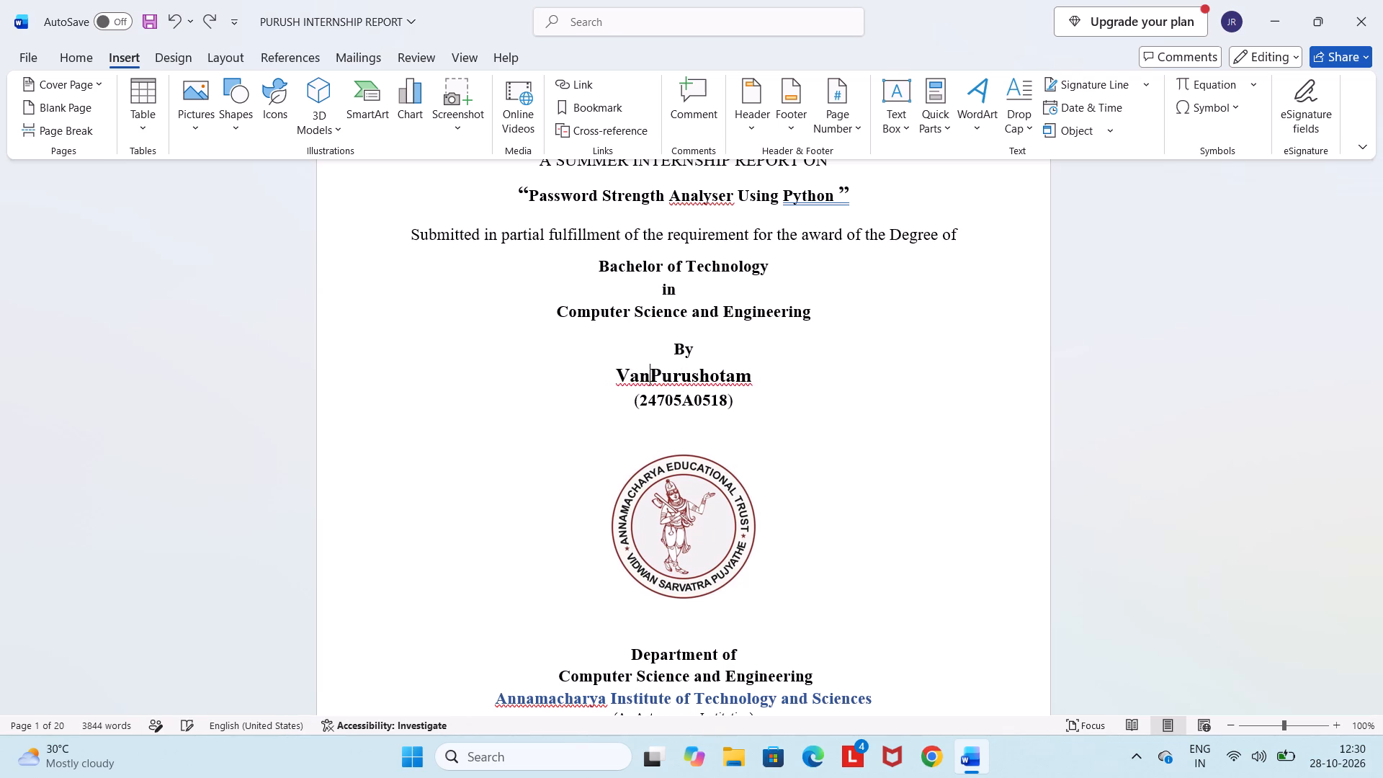
key("BackSpace")
key("BackSpace")
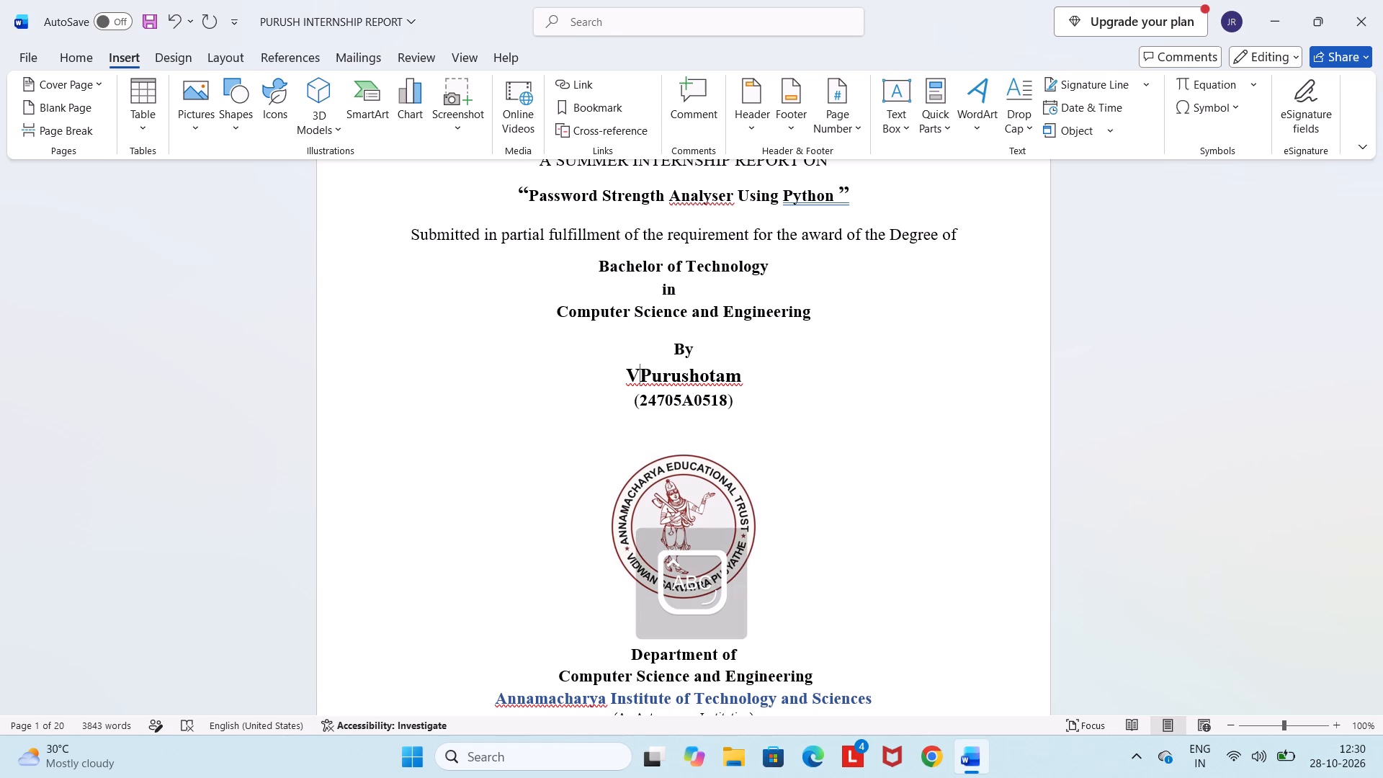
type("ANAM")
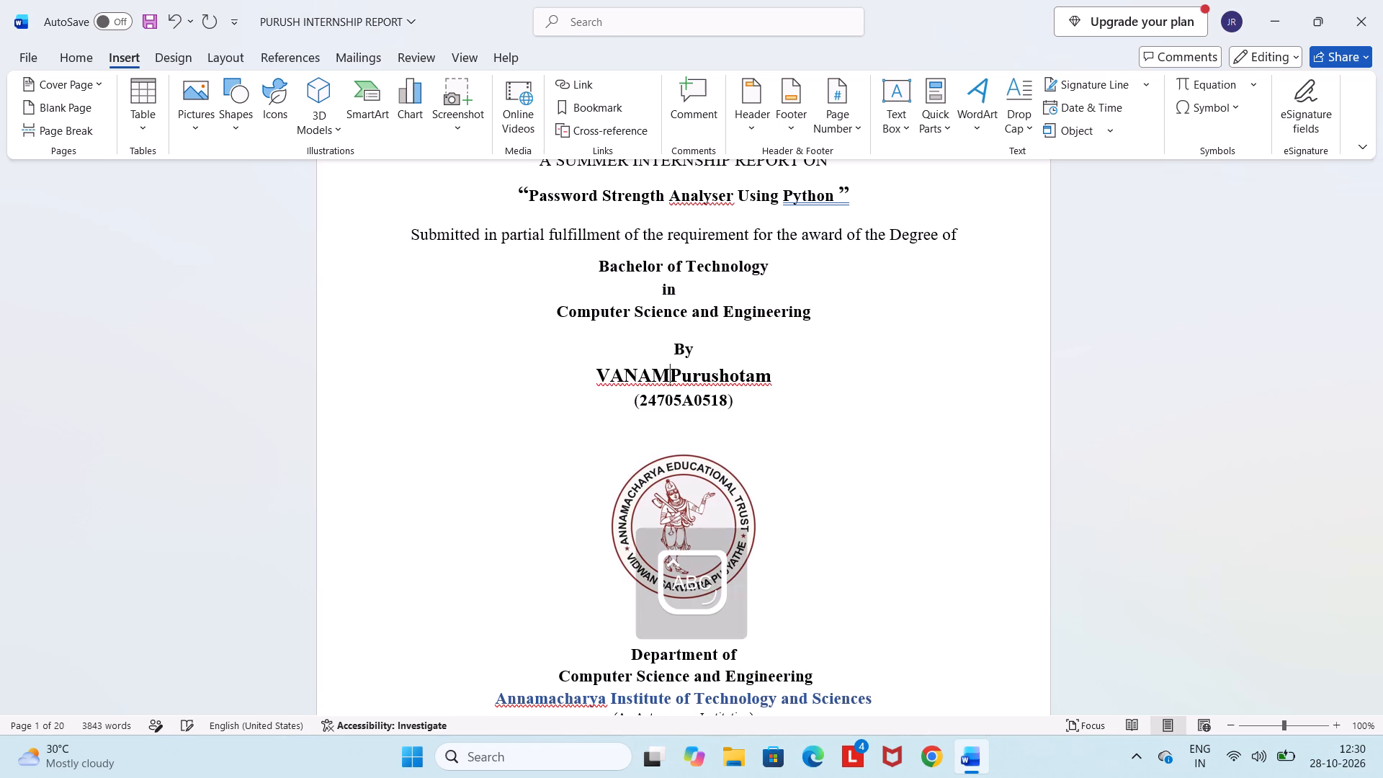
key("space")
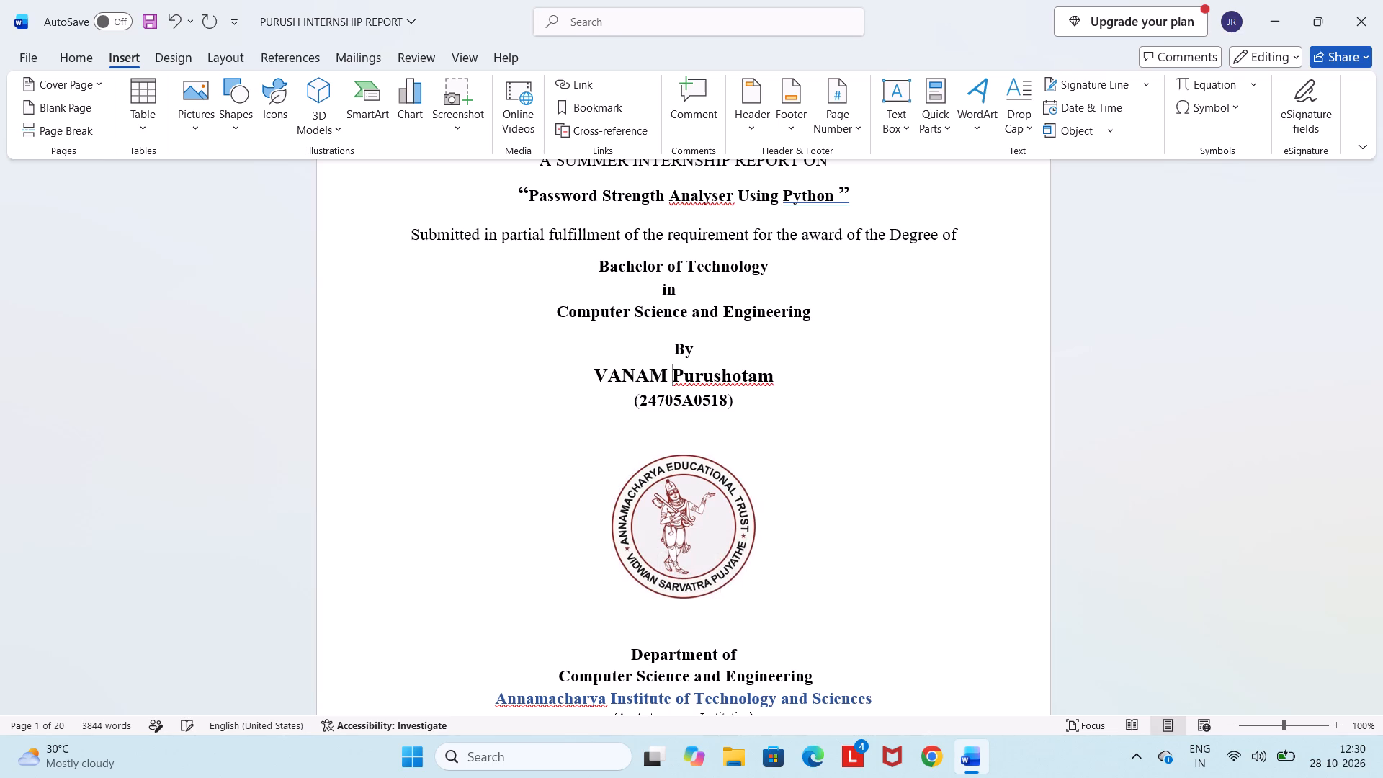
Retype the second word of the author's name on the title page in capital letters.
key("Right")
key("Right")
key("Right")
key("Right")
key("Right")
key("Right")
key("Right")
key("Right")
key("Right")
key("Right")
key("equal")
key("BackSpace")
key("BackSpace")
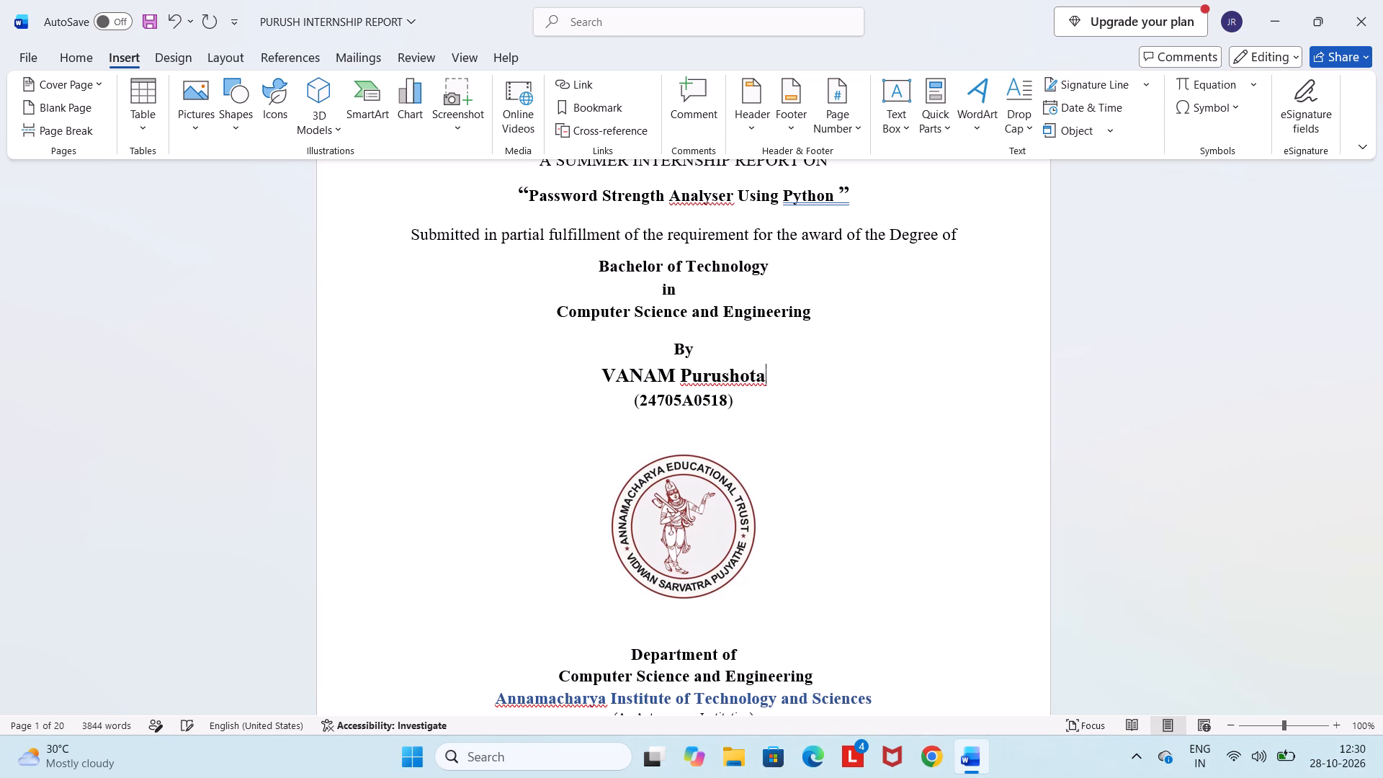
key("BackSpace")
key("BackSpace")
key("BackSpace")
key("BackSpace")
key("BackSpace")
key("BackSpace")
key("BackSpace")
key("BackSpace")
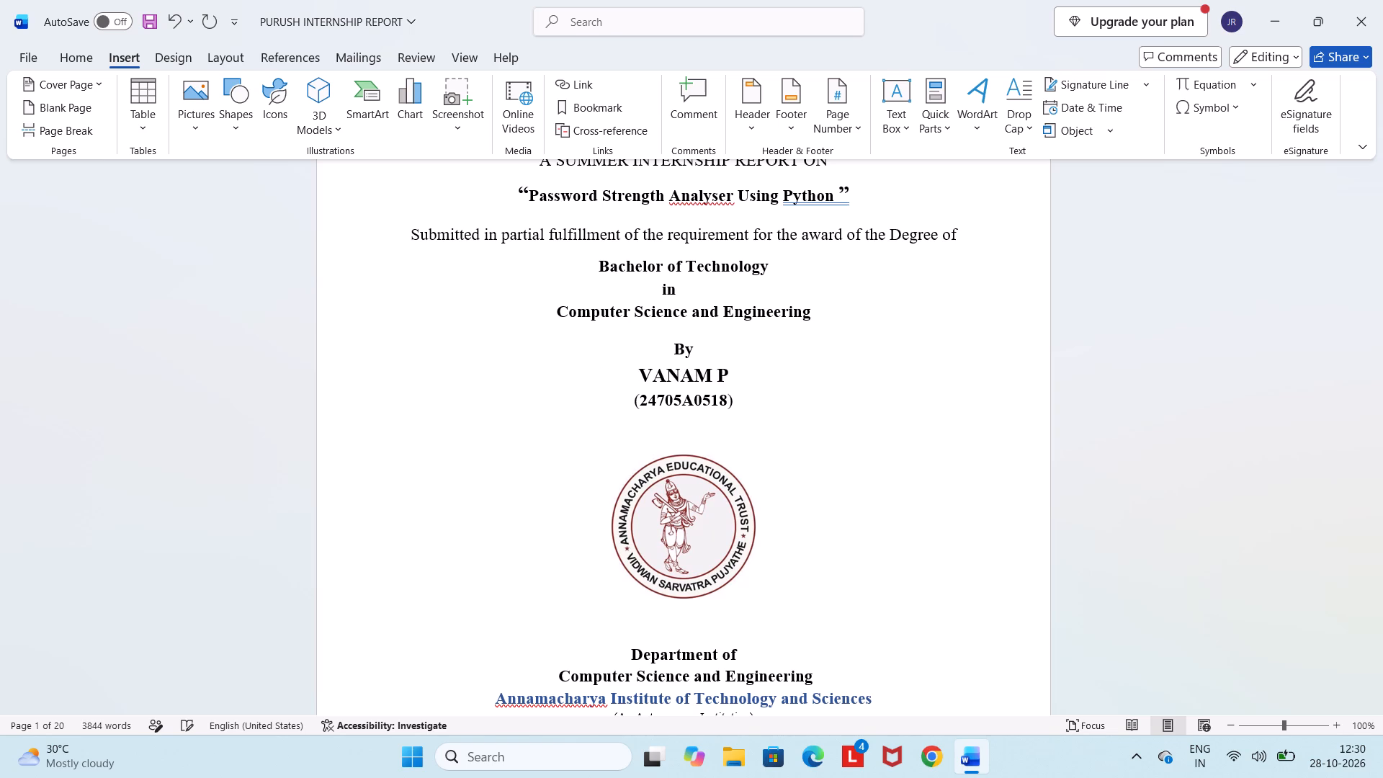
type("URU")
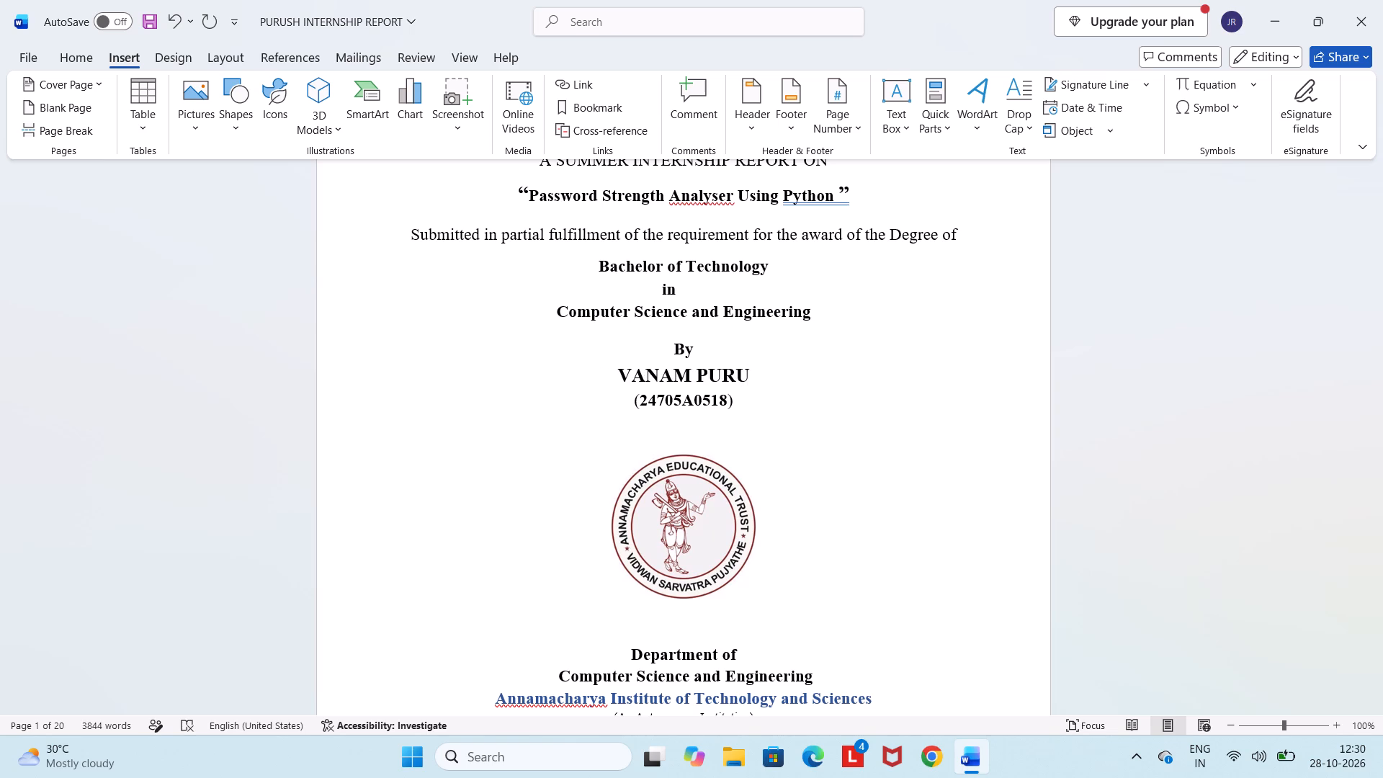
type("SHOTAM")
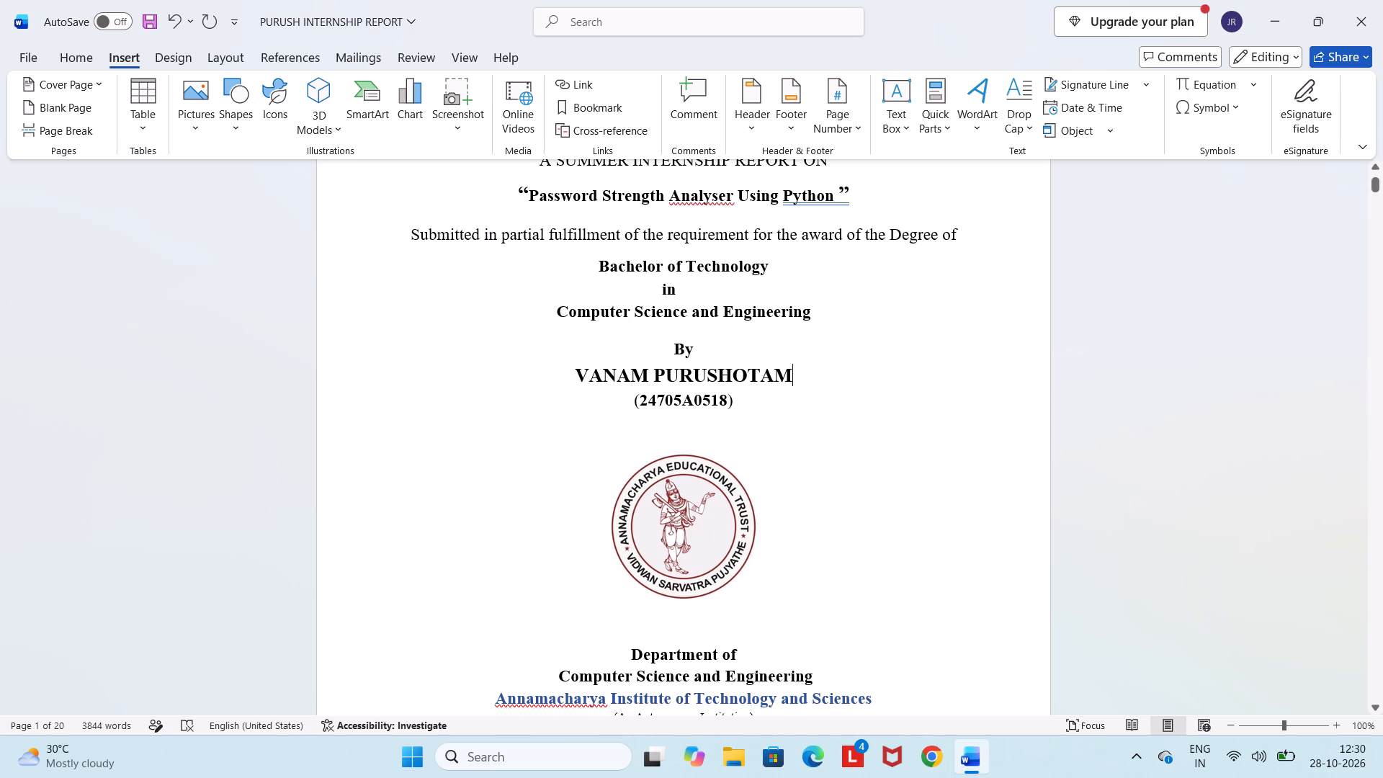
Widen the gap between the two words of the author's name by one extra space.
left_click(651, 377)
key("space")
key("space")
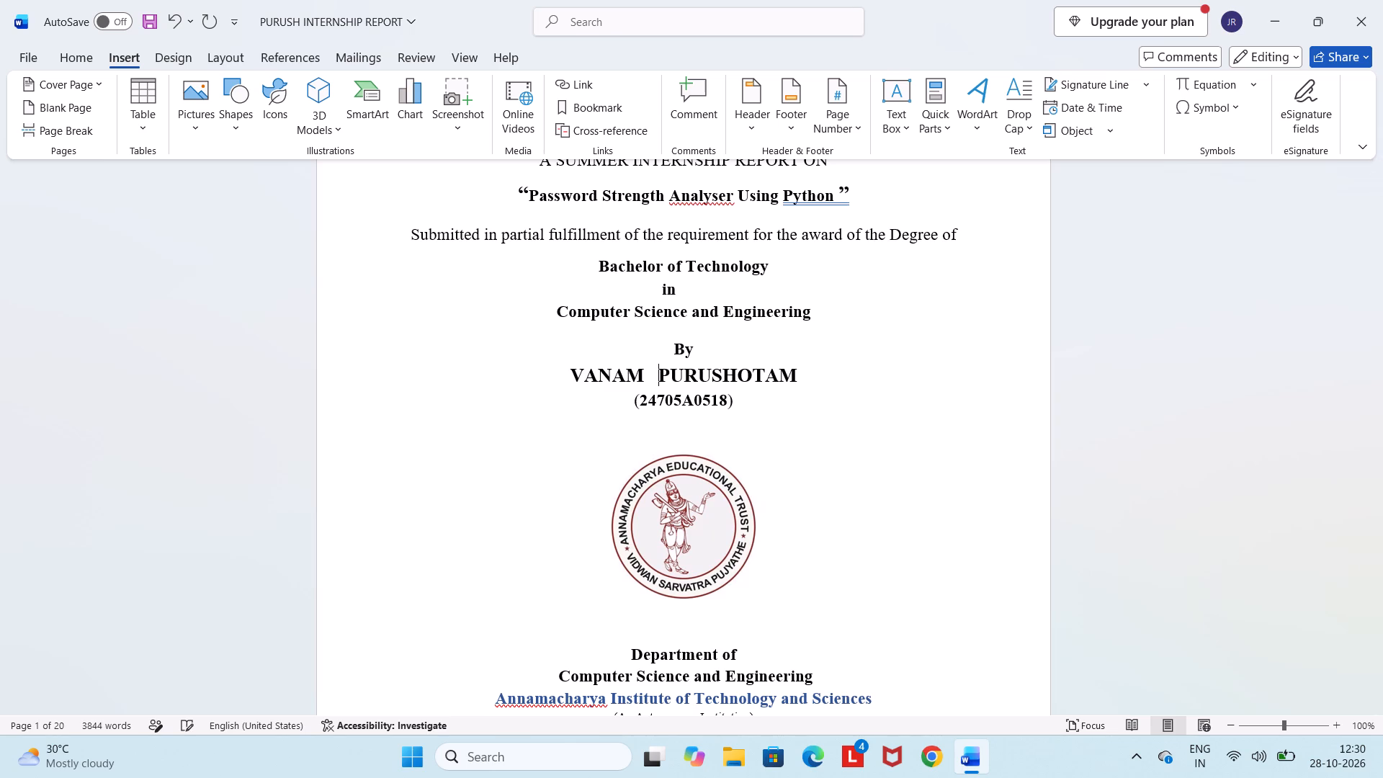
key("BackSpace")
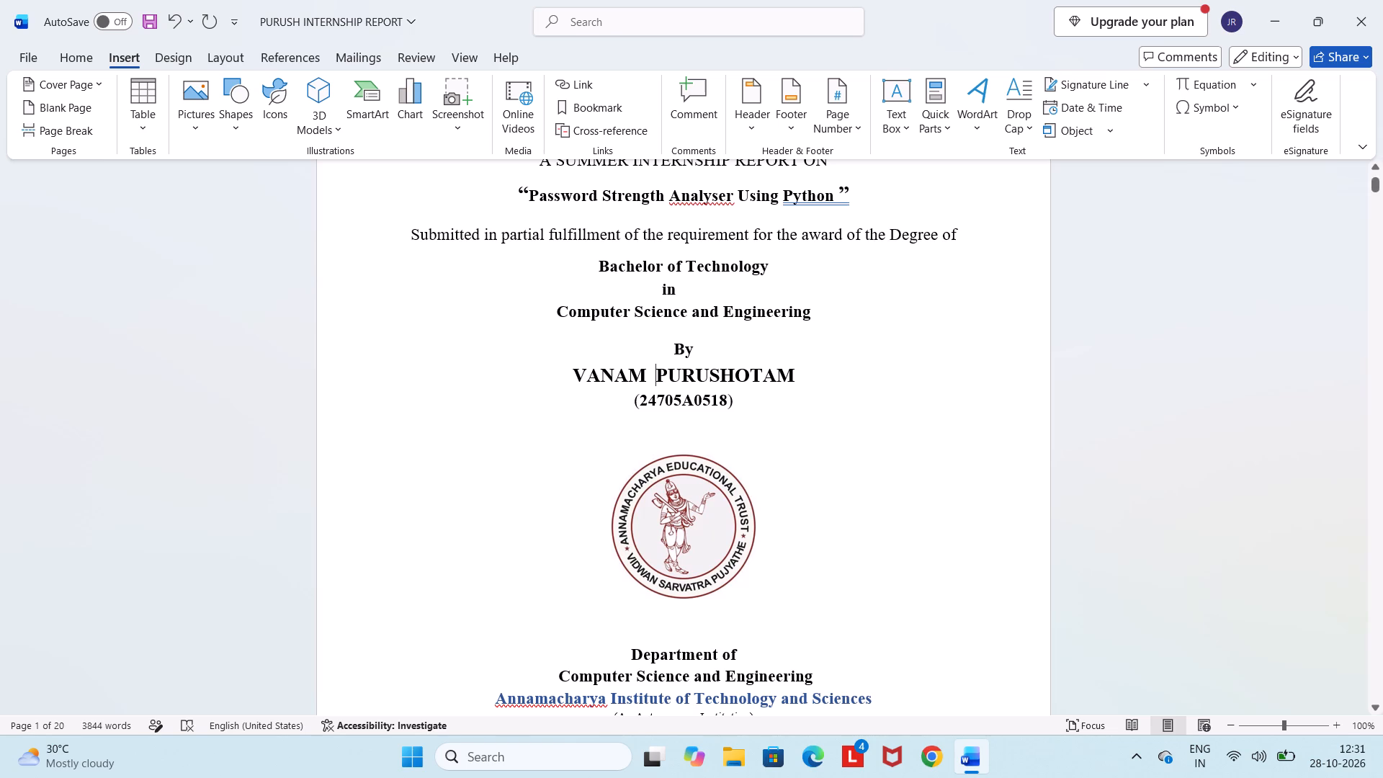
Review the layout of the title page, from the top of the following page back up to the report heading.
scroll(711, 491, "down", 5)
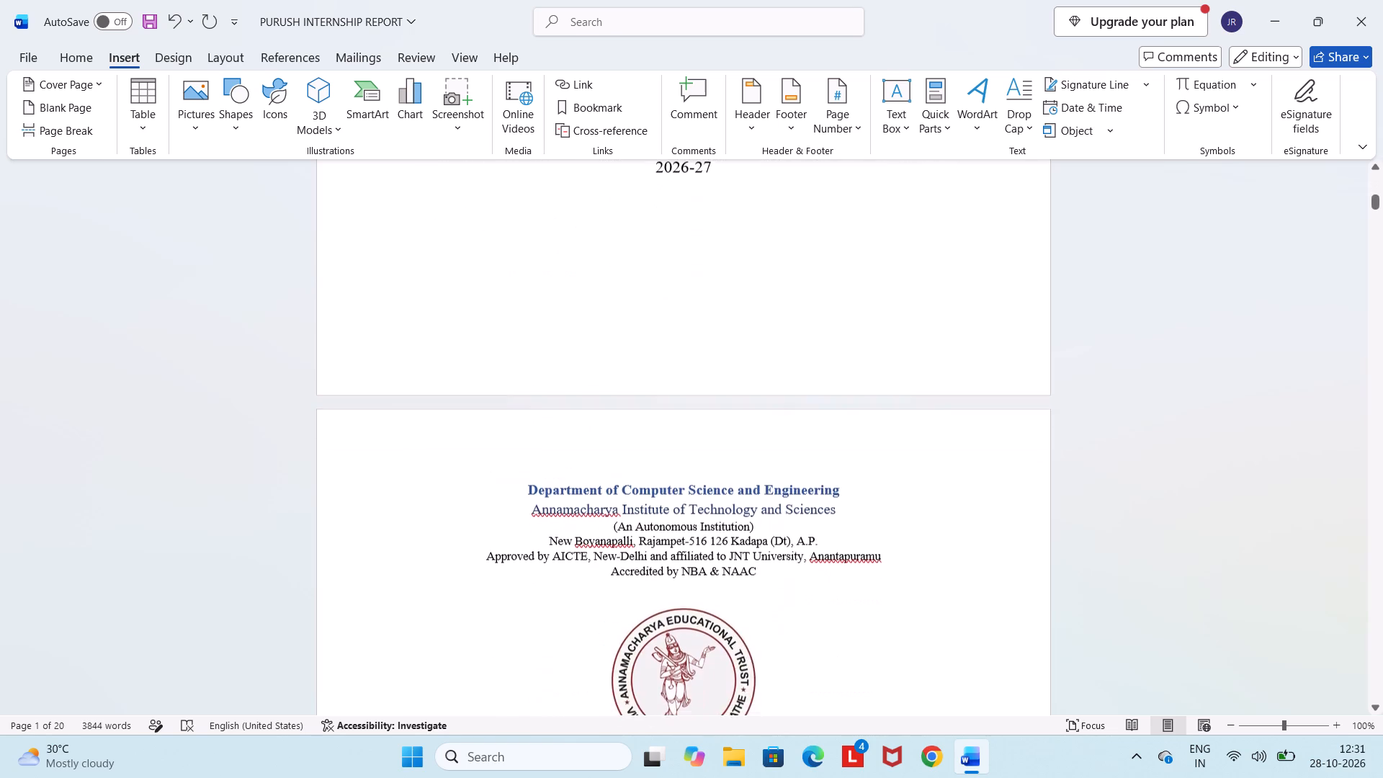
scroll(711, 491, "up", 1)
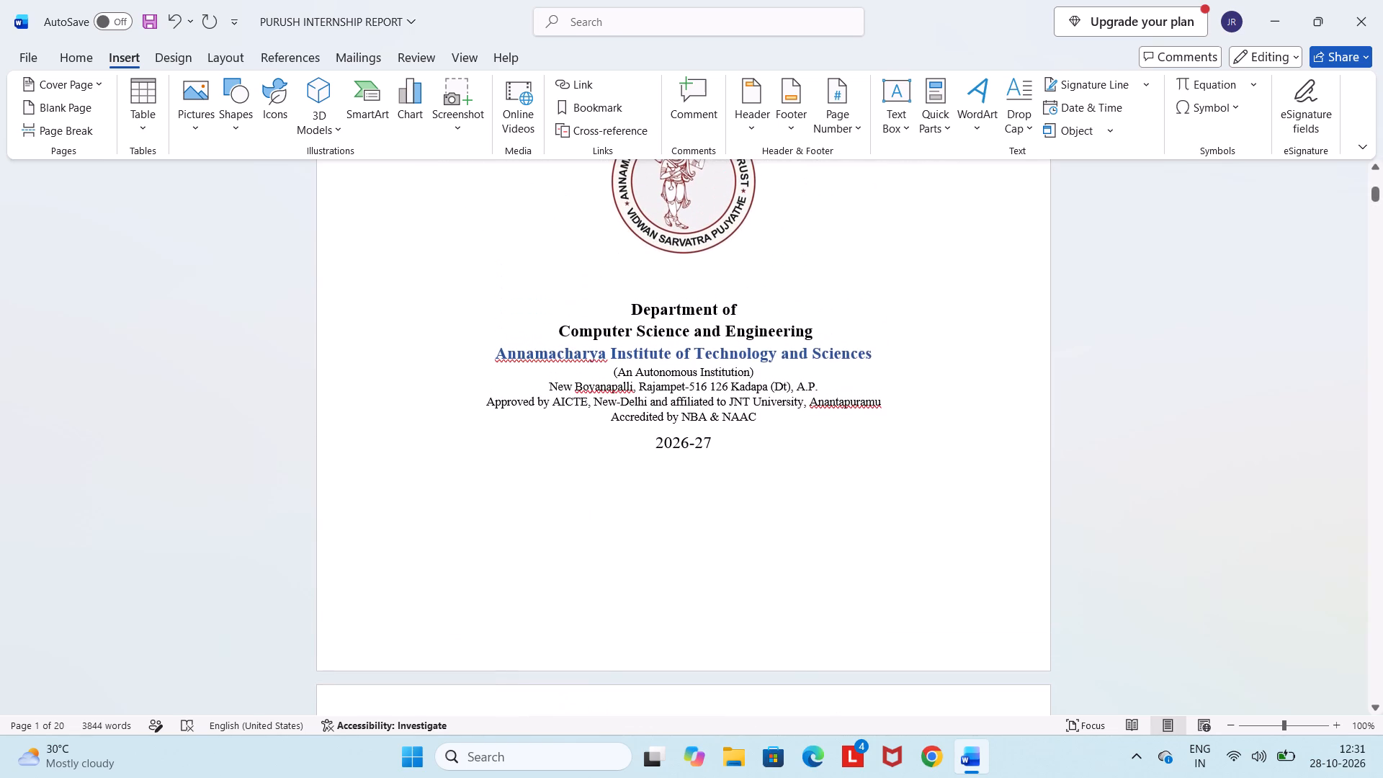
scroll(711, 491, "up", 1)
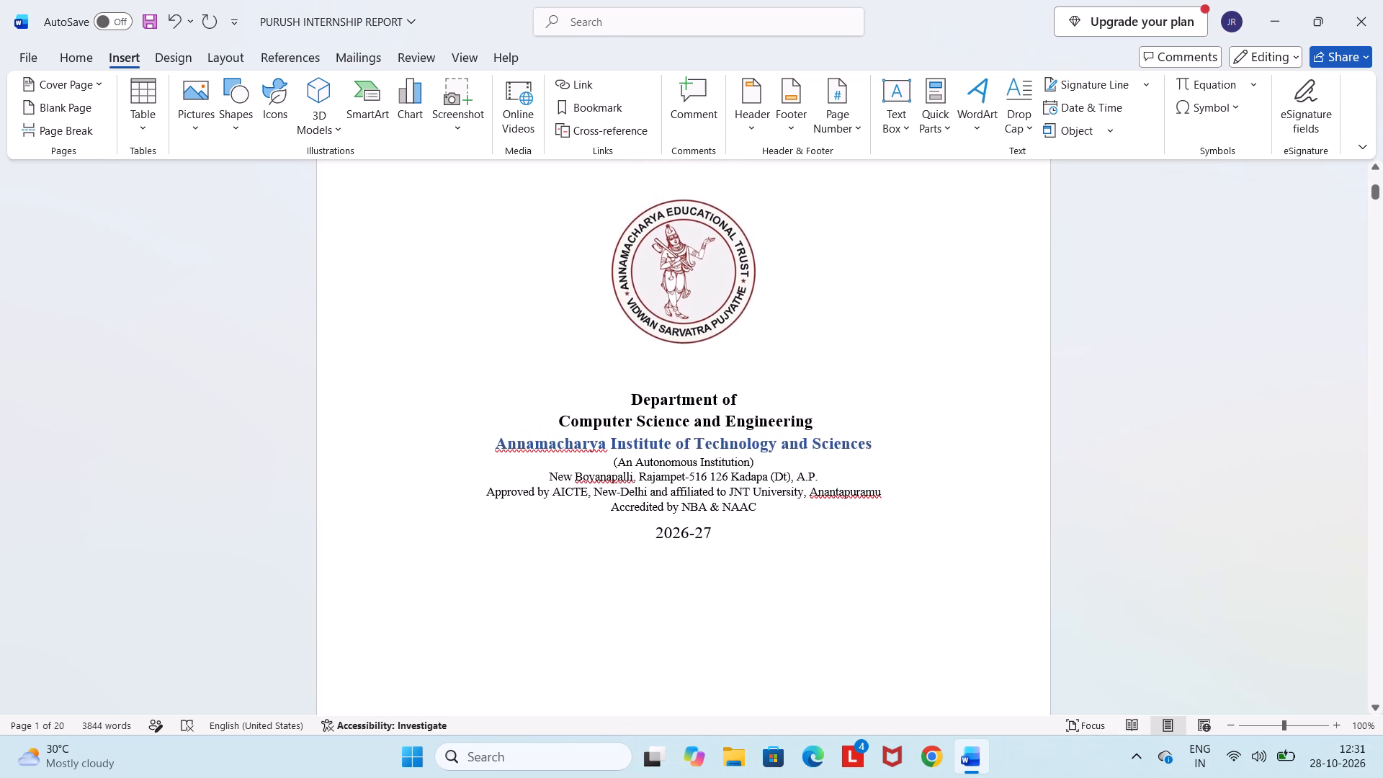
scroll(711, 491, "up", 2)
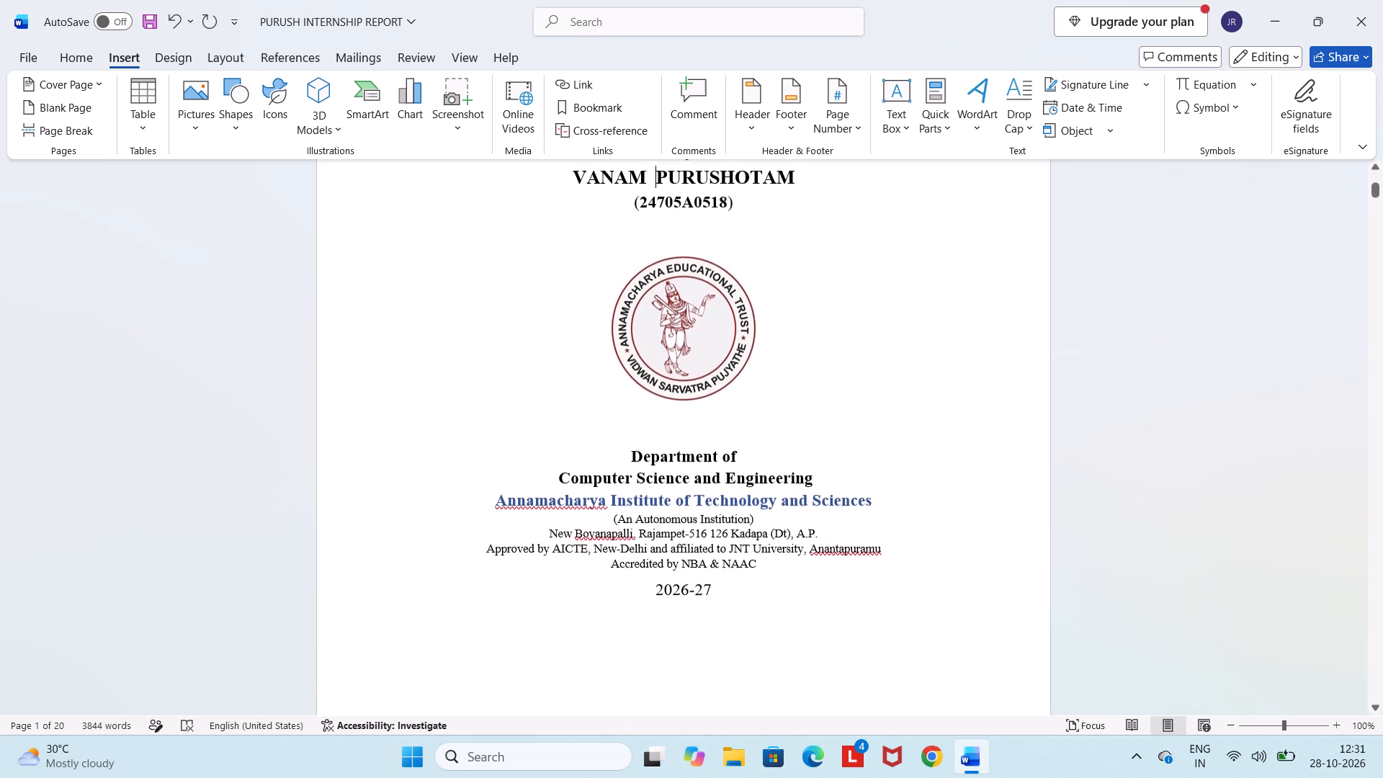
scroll(711, 491, "up", 4)
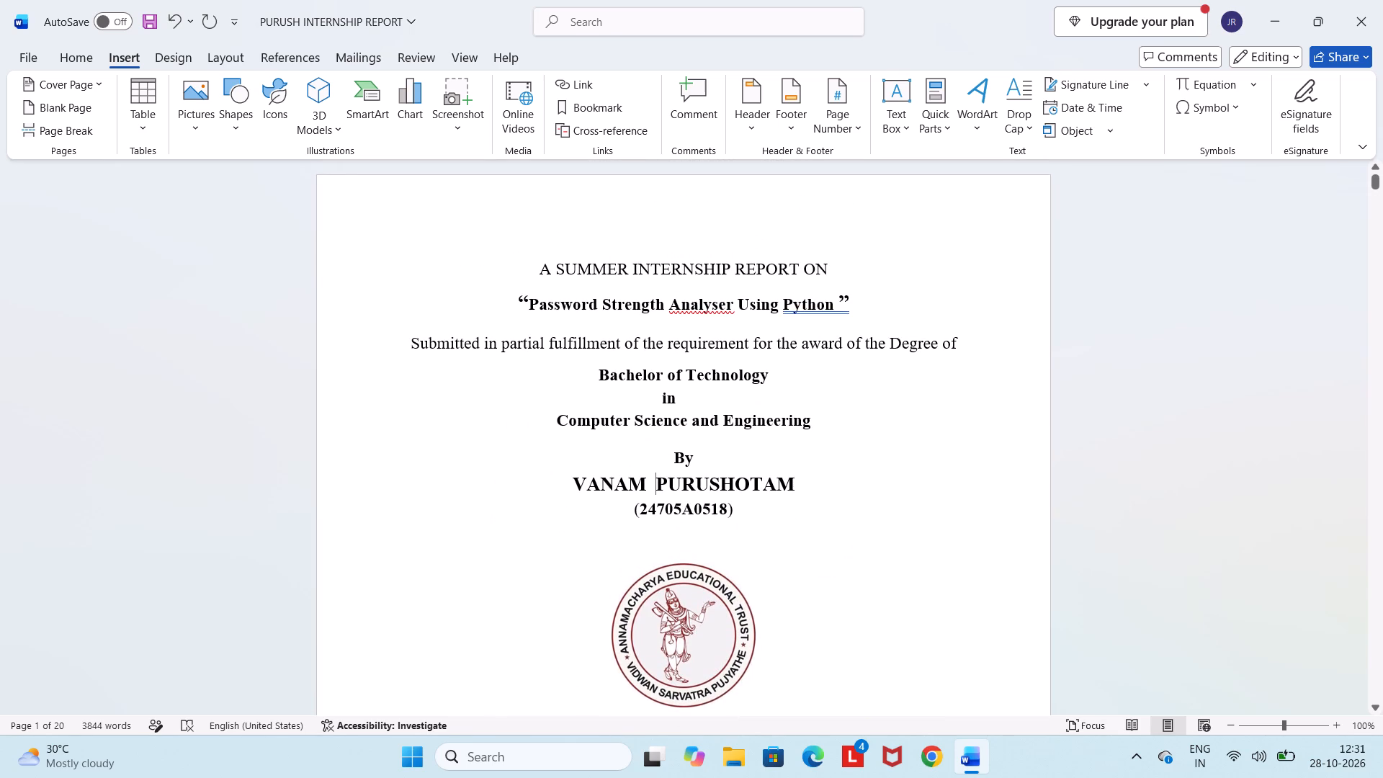
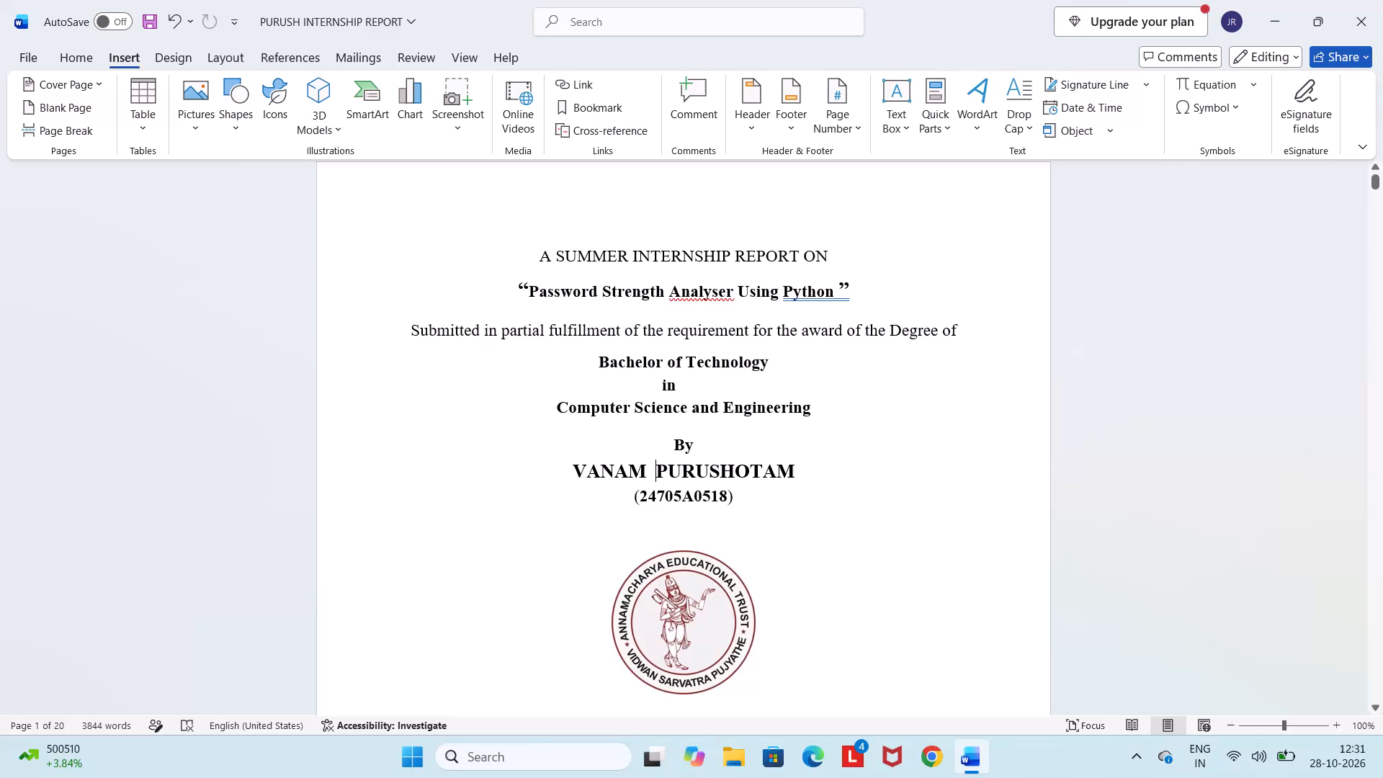
Review the layout from the title page down to the certificate text and its supervisor and head-of-department signature blocks.
scroll(769, 694, "down", 2)
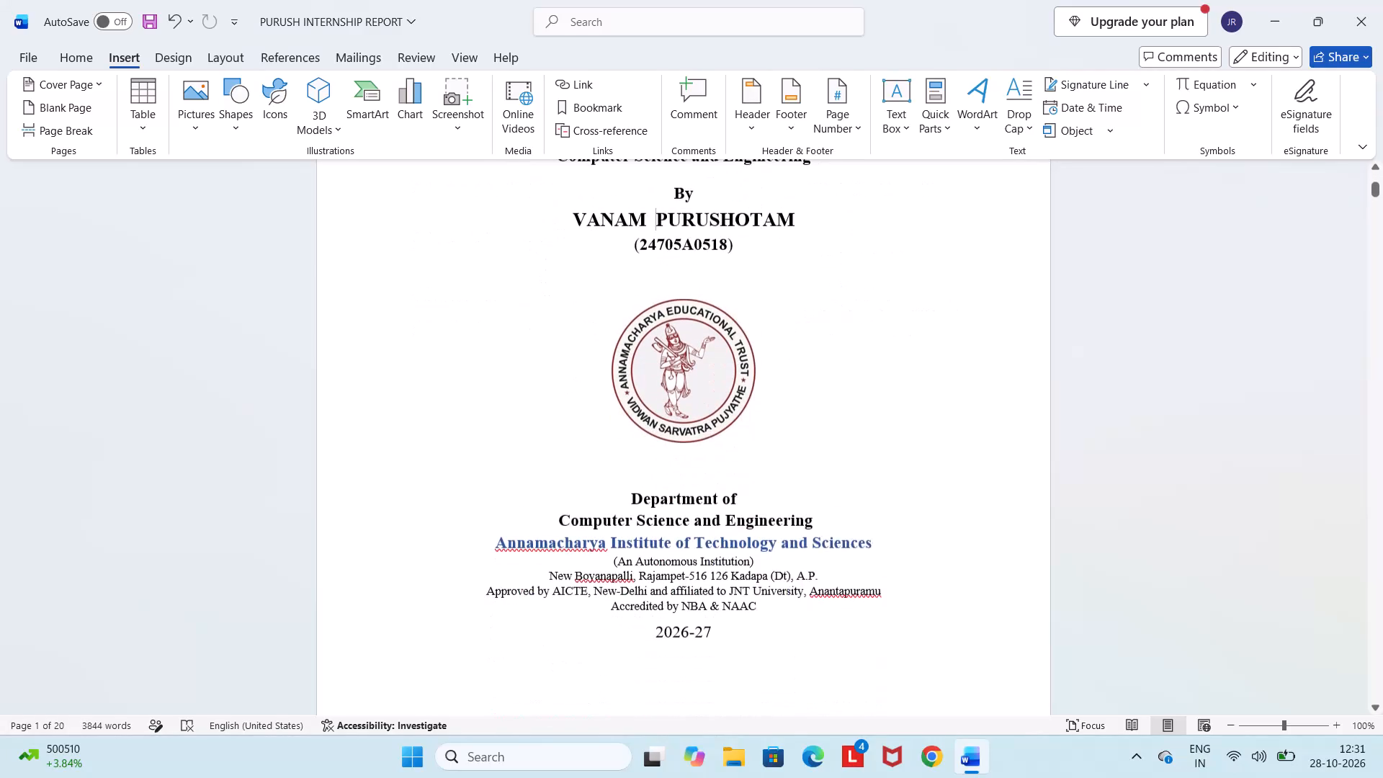
scroll(769, 694, "down", 5)
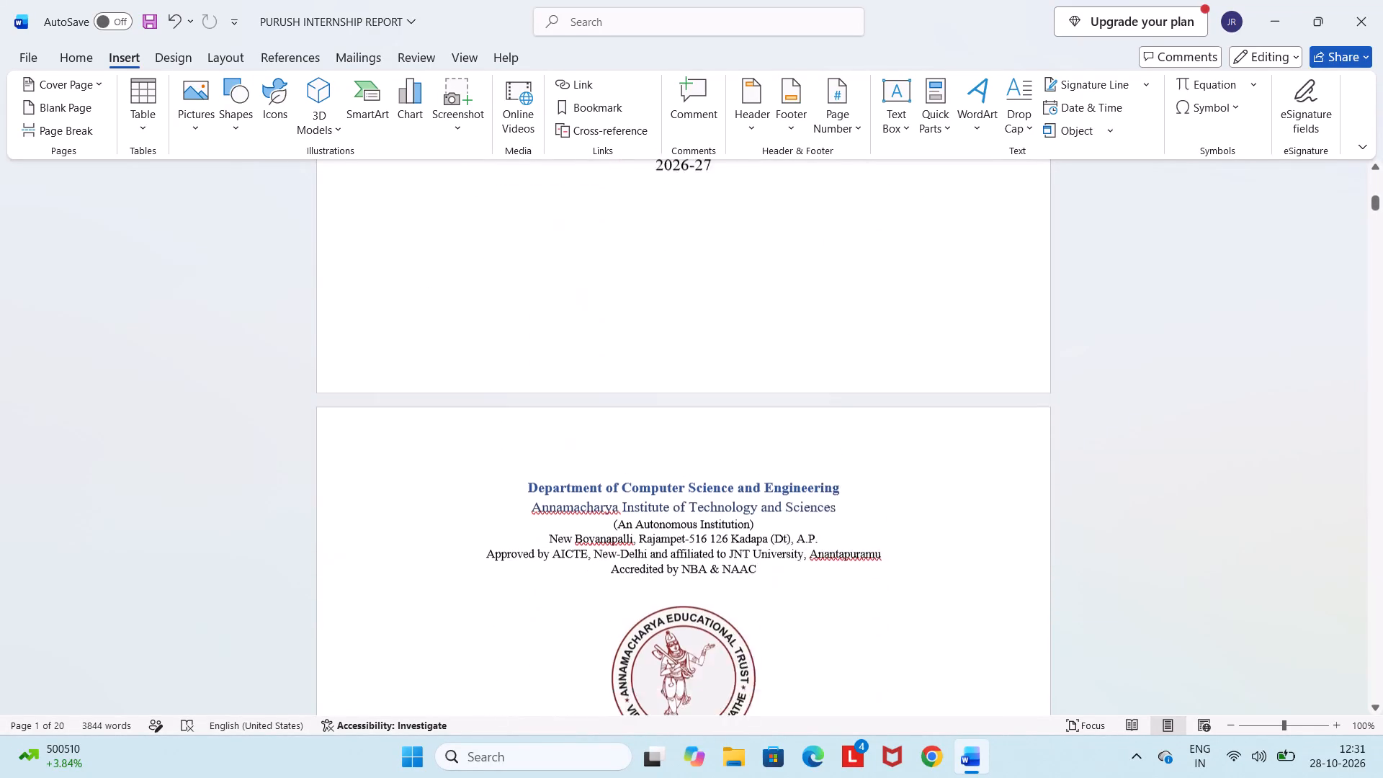
scroll(769, 694, "down", 2)
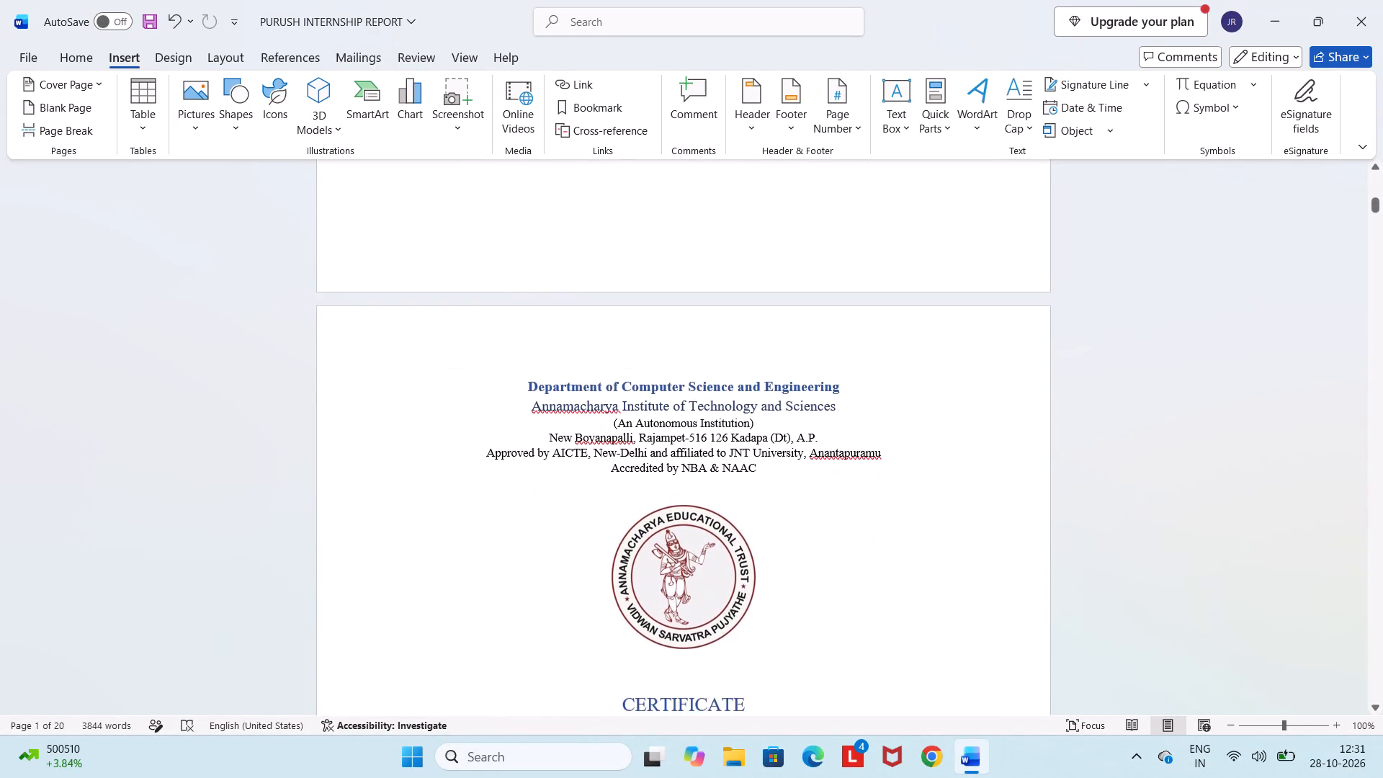
scroll(769, 694, "down", 3)
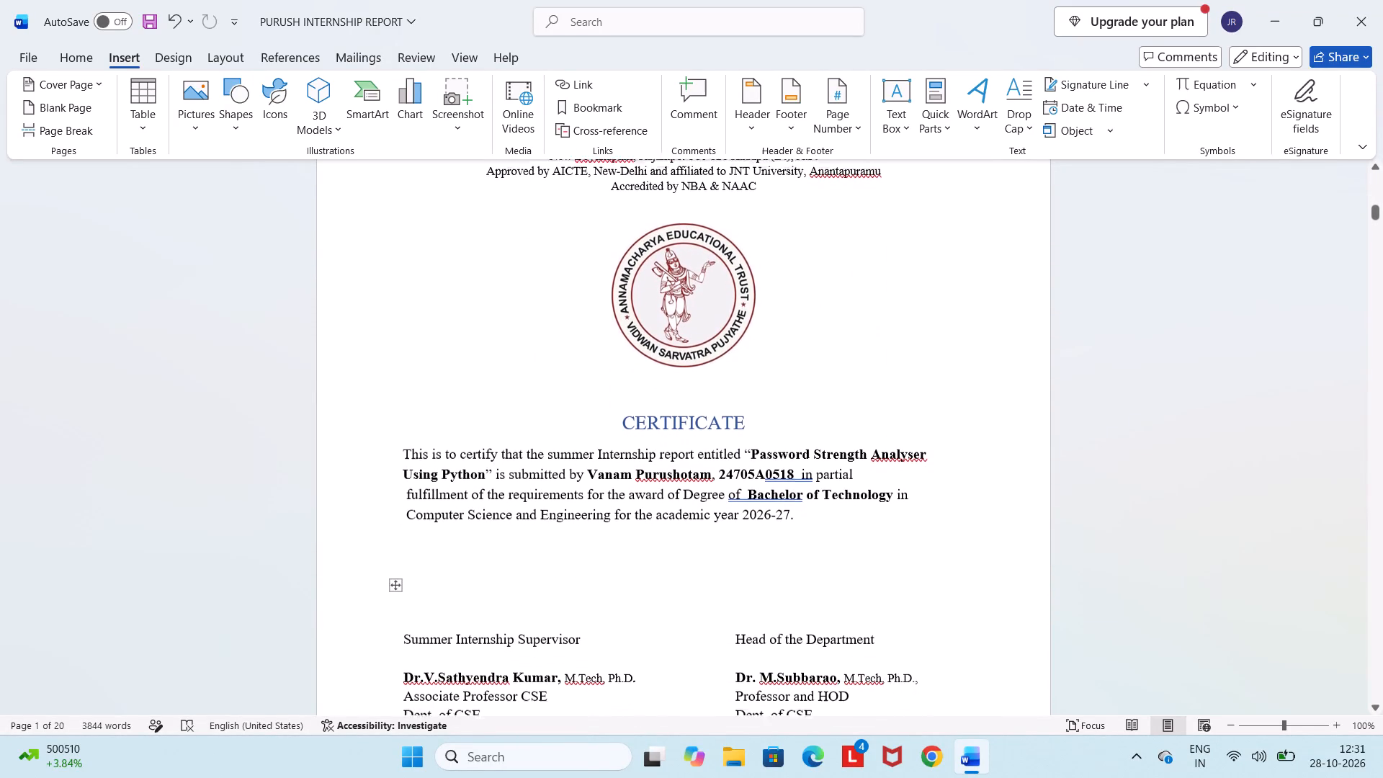
scroll(769, 694, "down", 1)
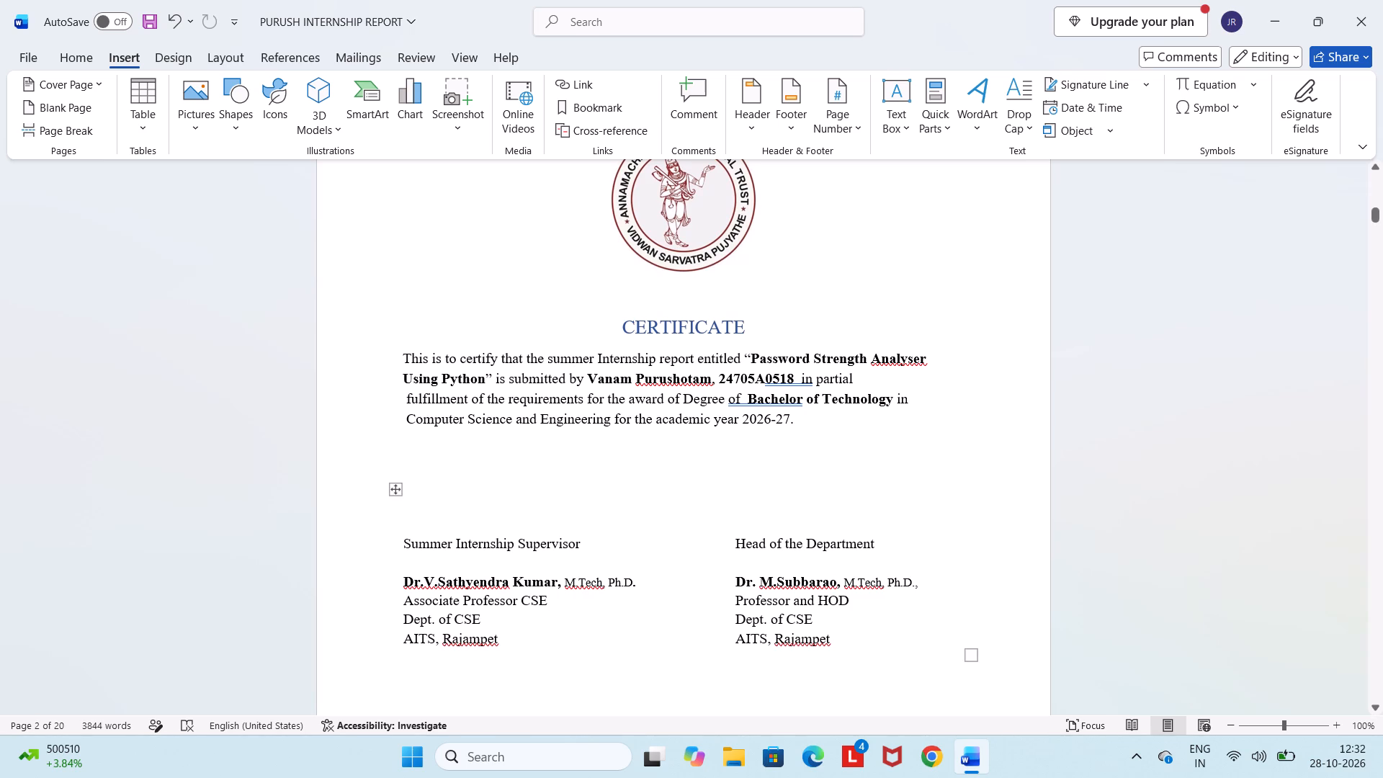
Switch to Google Chrome and look up WhatsApp in the Google search box of the new tab.
left_click(937, 756)
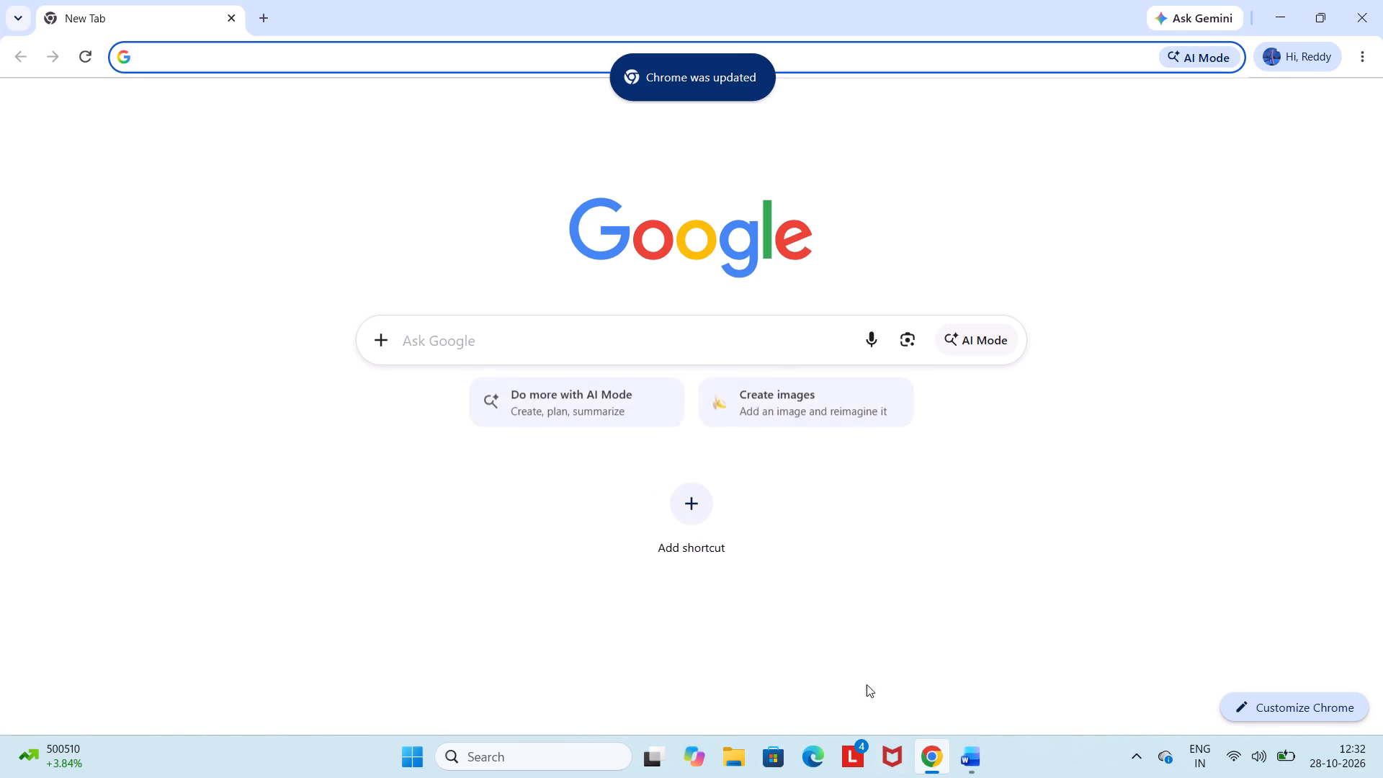
left_click(542, 363)
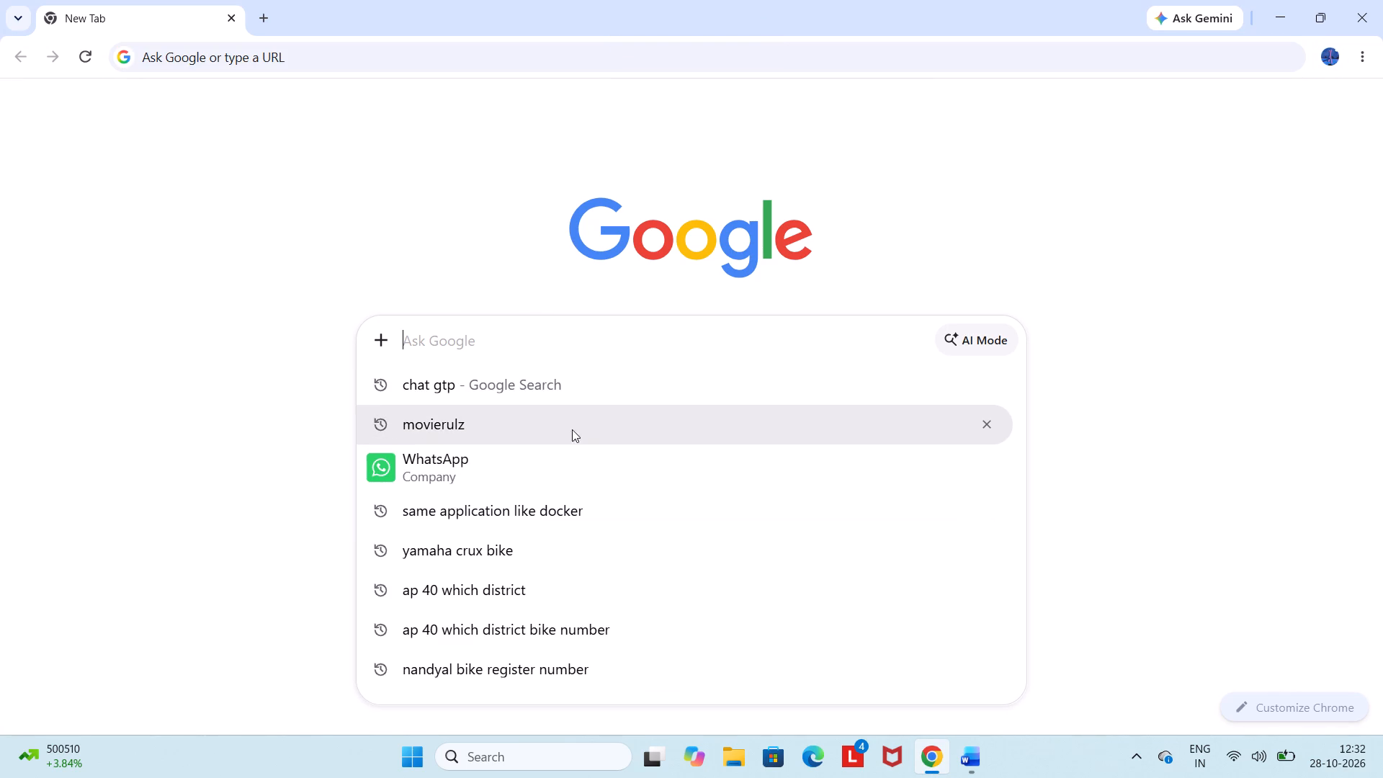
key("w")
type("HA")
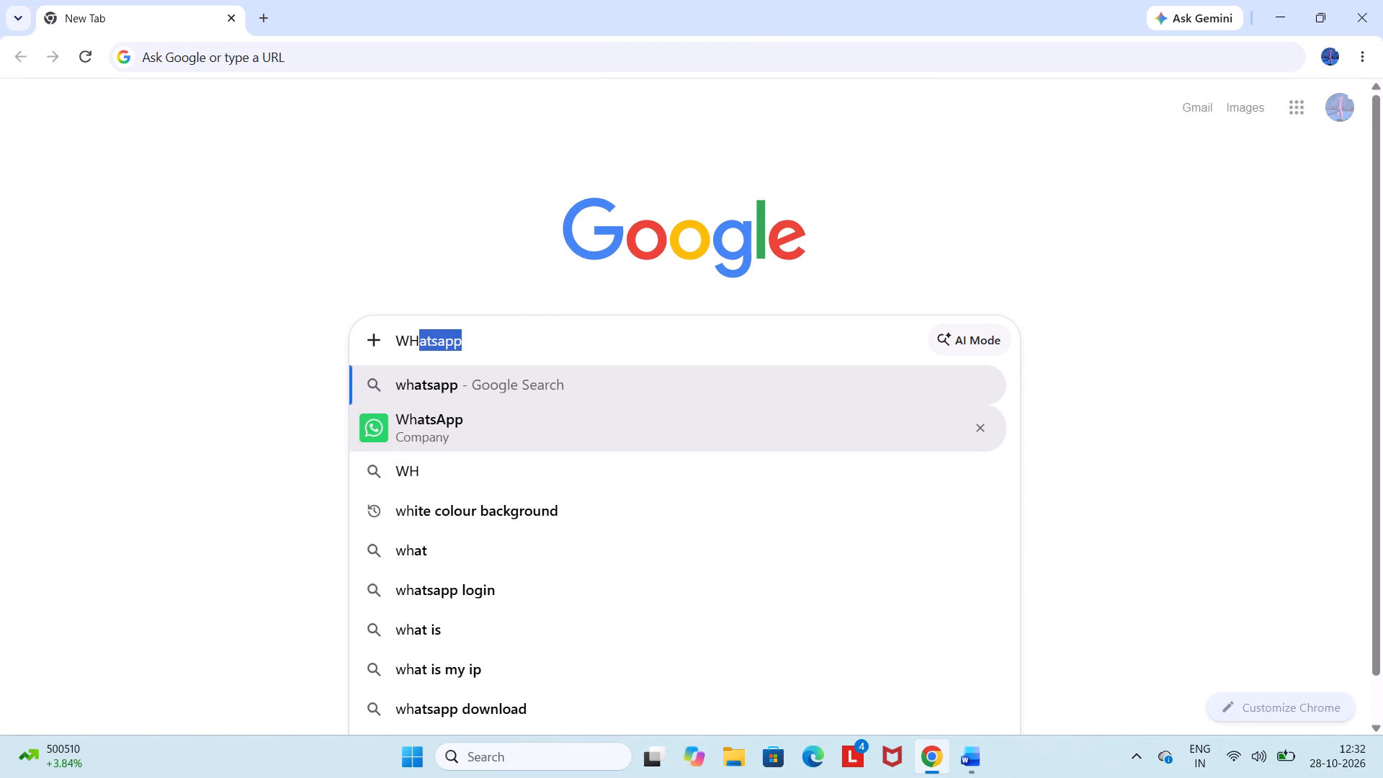
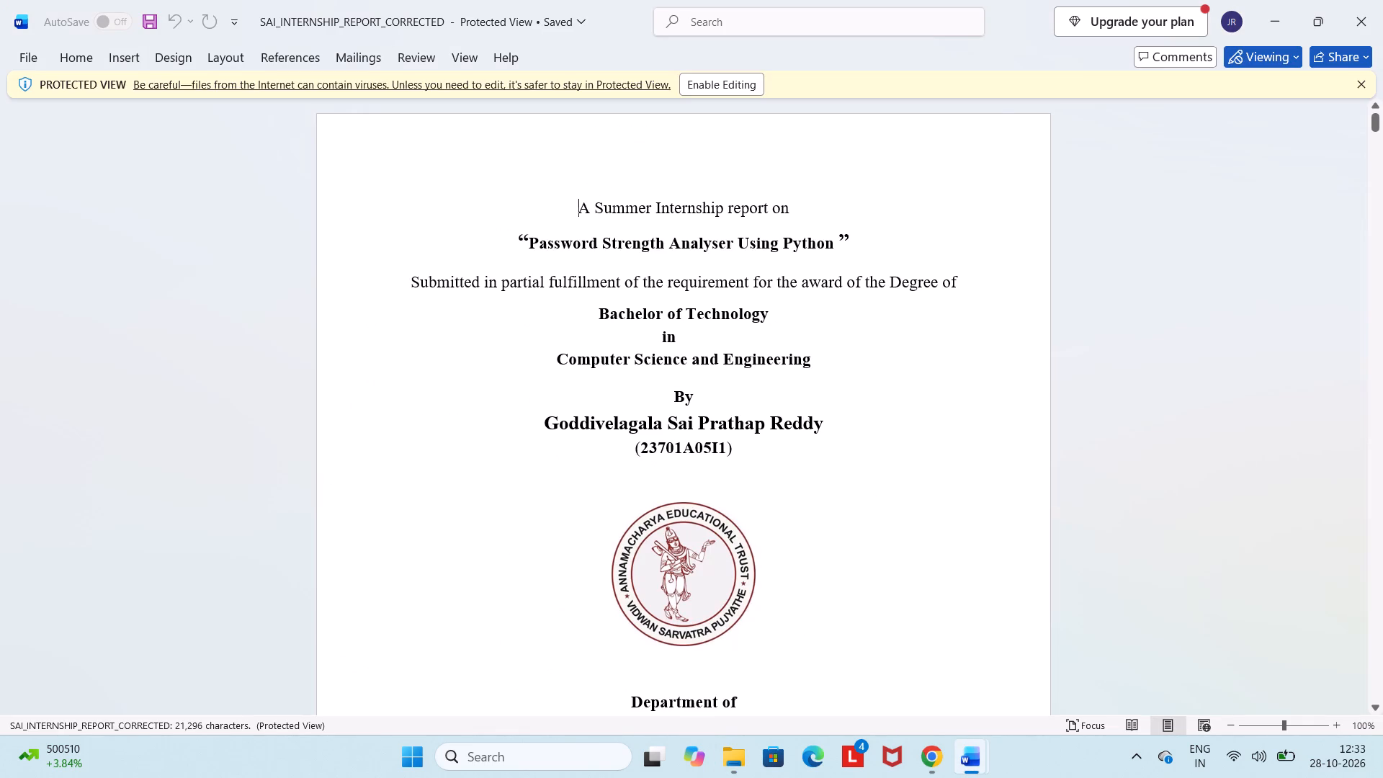
Check the formatting of the line "A Summer Internship report on" in the SAI_INTERNSHIP_REPORT_CORRECTED reference document, and close that document.
left_click_drag(581, 210, 860, 213)
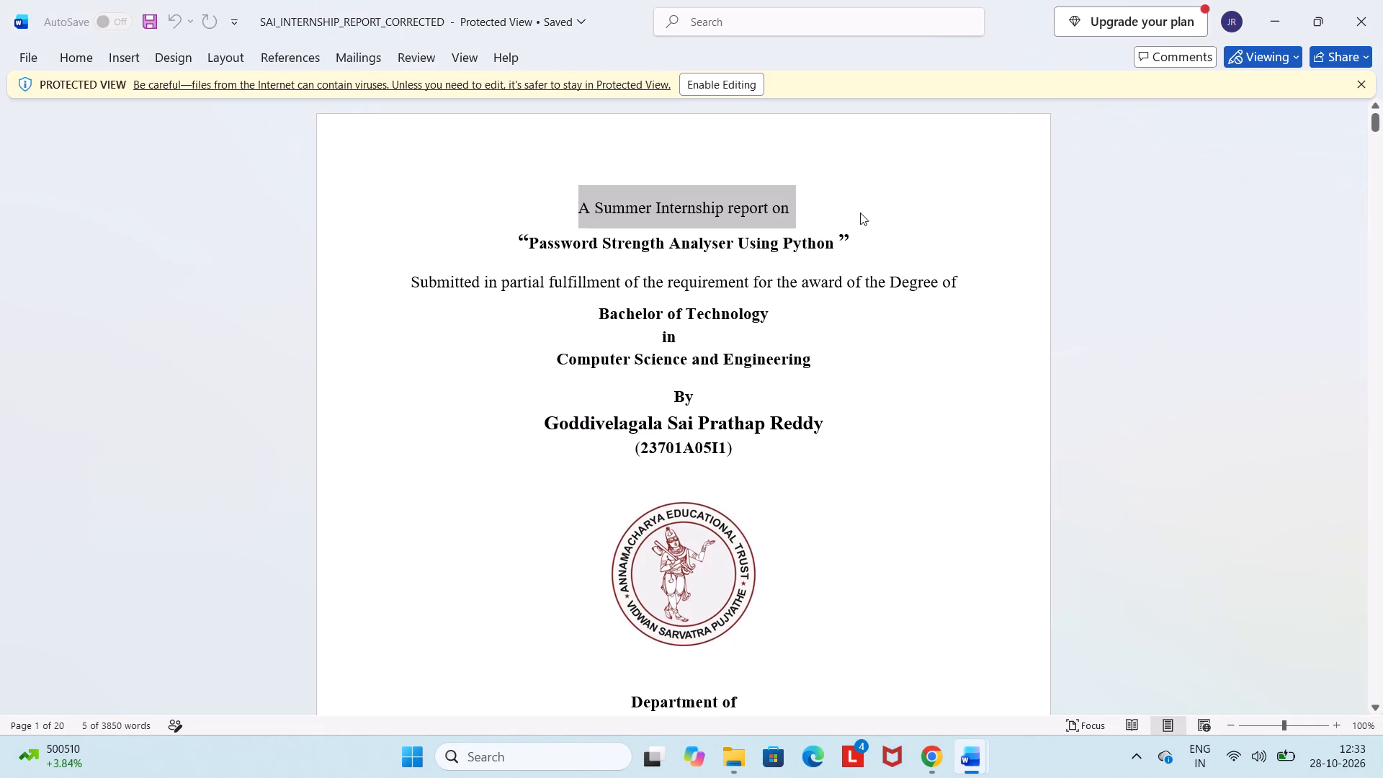
left_click(71, 68)
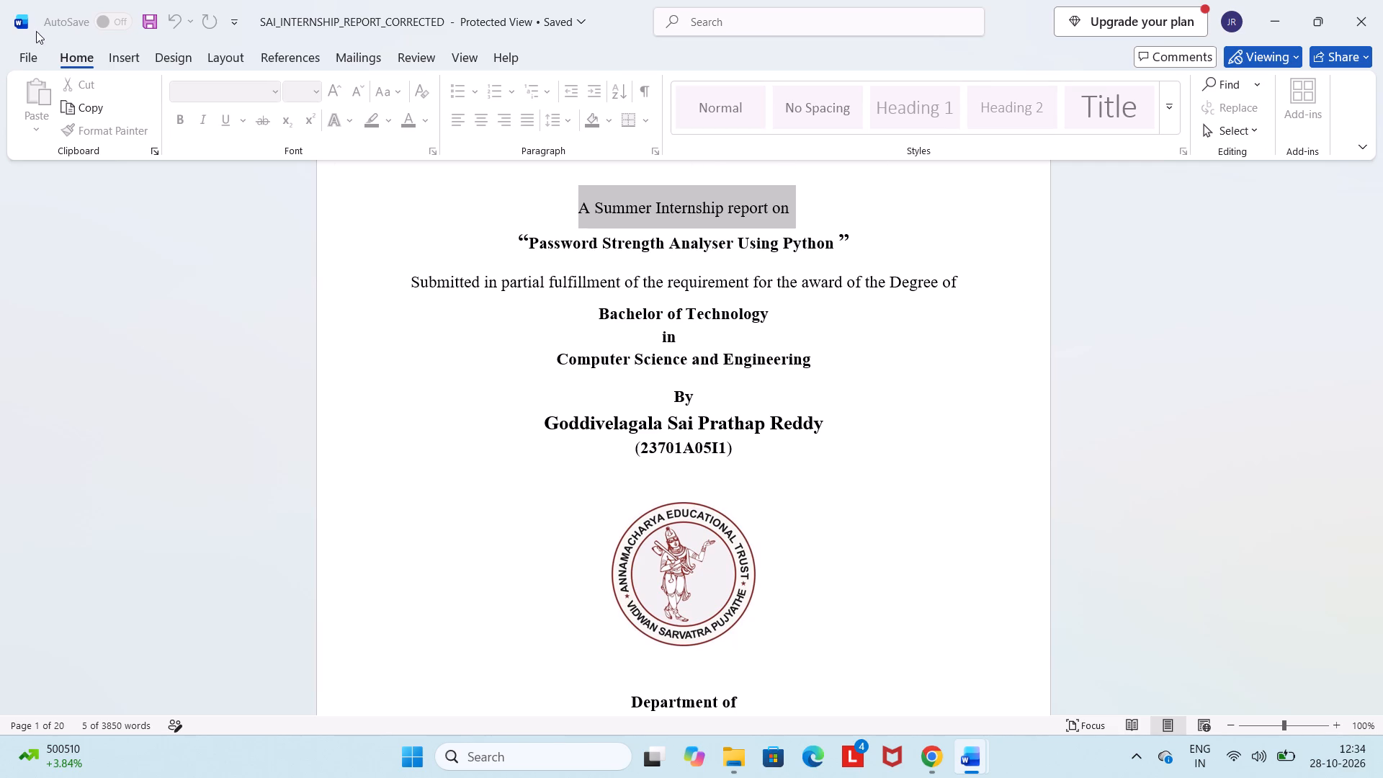
left_click(28, 63)
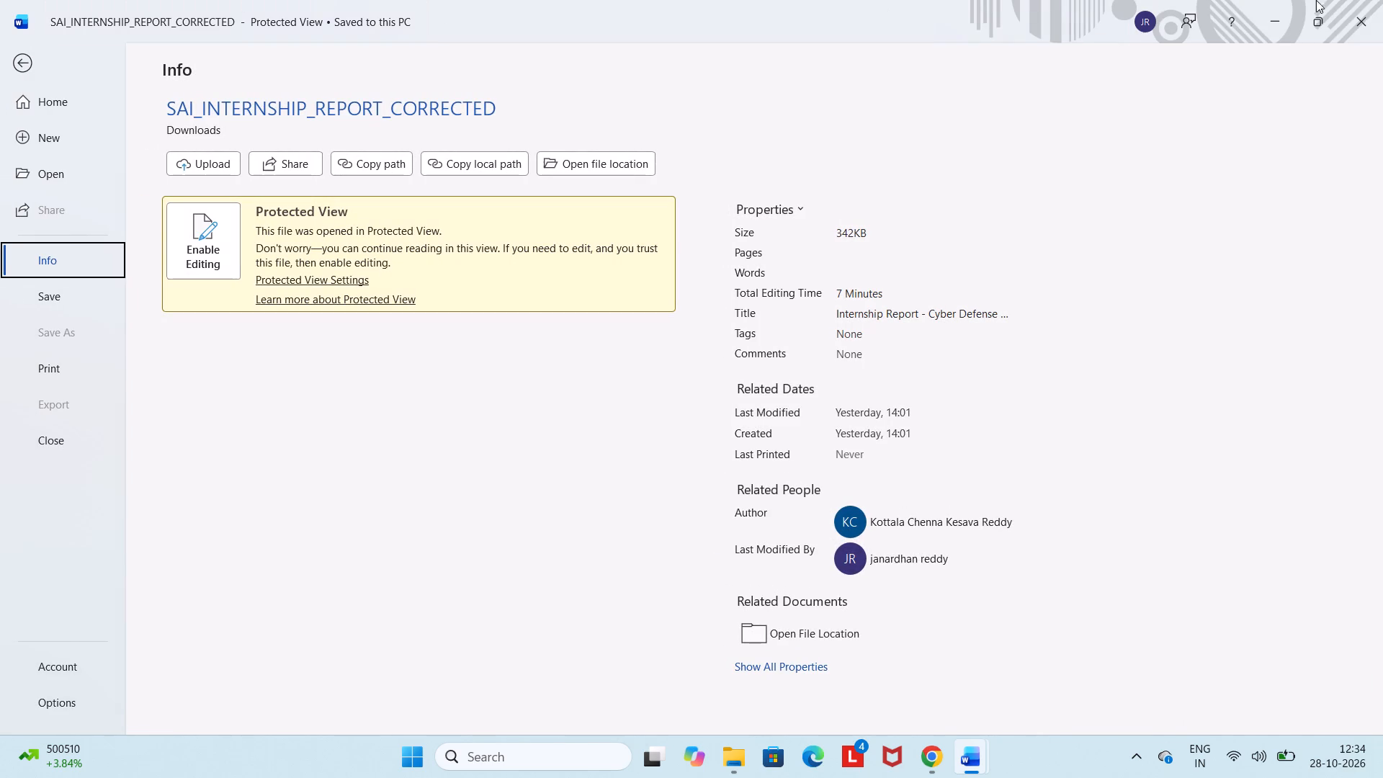
left_click(1353, 11)
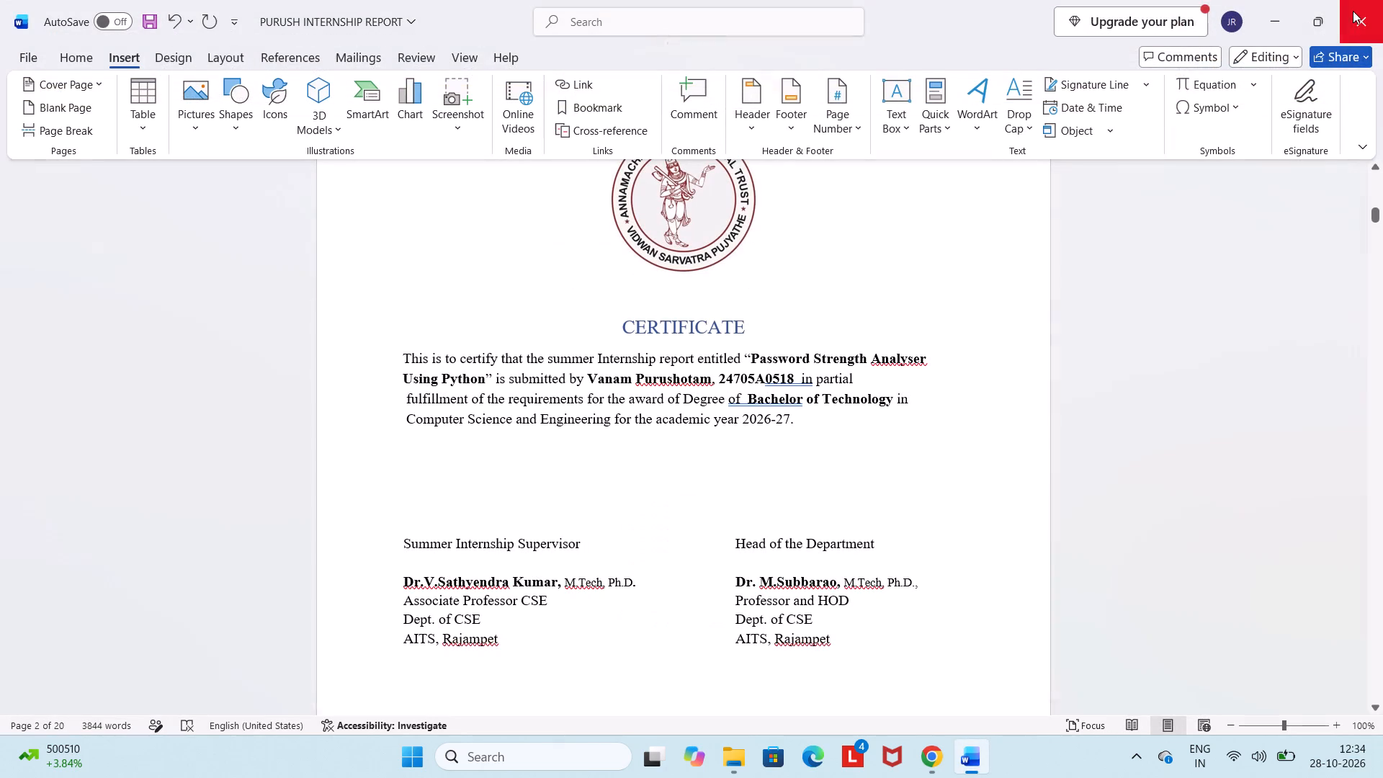
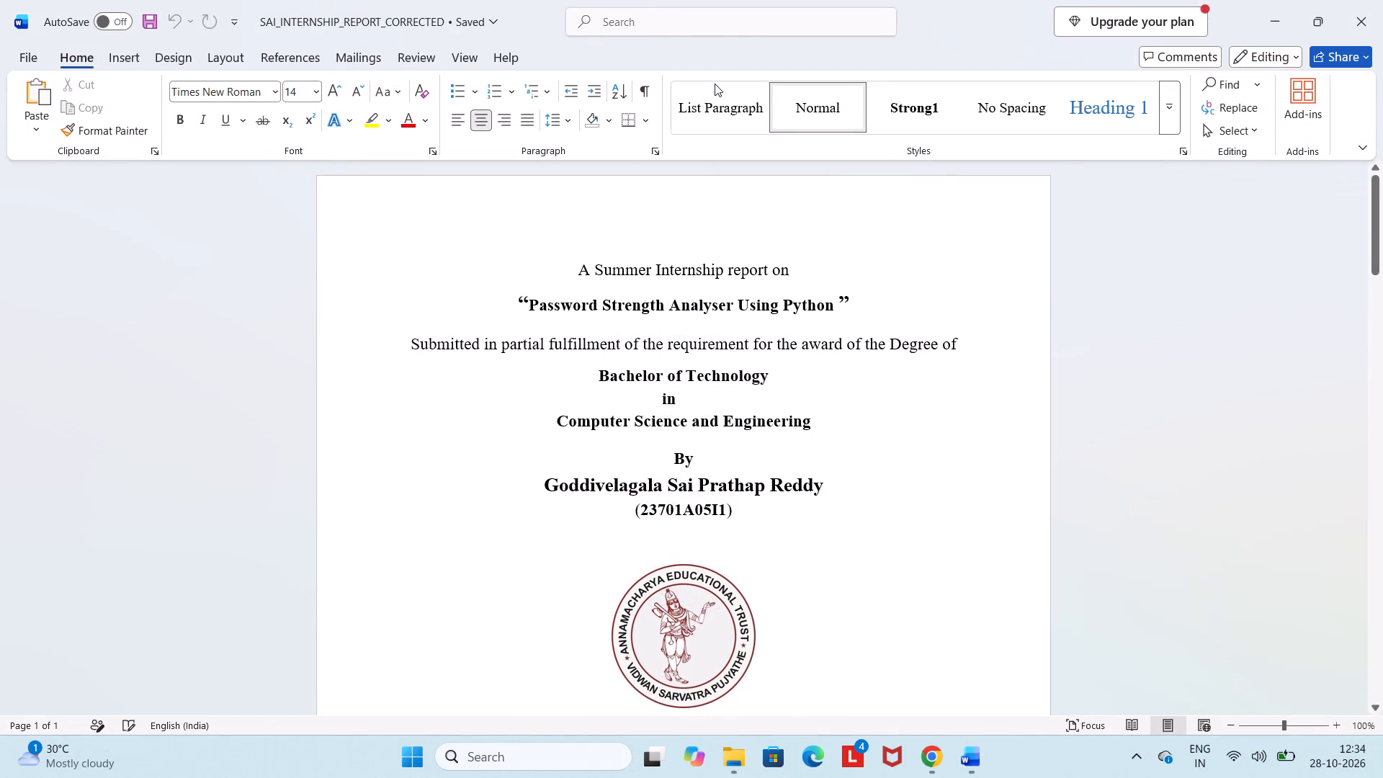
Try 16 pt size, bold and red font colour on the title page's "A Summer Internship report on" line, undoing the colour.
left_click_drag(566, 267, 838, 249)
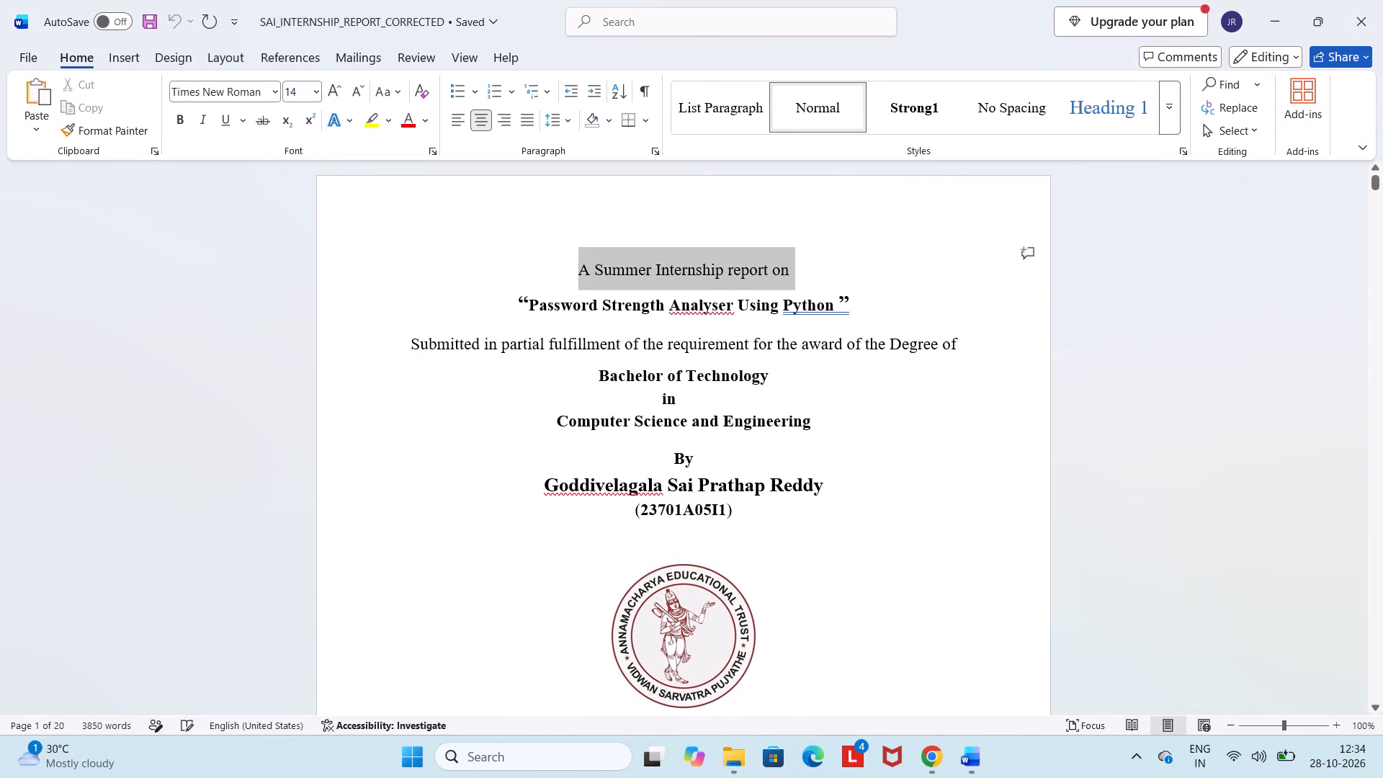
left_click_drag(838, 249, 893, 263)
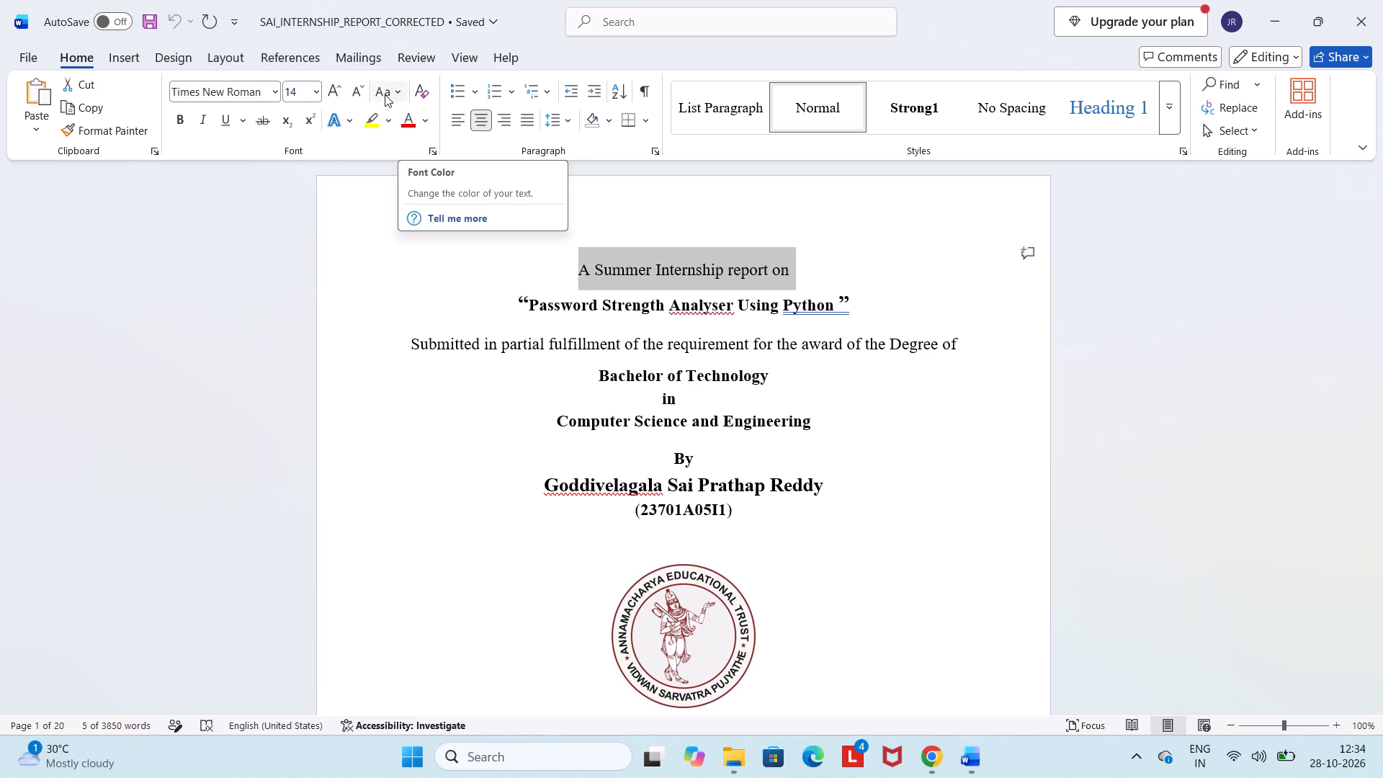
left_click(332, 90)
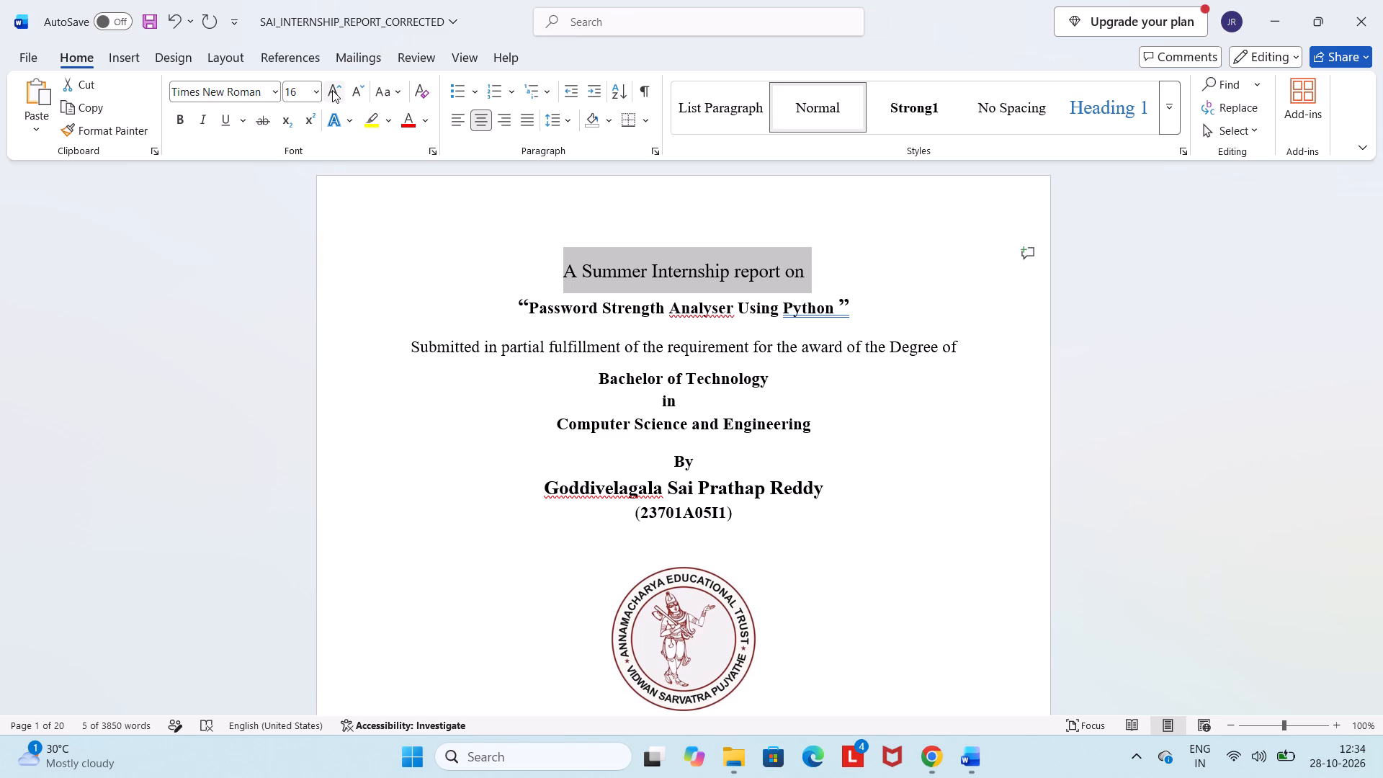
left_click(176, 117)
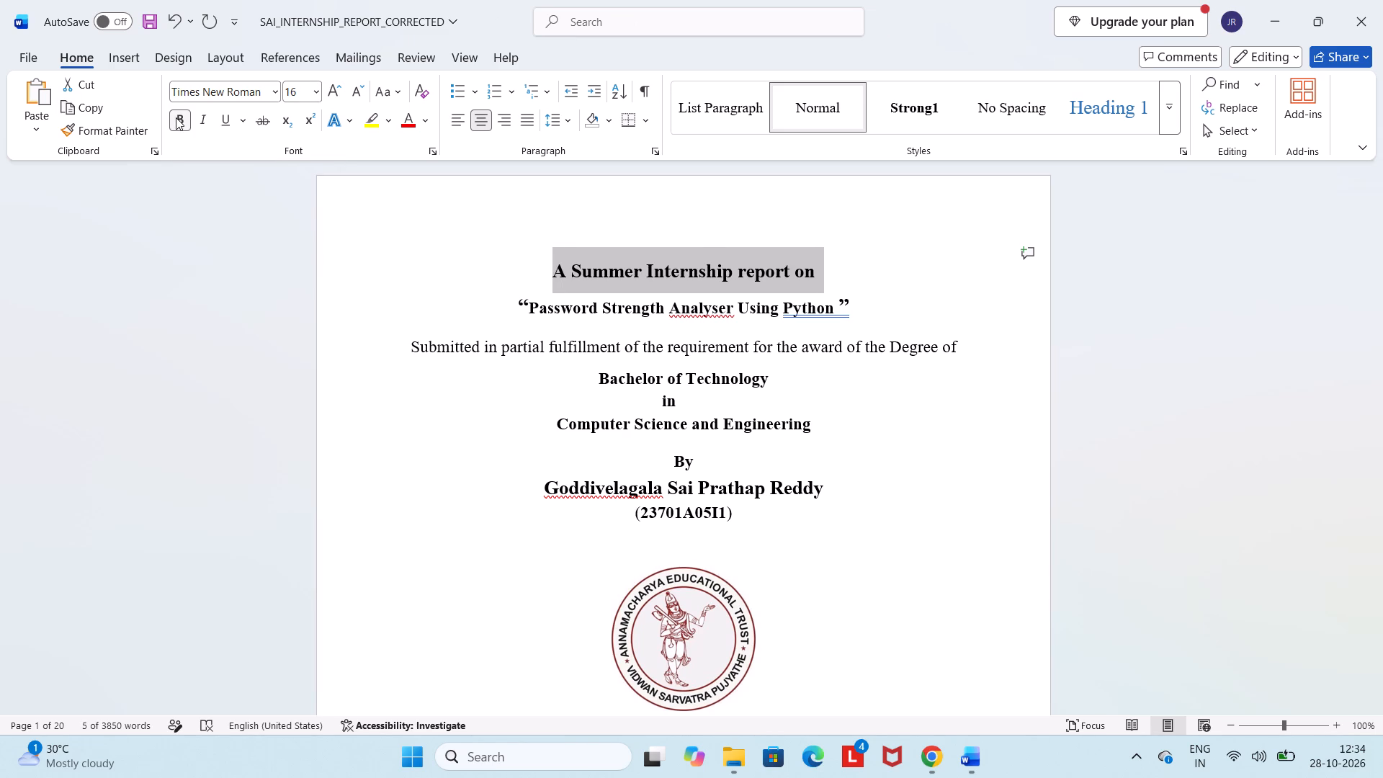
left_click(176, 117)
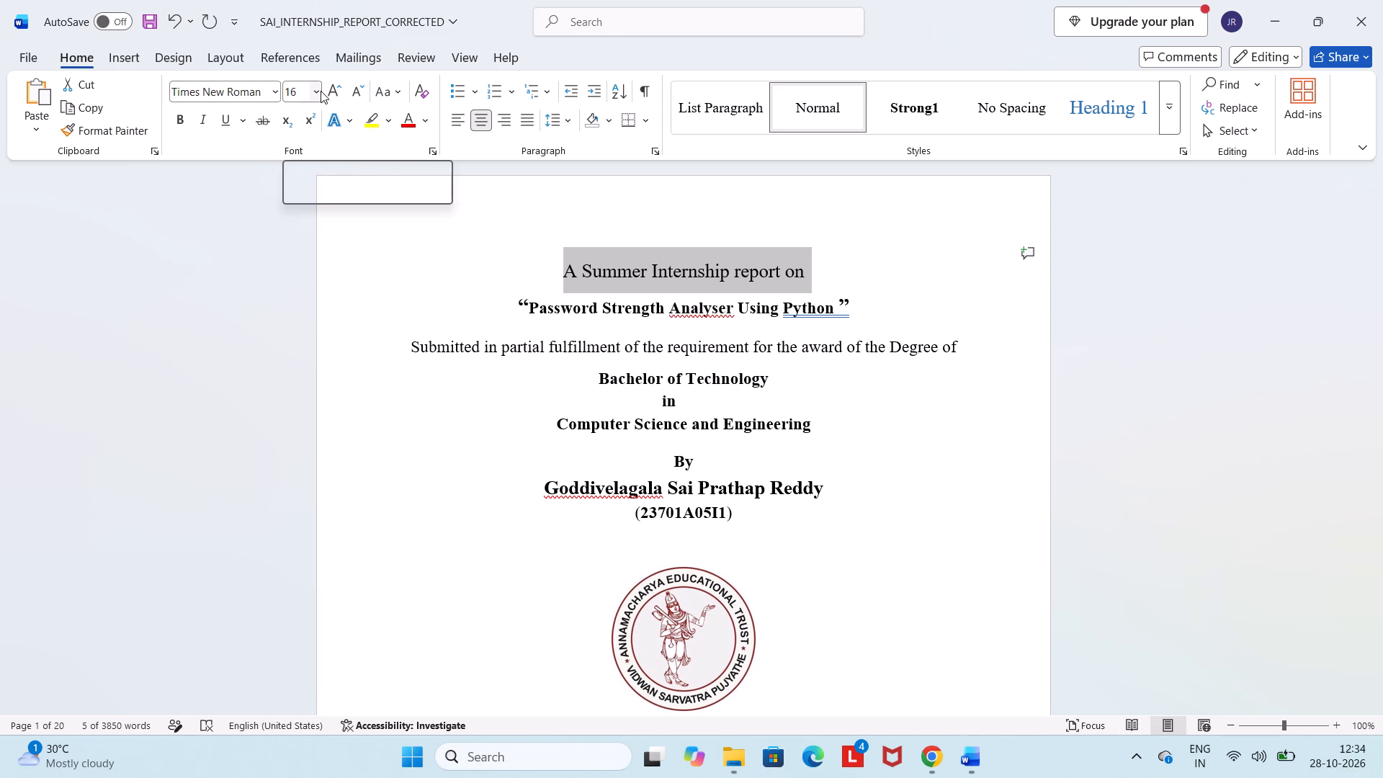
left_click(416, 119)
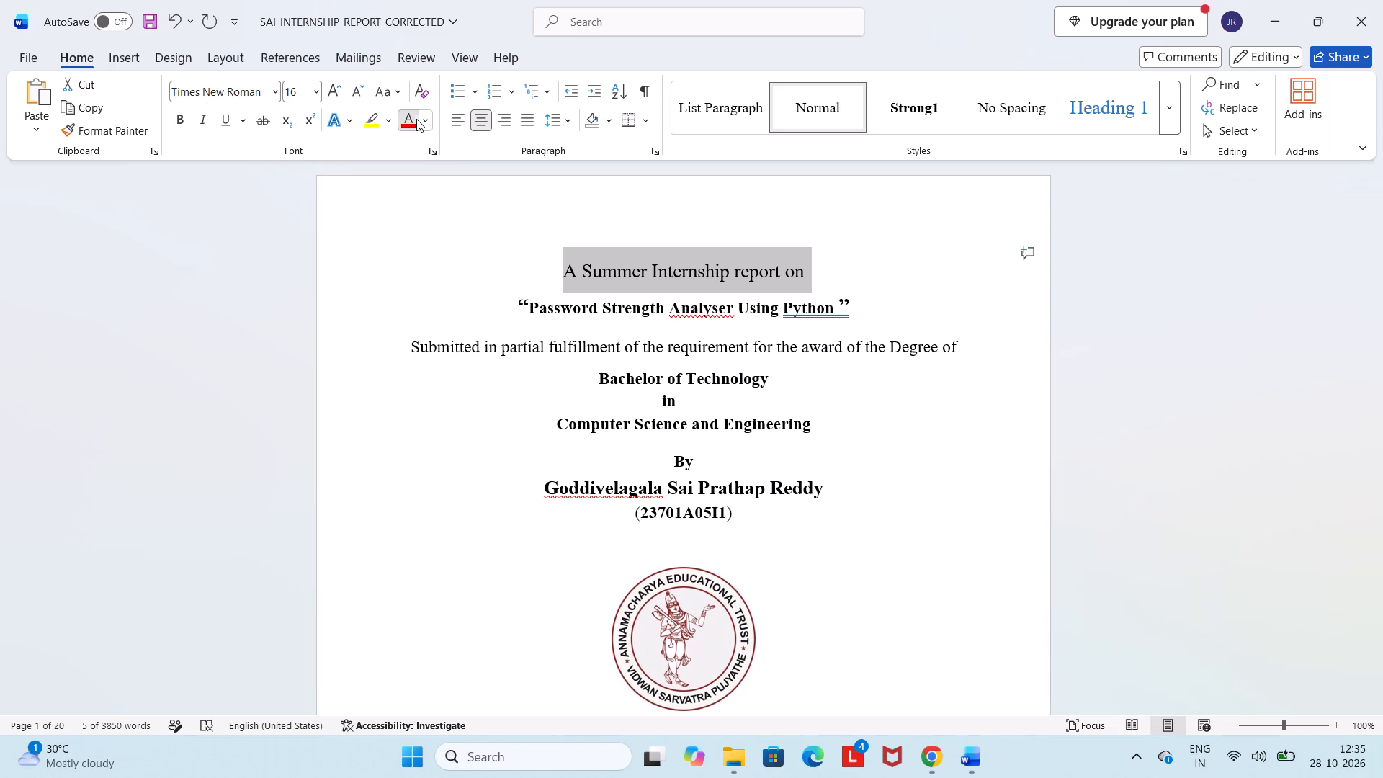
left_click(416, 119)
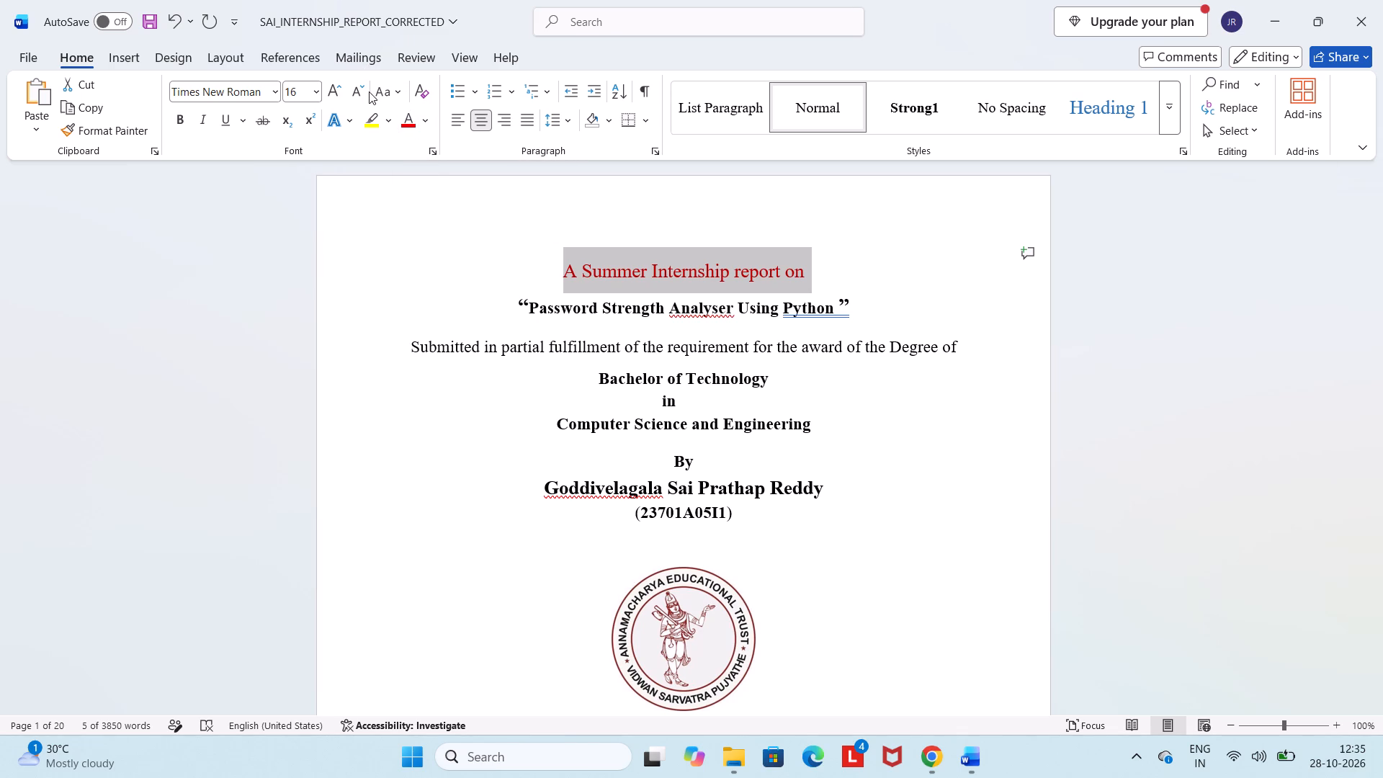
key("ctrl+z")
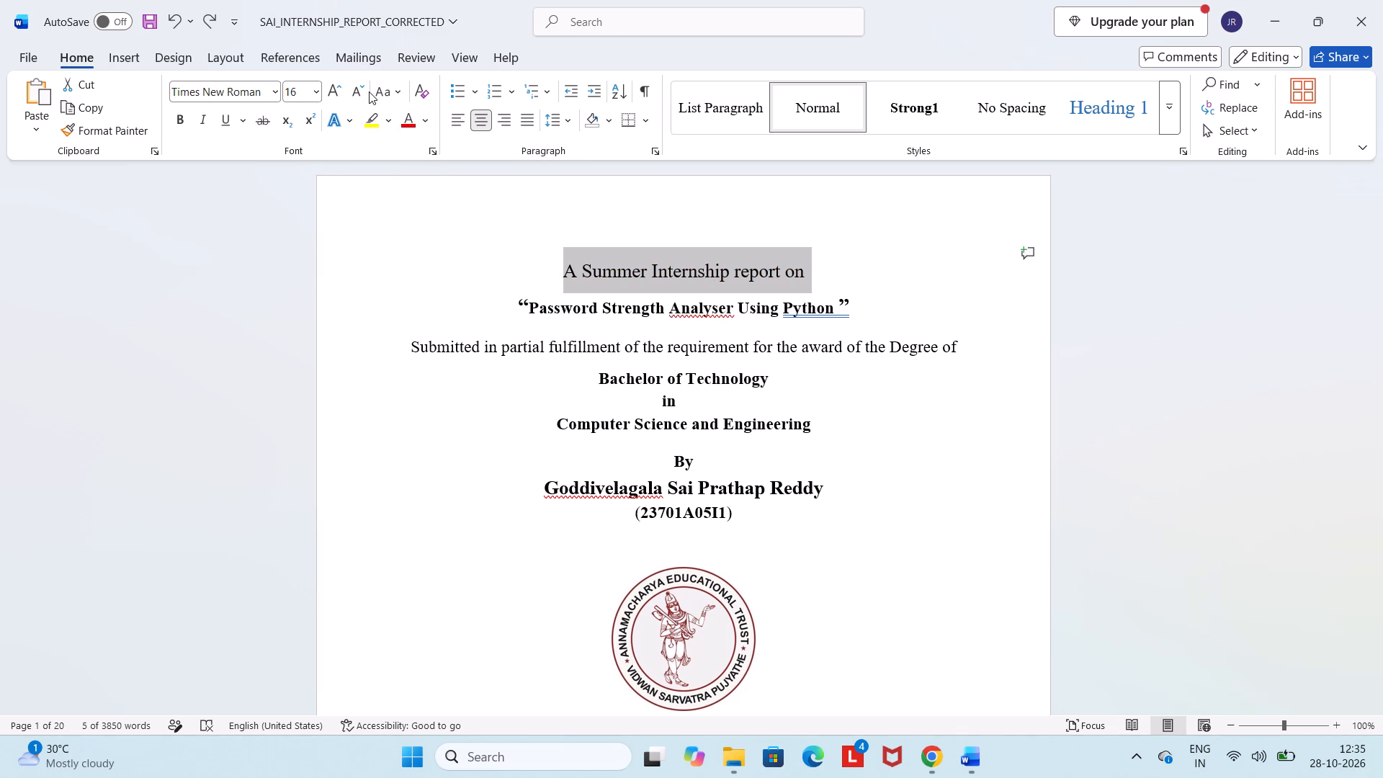
Convert the title page's "A Summer Internship report on" line to uppercase and apply 16 pt size.
left_click(384, 88)
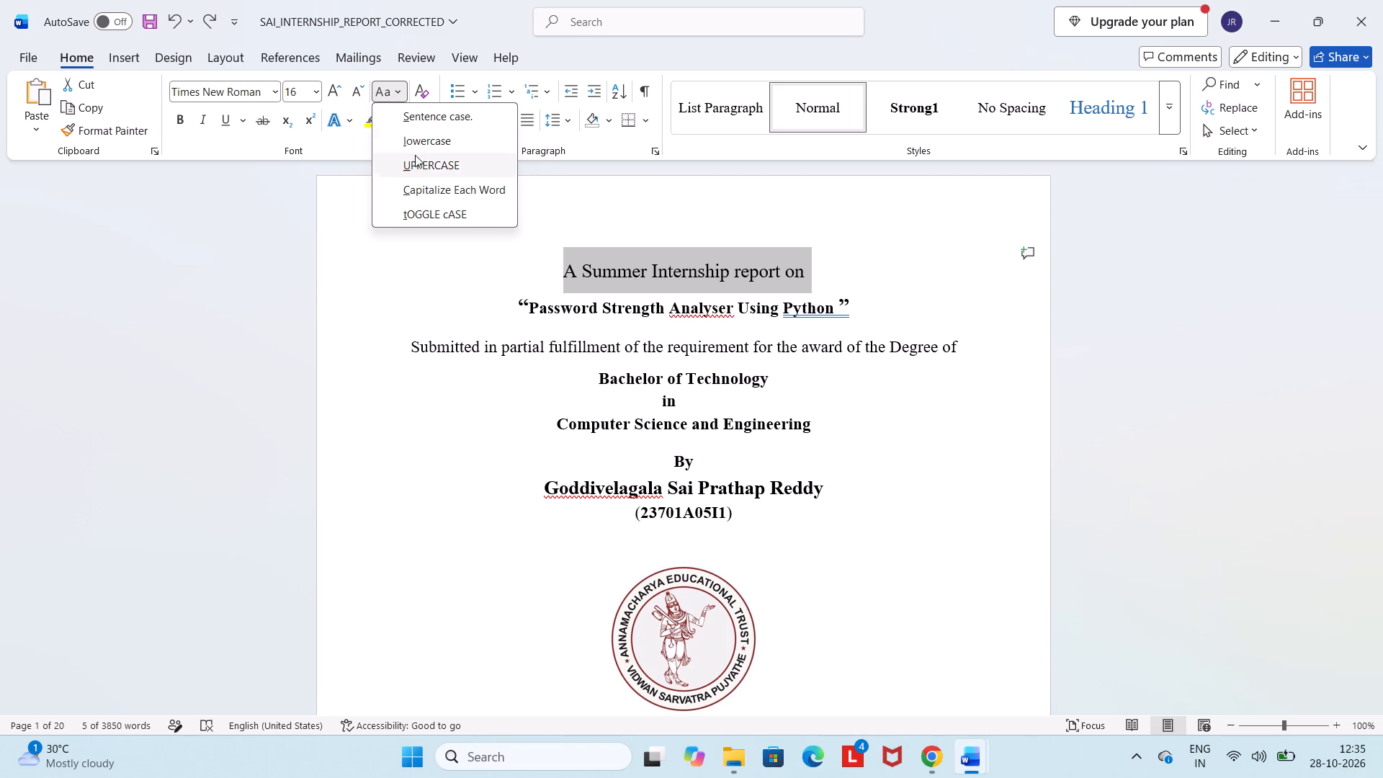
left_click(419, 160)
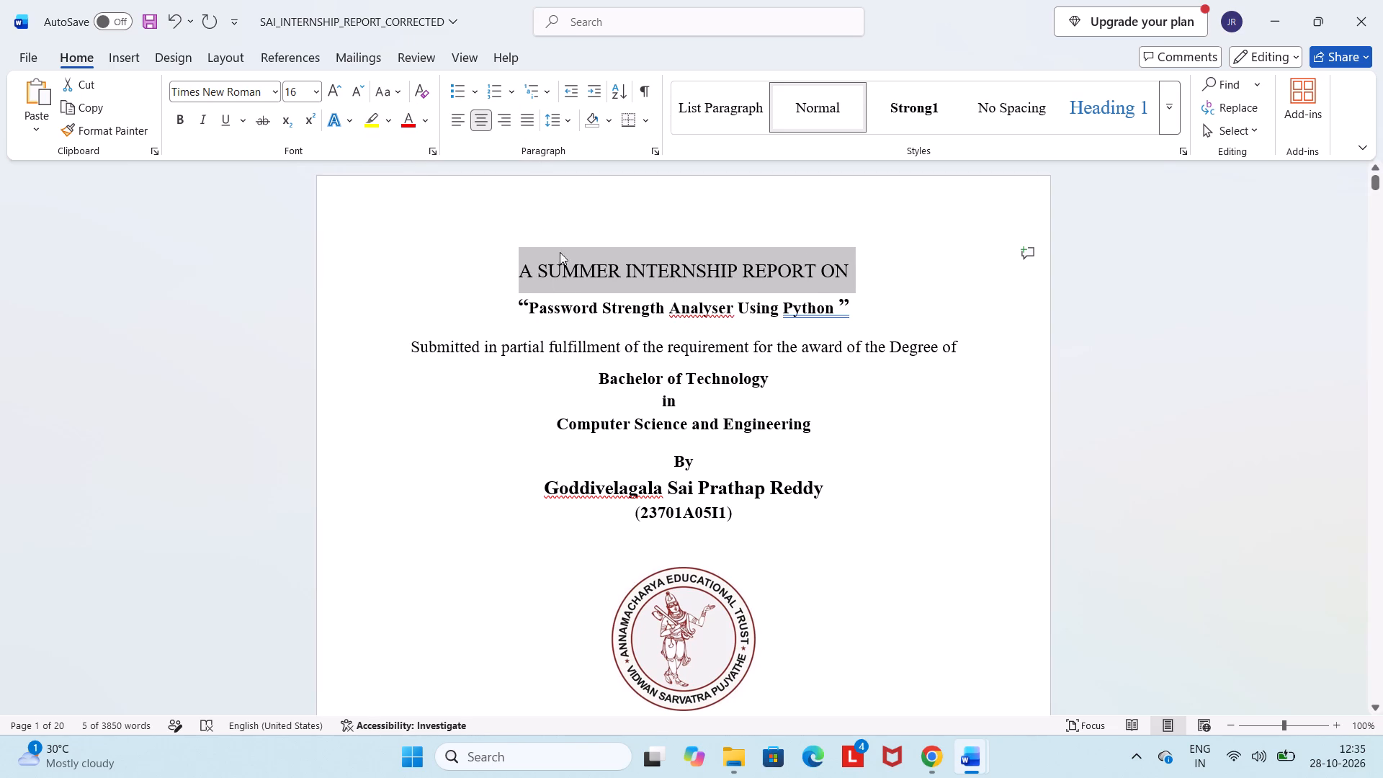
left_click(311, 89)
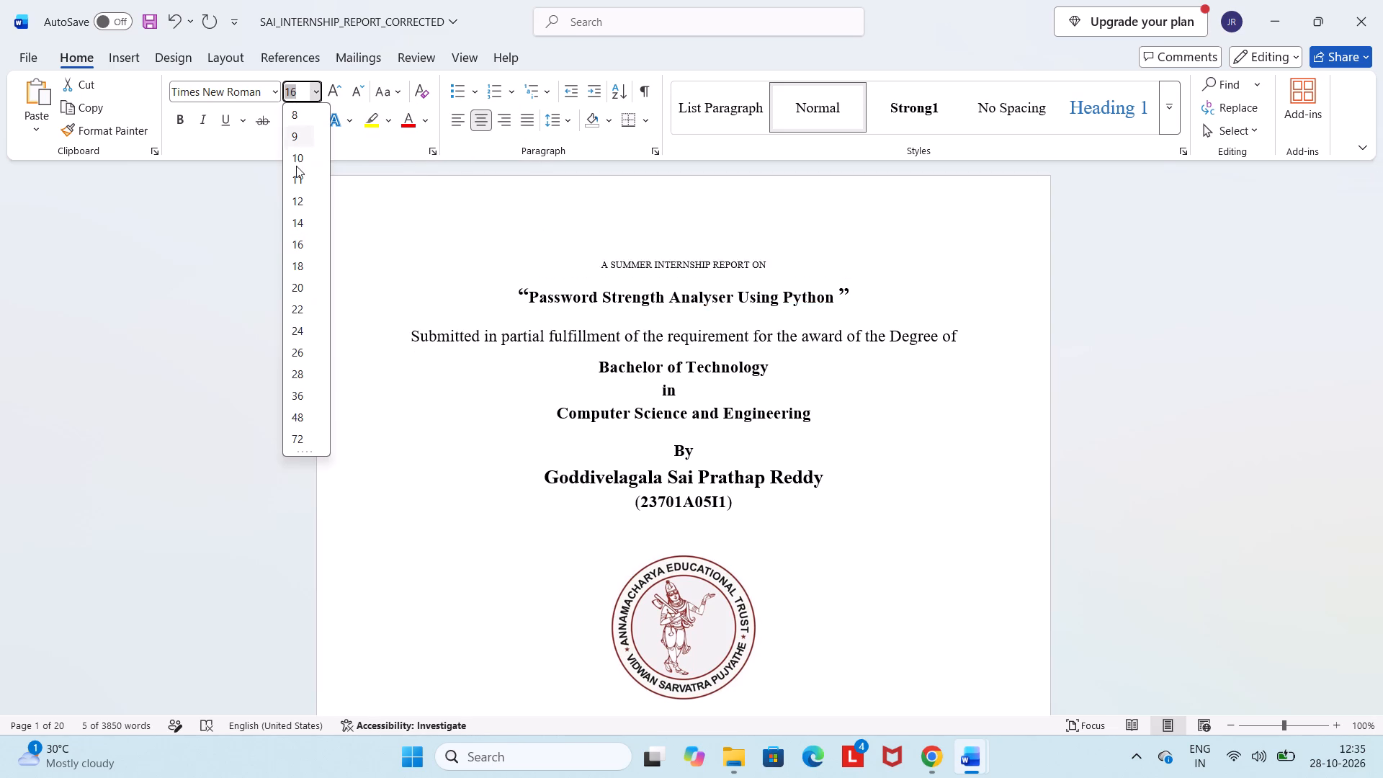
left_click(308, 242)
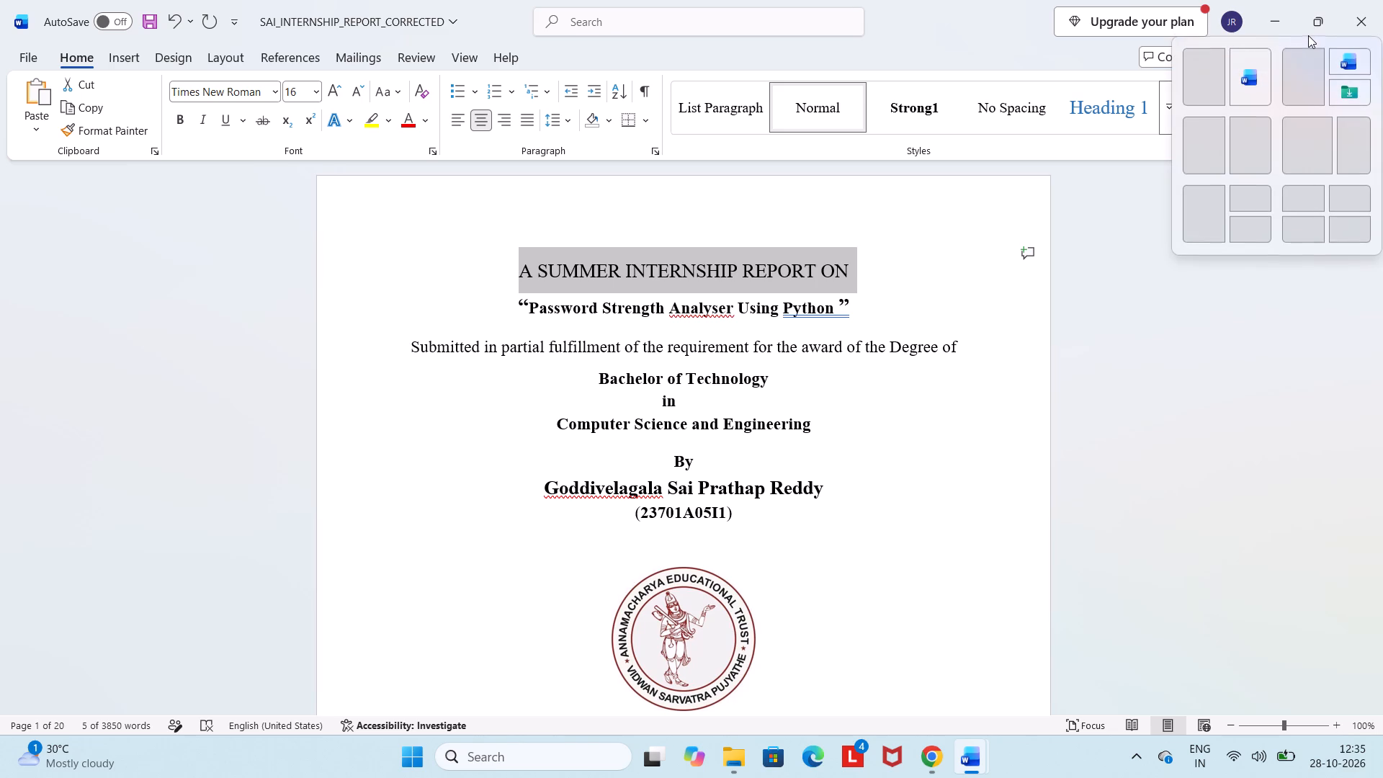
Place the corrected sample and the PURUSH report side by side and check the PURUSH report's top heading line for comparison.
left_click(1188, 88)
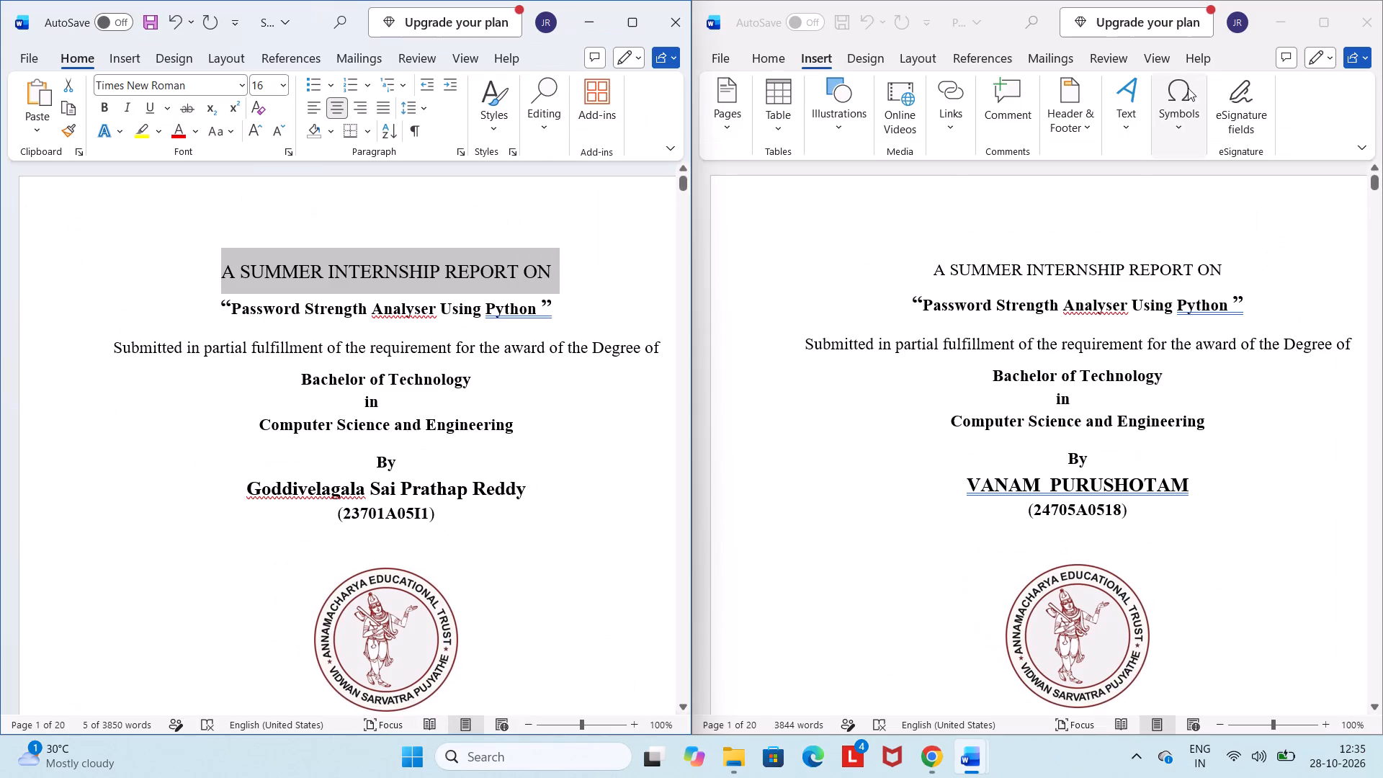
left_click(1081, 269)
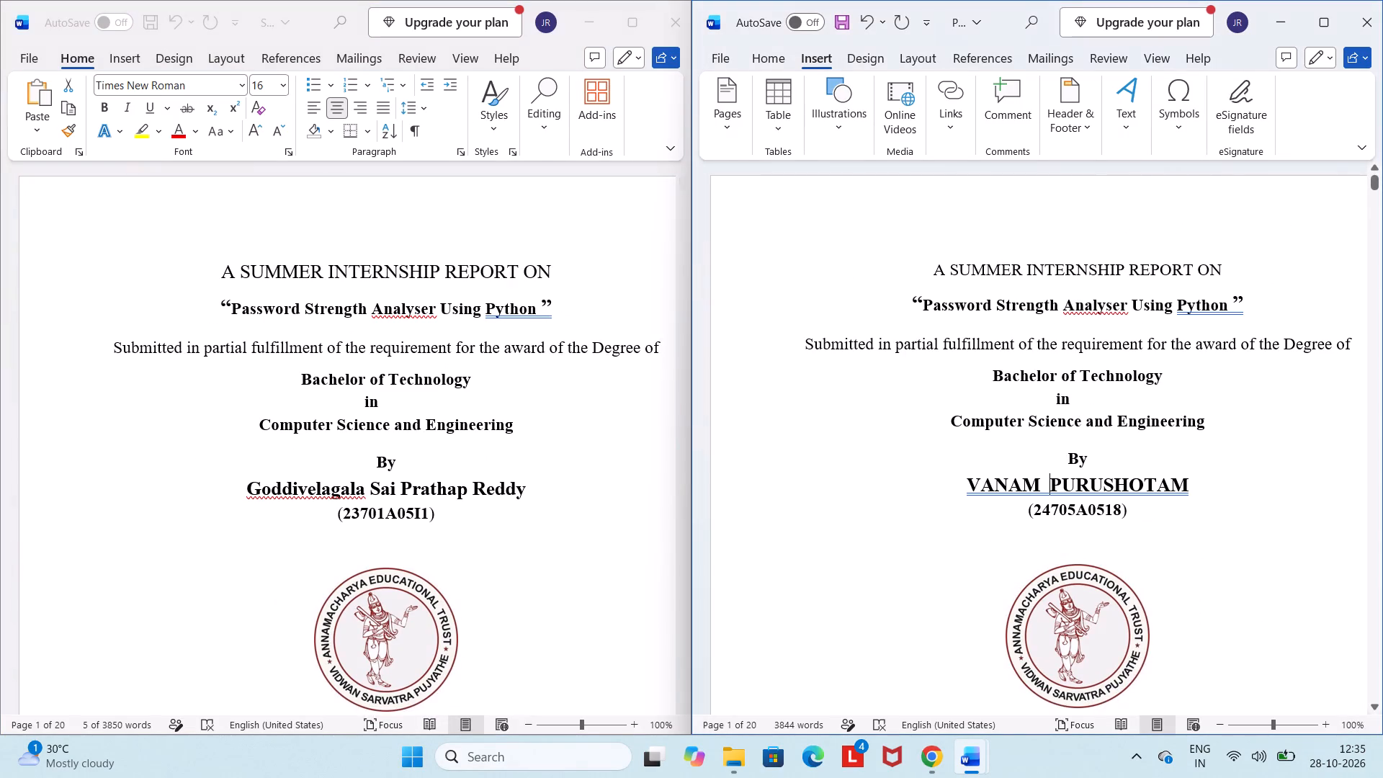
double_click(1081, 269)
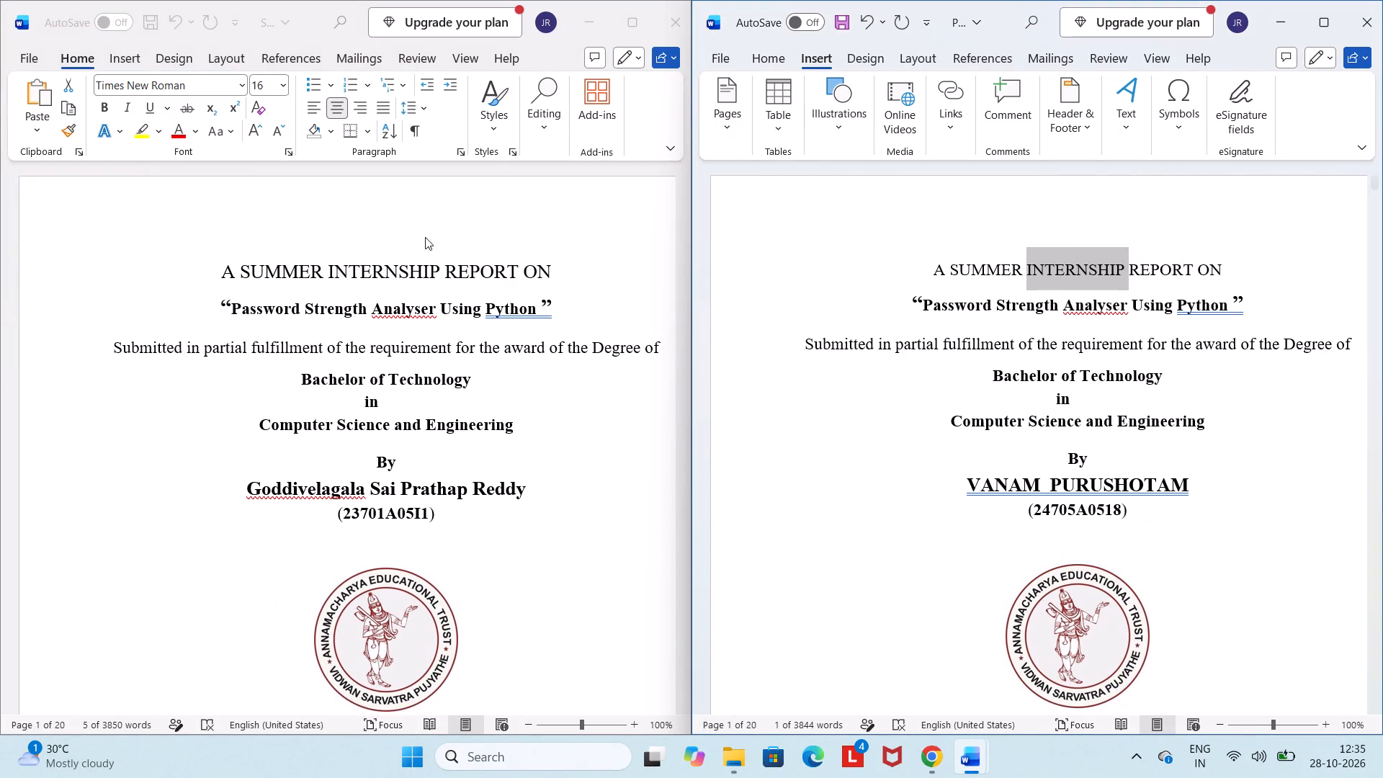
Set the corrected sample's "A SUMMER INTERNSHIP REPORT ON" line to 14 pt.
left_click(403, 280)
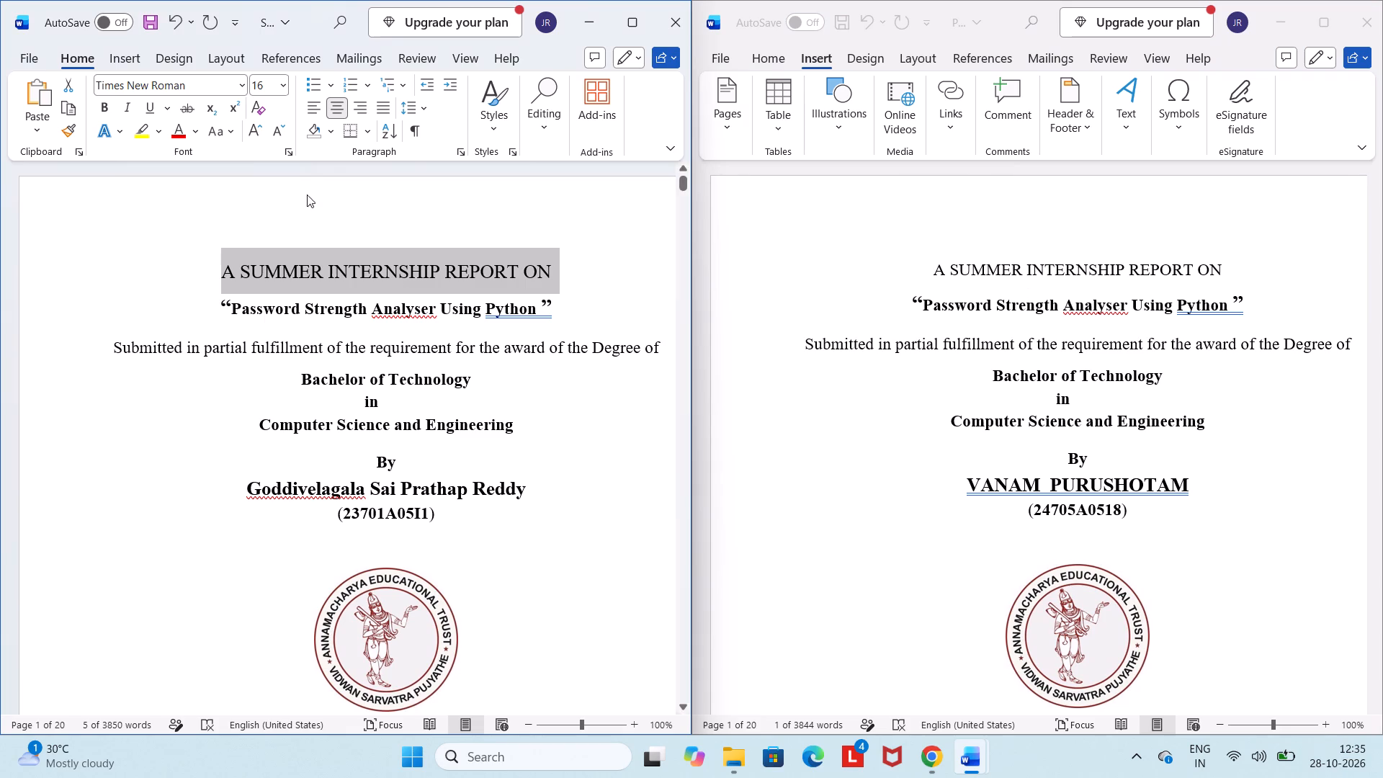
left_click(271, 86)
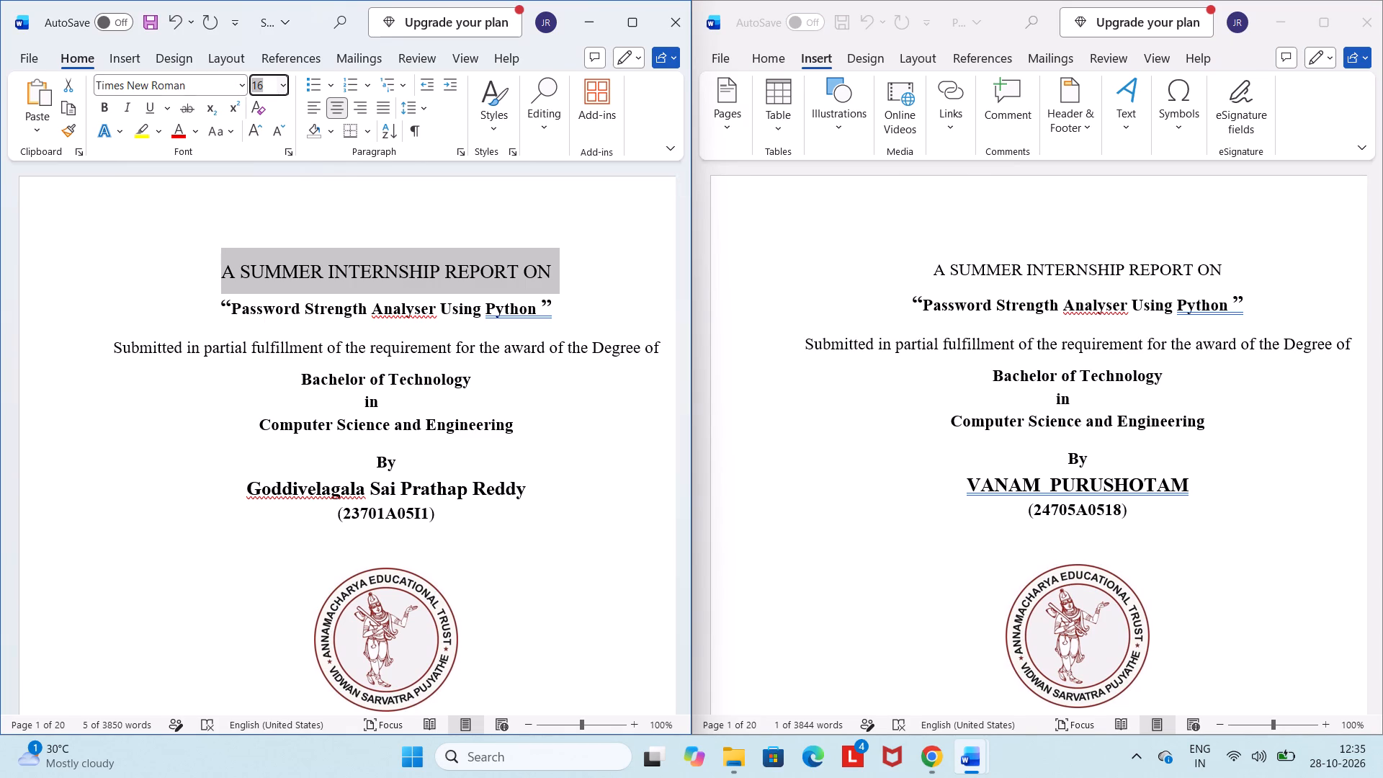
key("BackSpace")
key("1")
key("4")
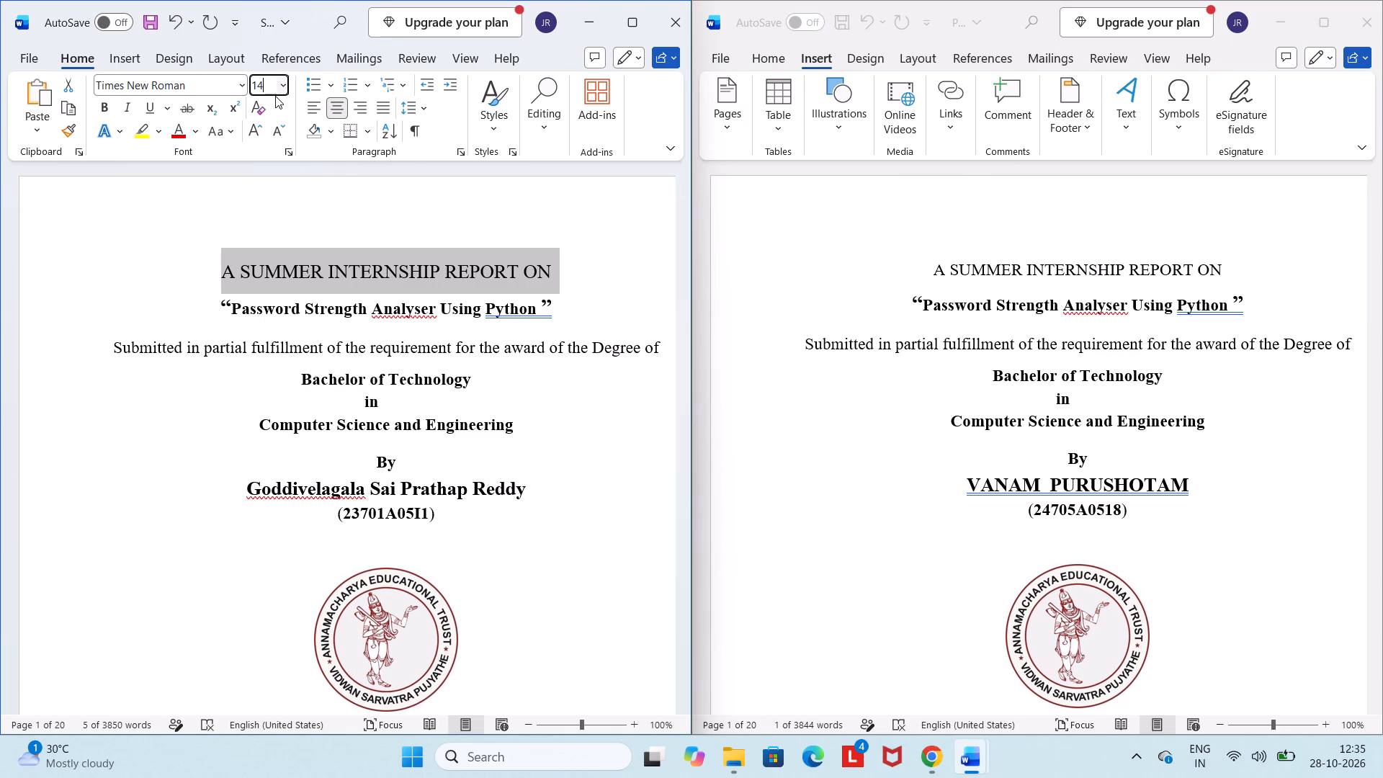
left_click(279, 89)
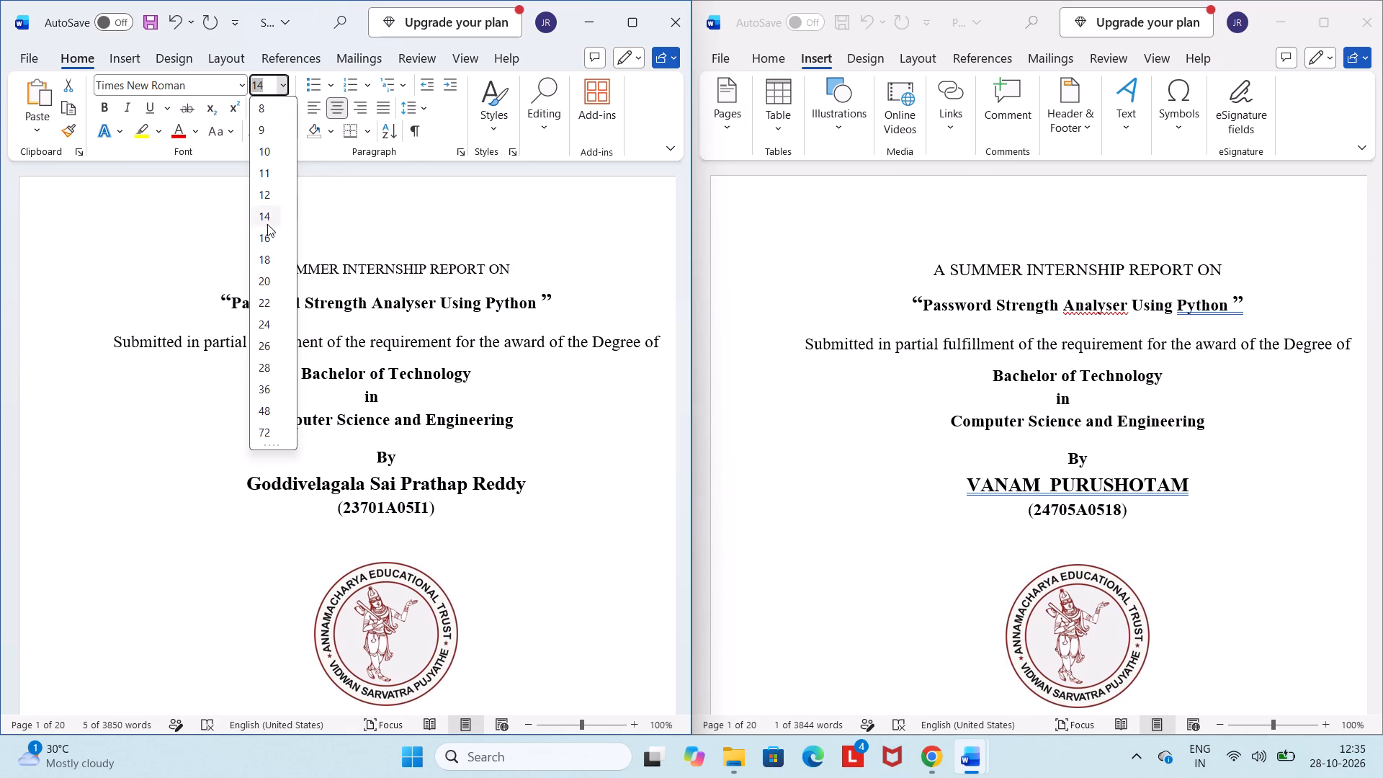
left_click(275, 215)
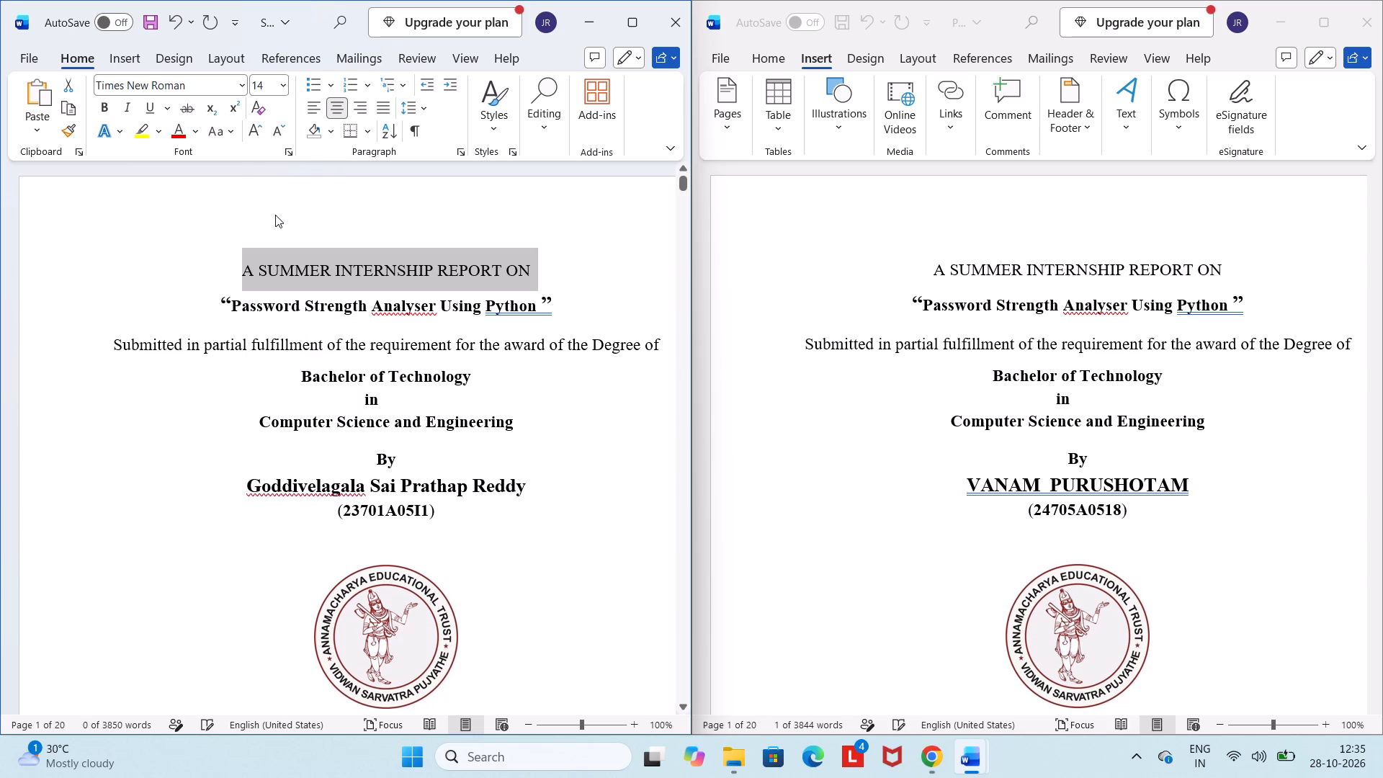
left_click(275, 215)
Justify the certificate paragraph that starts with "This is to certify" on page 2.
scroll(388, 408, "down", 1)
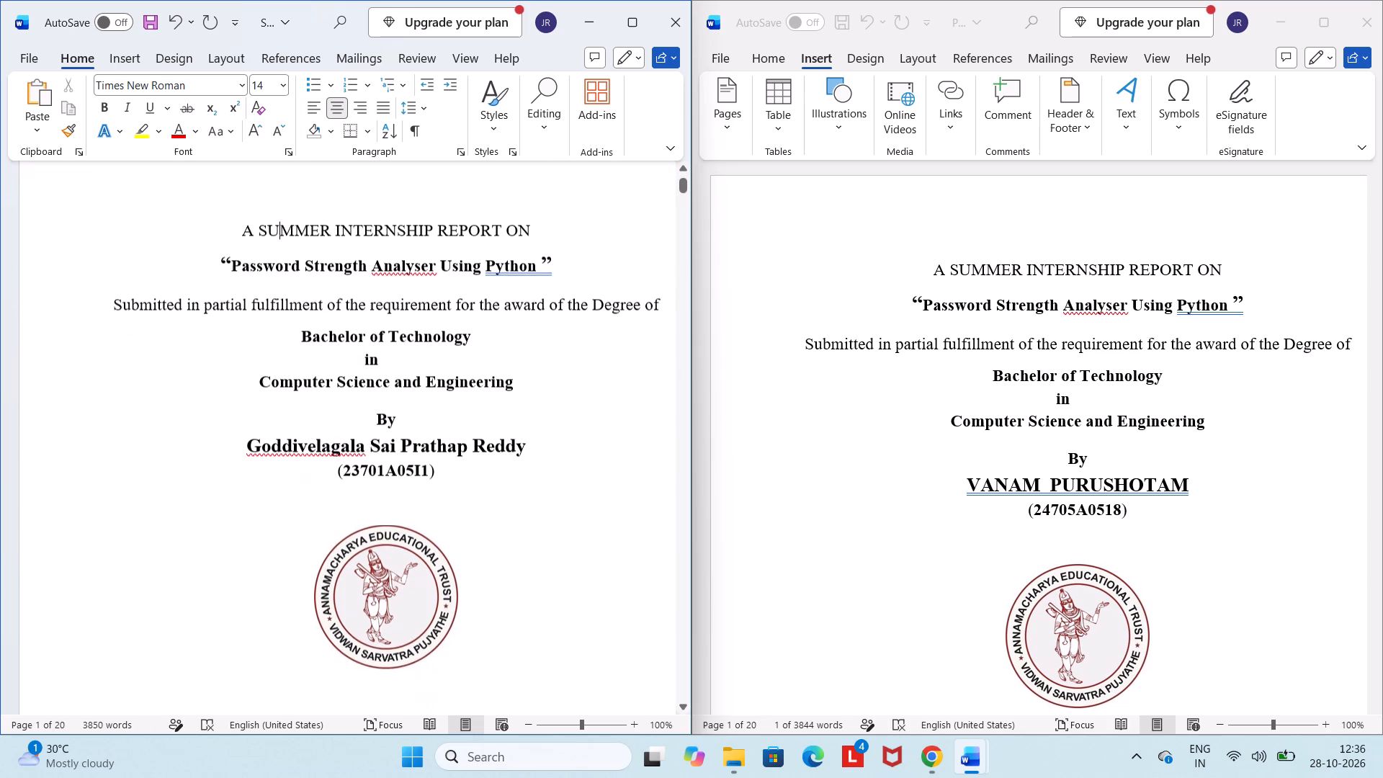
scroll(388, 408, "down", 5)
scroll(388, 408, "up", 1)
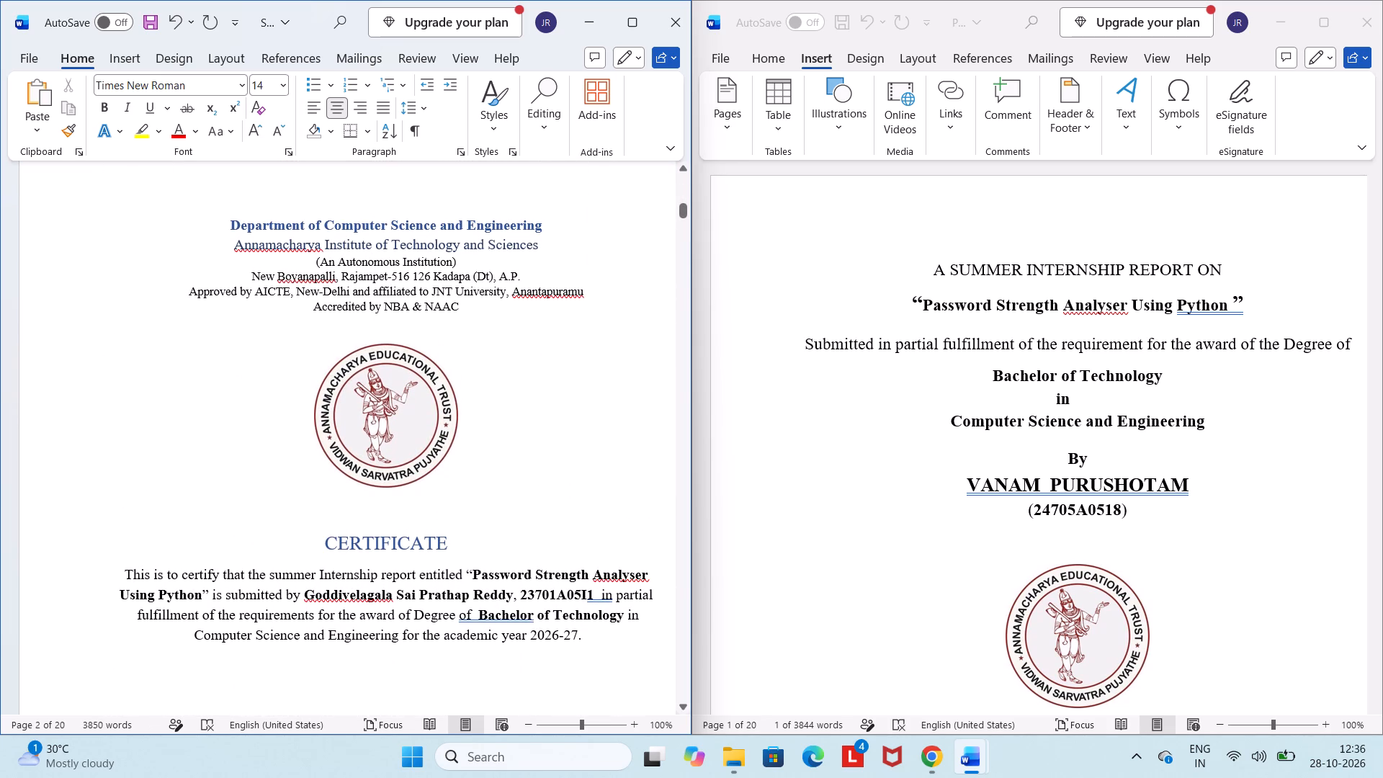
left_click_drag(121, 571, 753, 651)
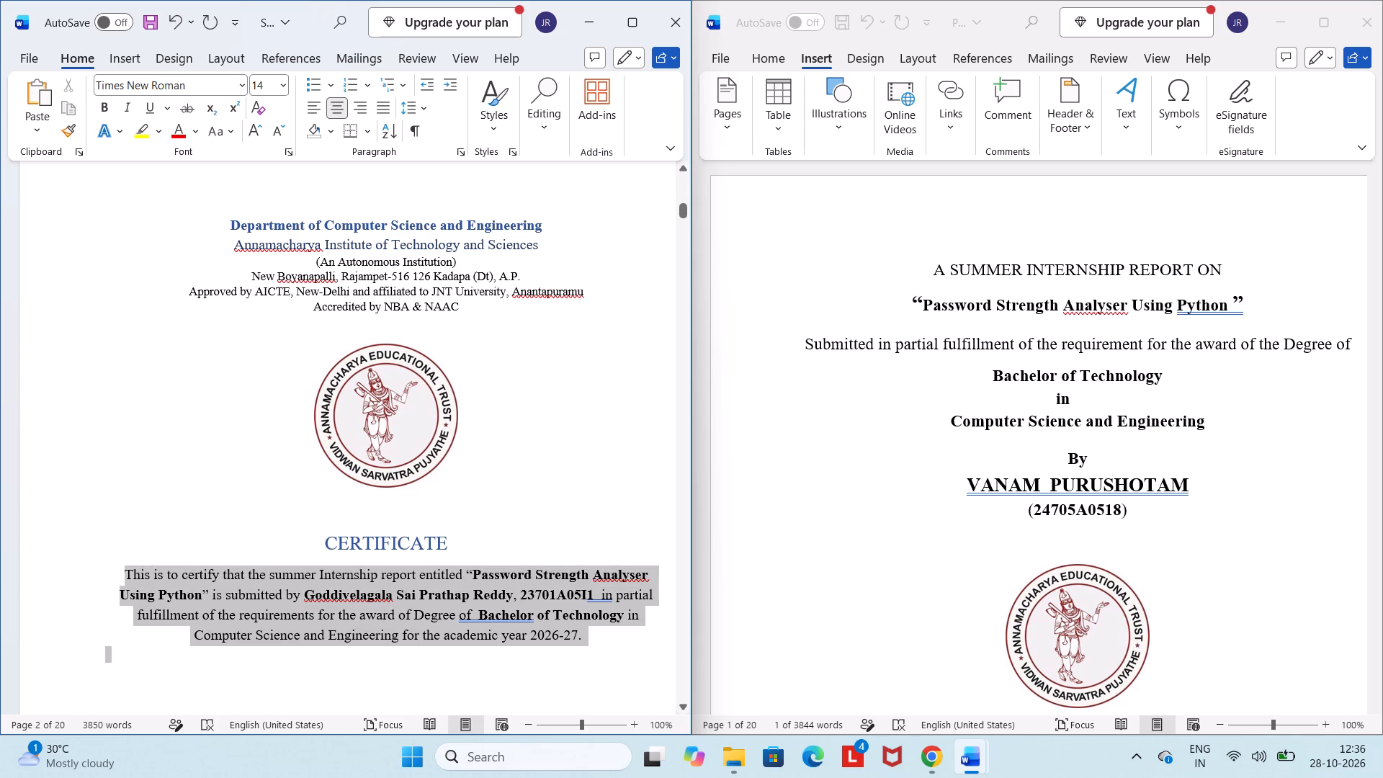
left_click_drag(753, 651, 753, 650)
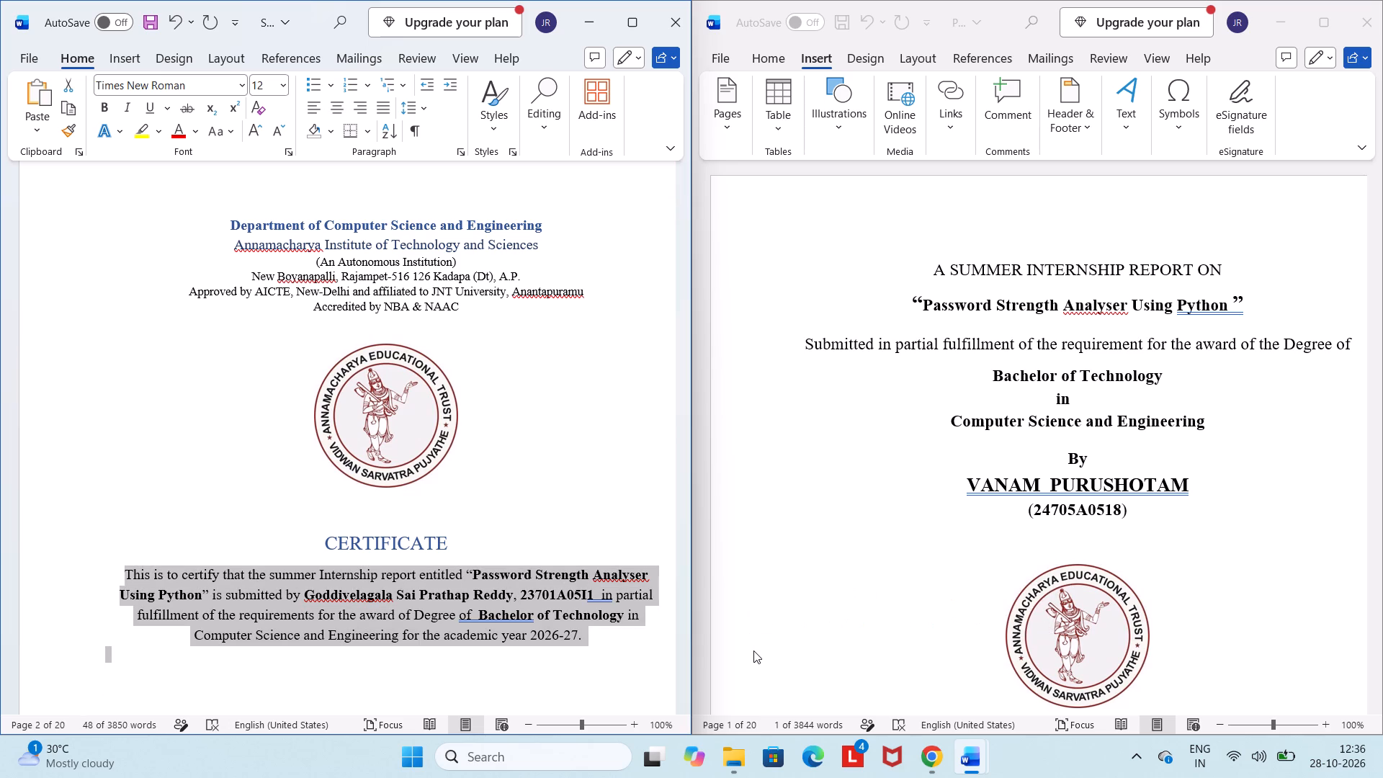
key("ctrl+j")
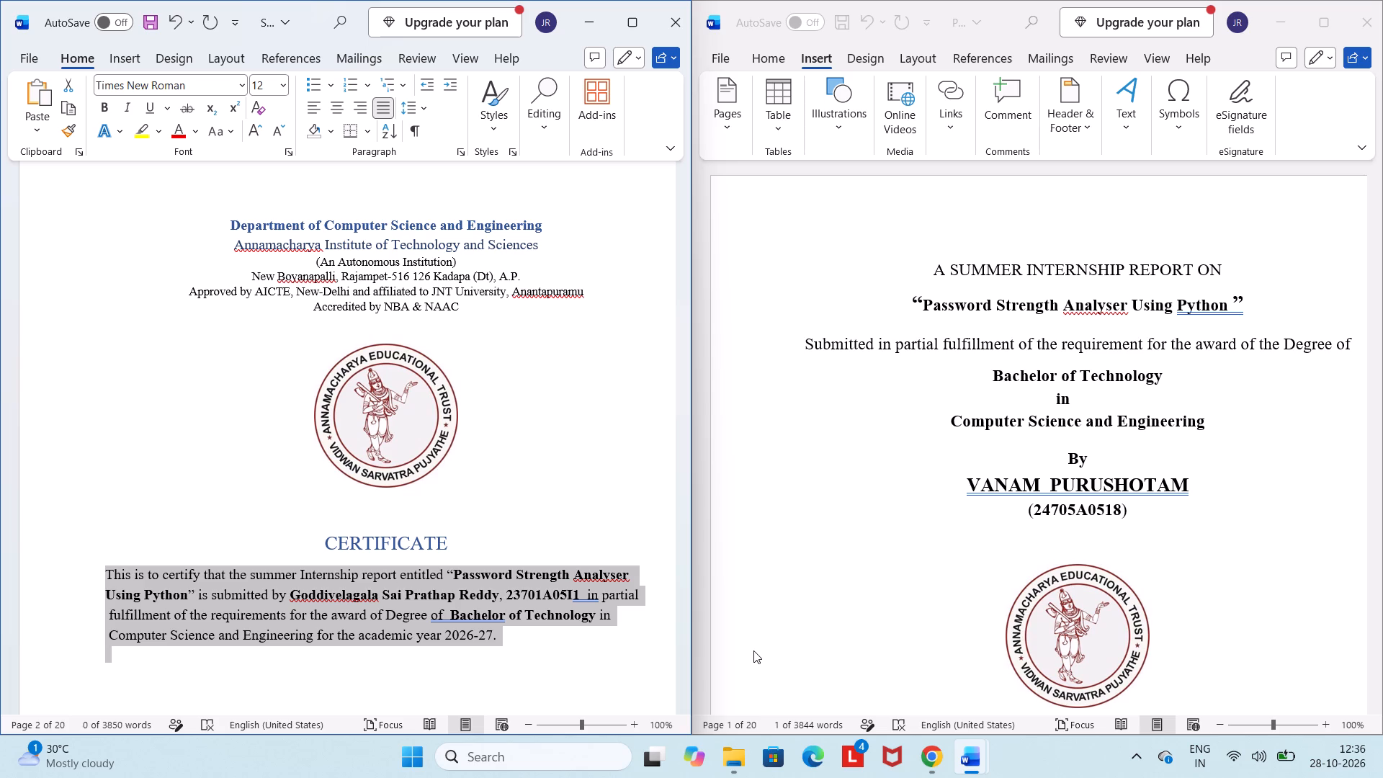
Review the pages from the certificate signature blocks through the offer letter, internship certificate, contents and body sections to the references.
scroll(753, 650, "down", 1)
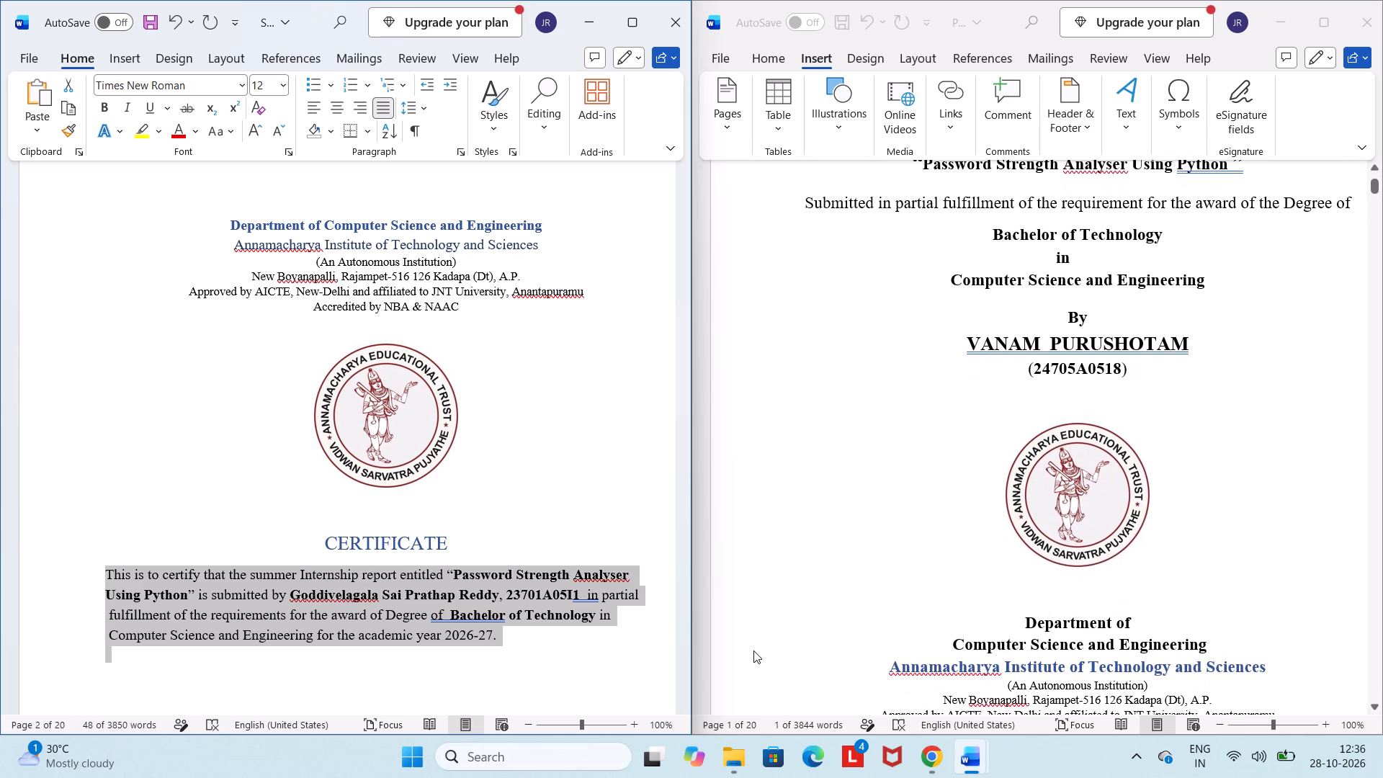
scroll(442, 579, "down", 3)
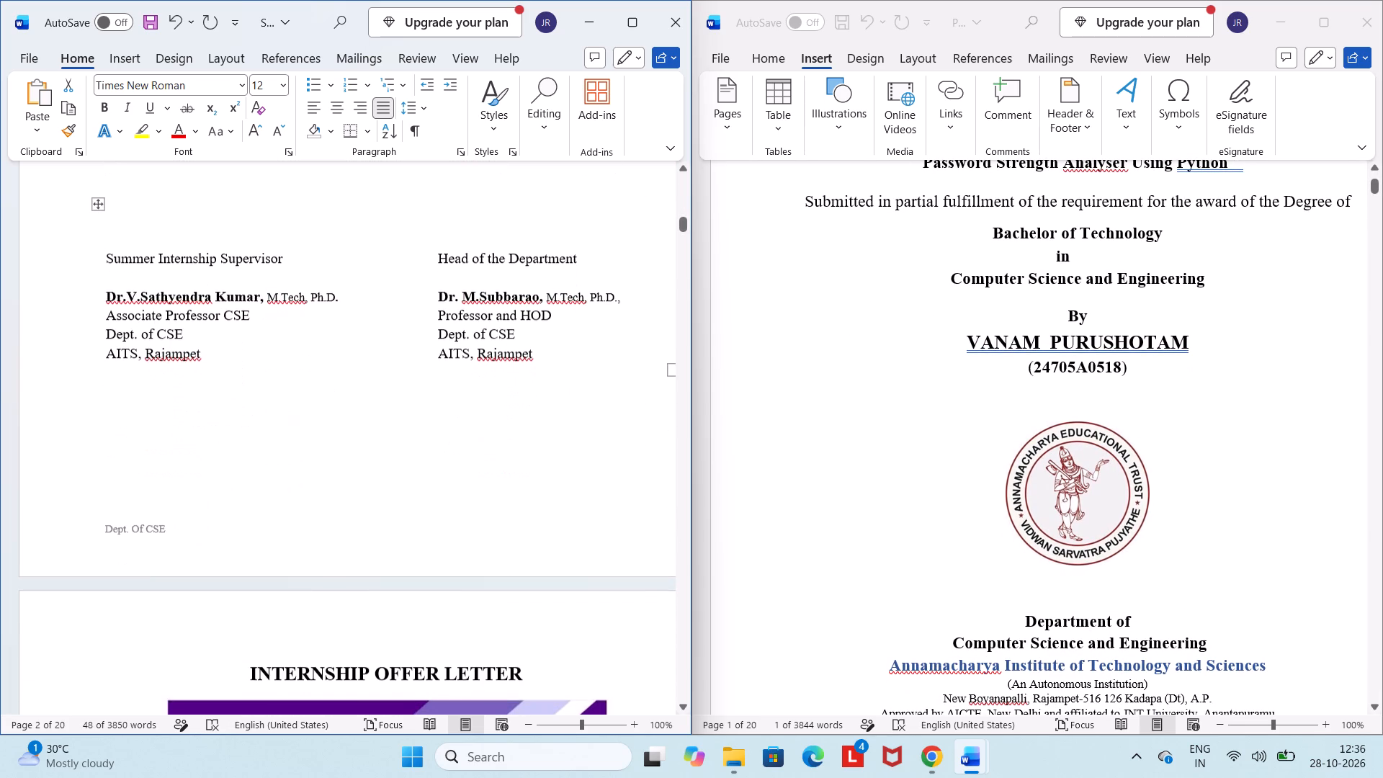
scroll(442, 579, "down", 3)
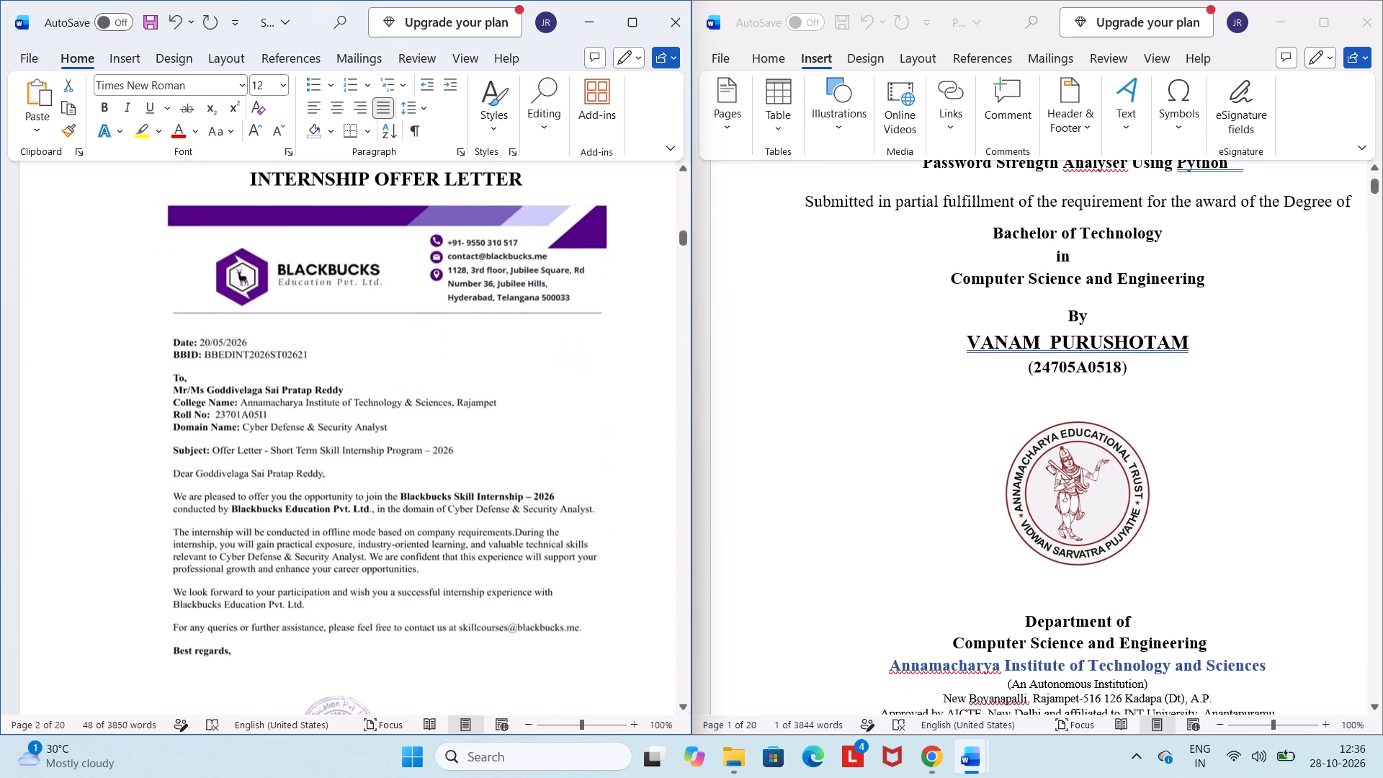
scroll(442, 579, "down", 4)
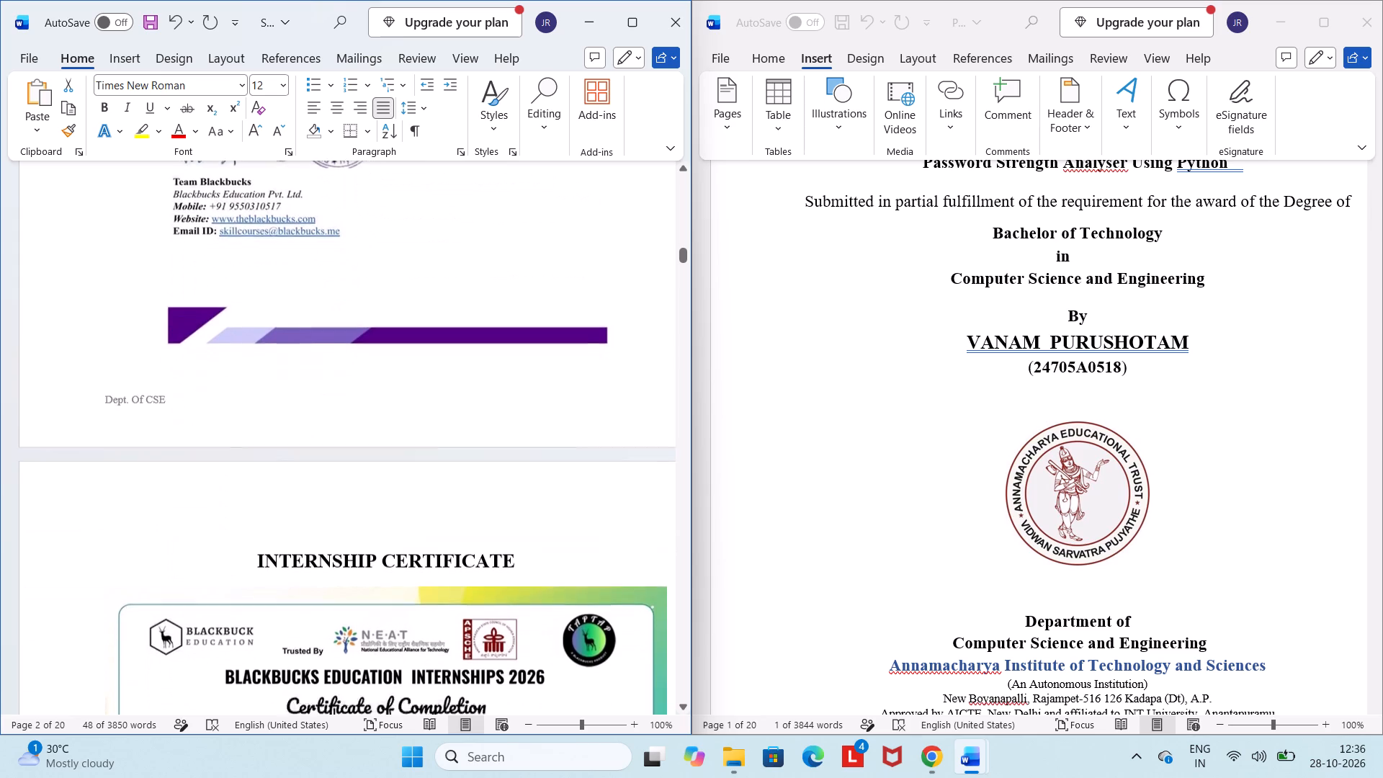
scroll(442, 579, "down", 4)
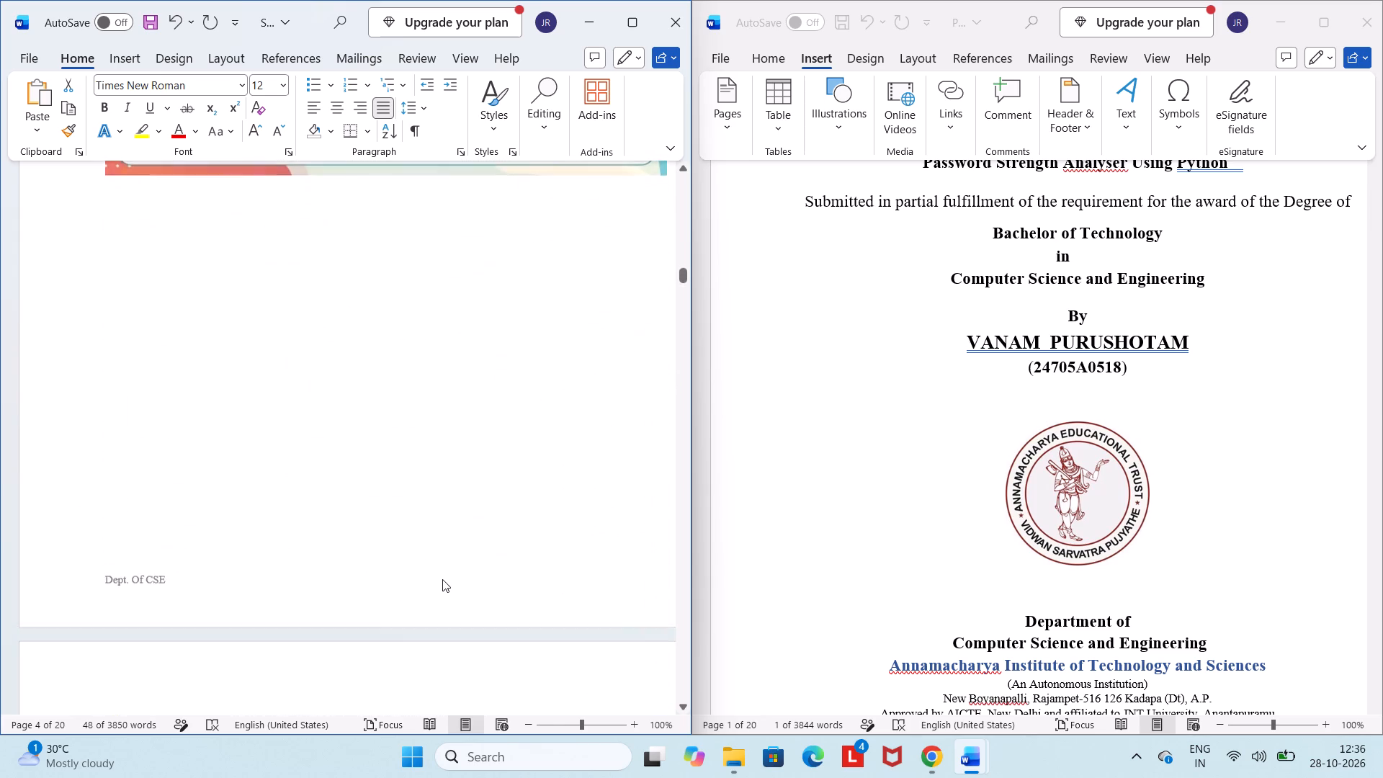
scroll(442, 579, "down", 2)
scroll(442, 579, "up", 4)
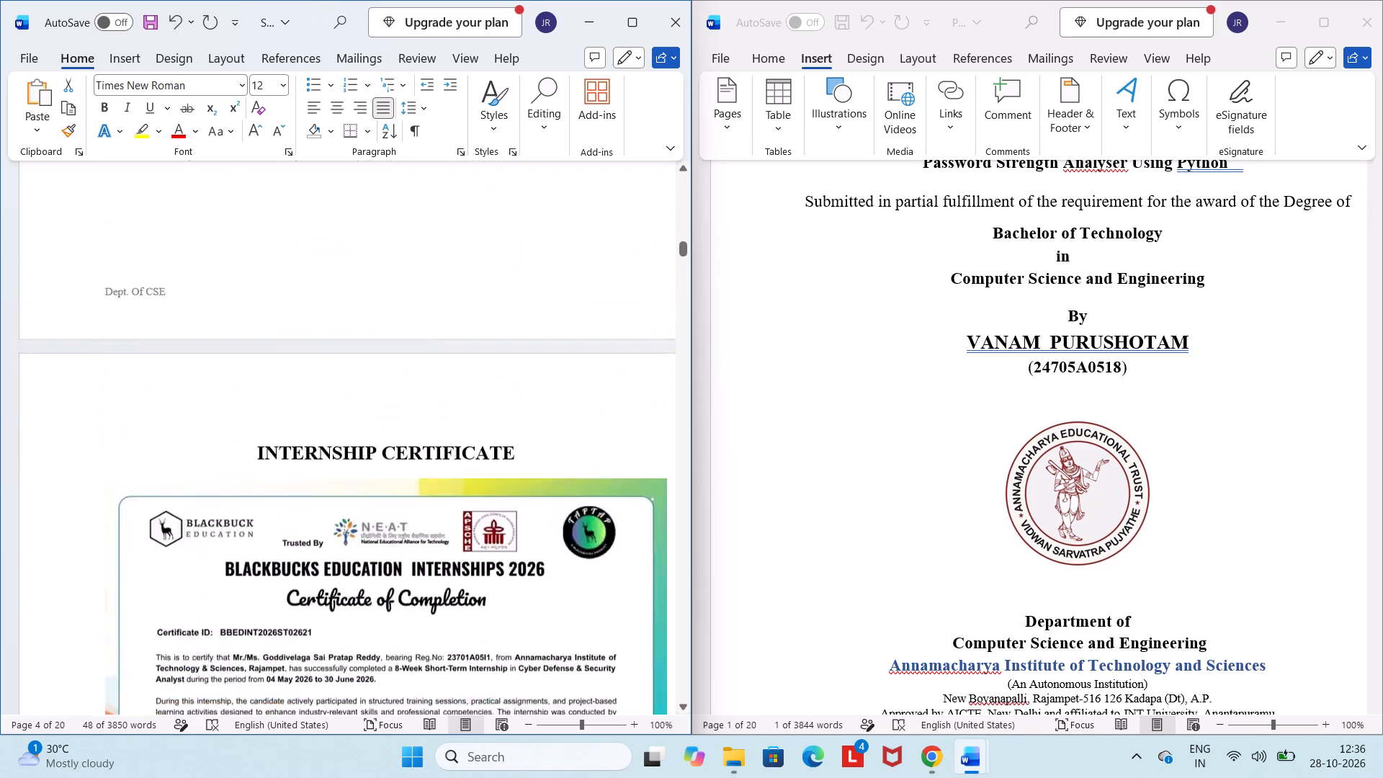
scroll(442, 579, "up", 1)
scroll(442, 579, "down", 10)
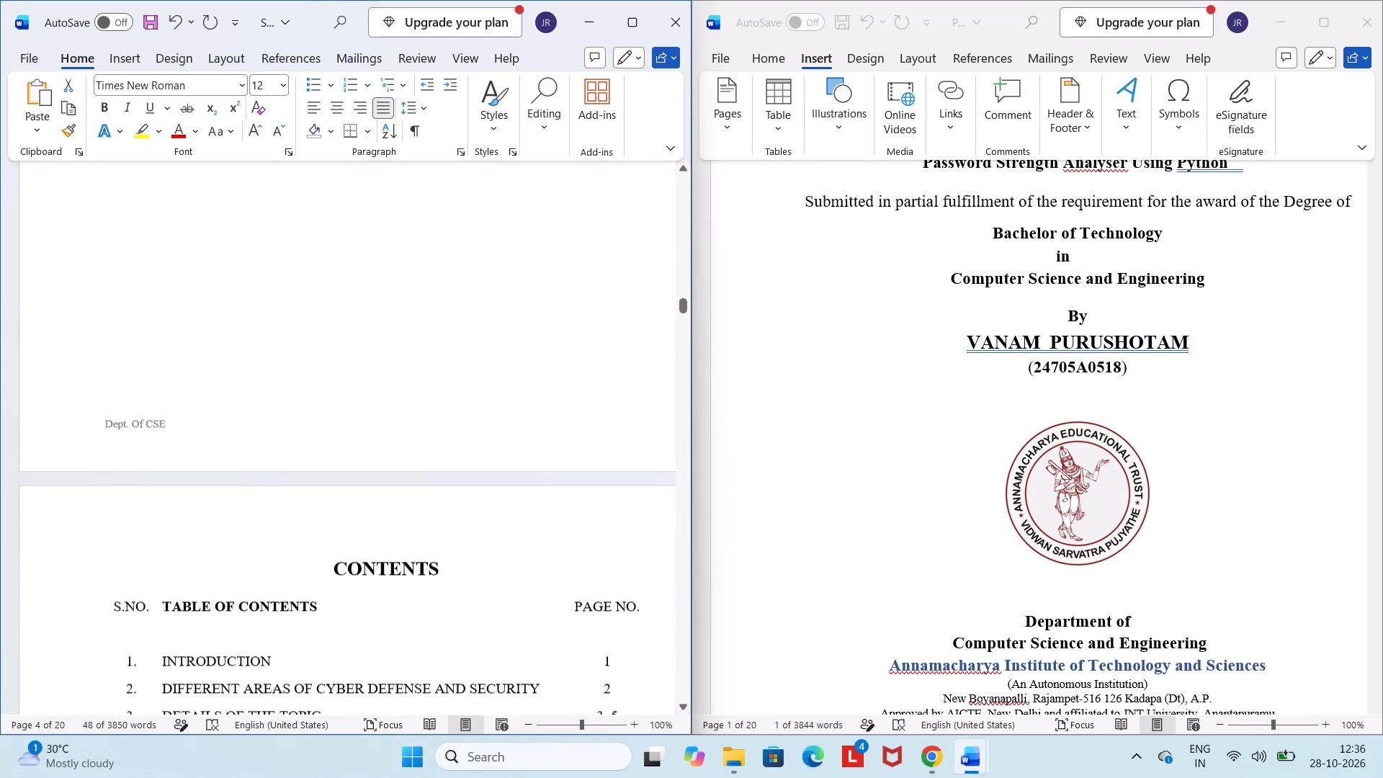
scroll(442, 579, "down", 6)
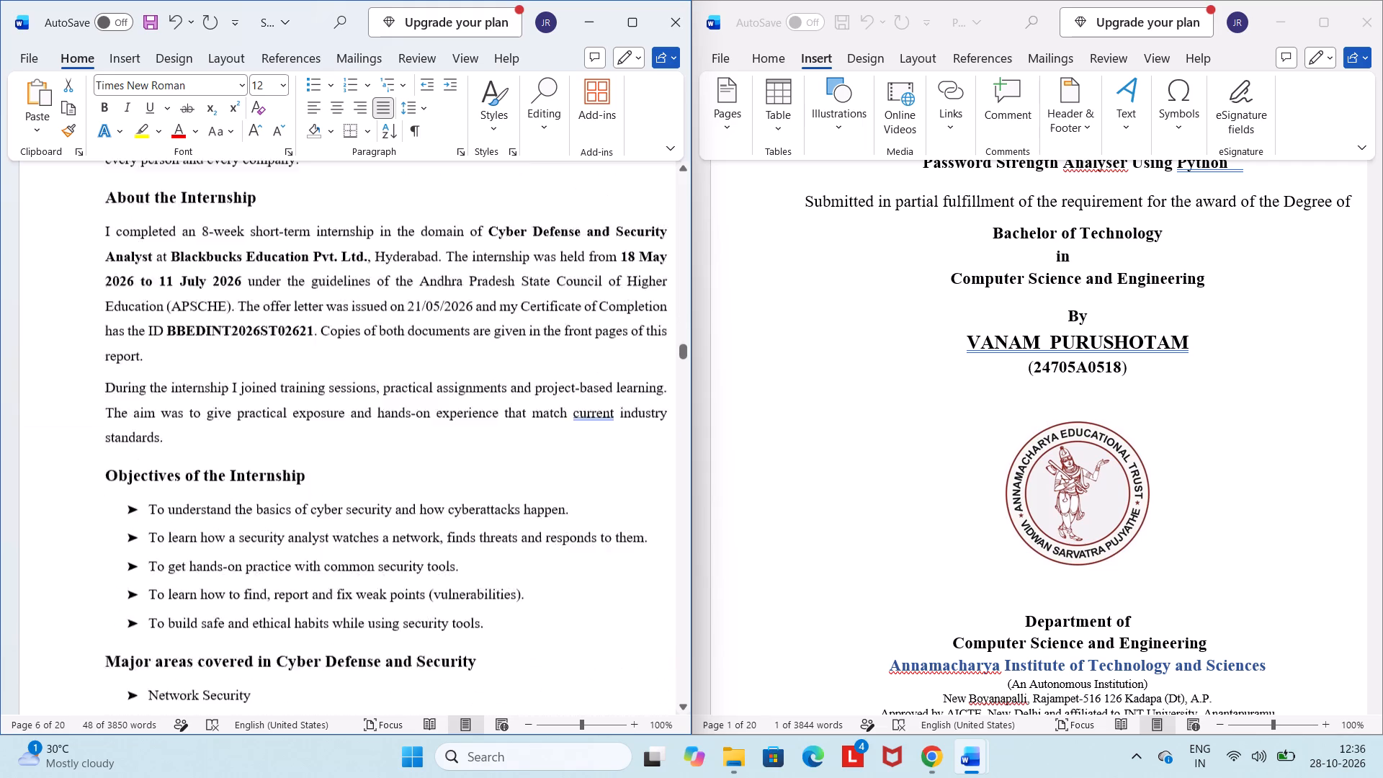
scroll(442, 579, "down", 12)
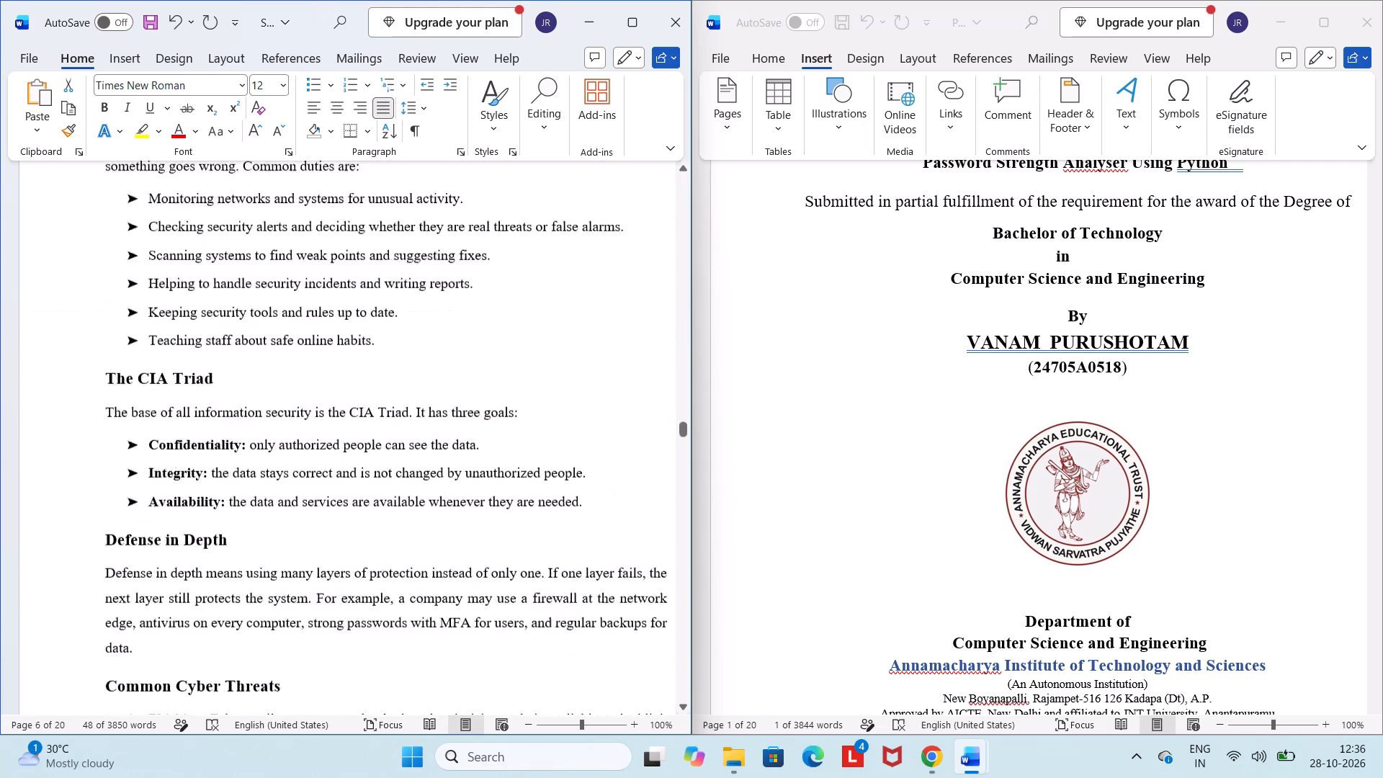
scroll(442, 579, "down", 14)
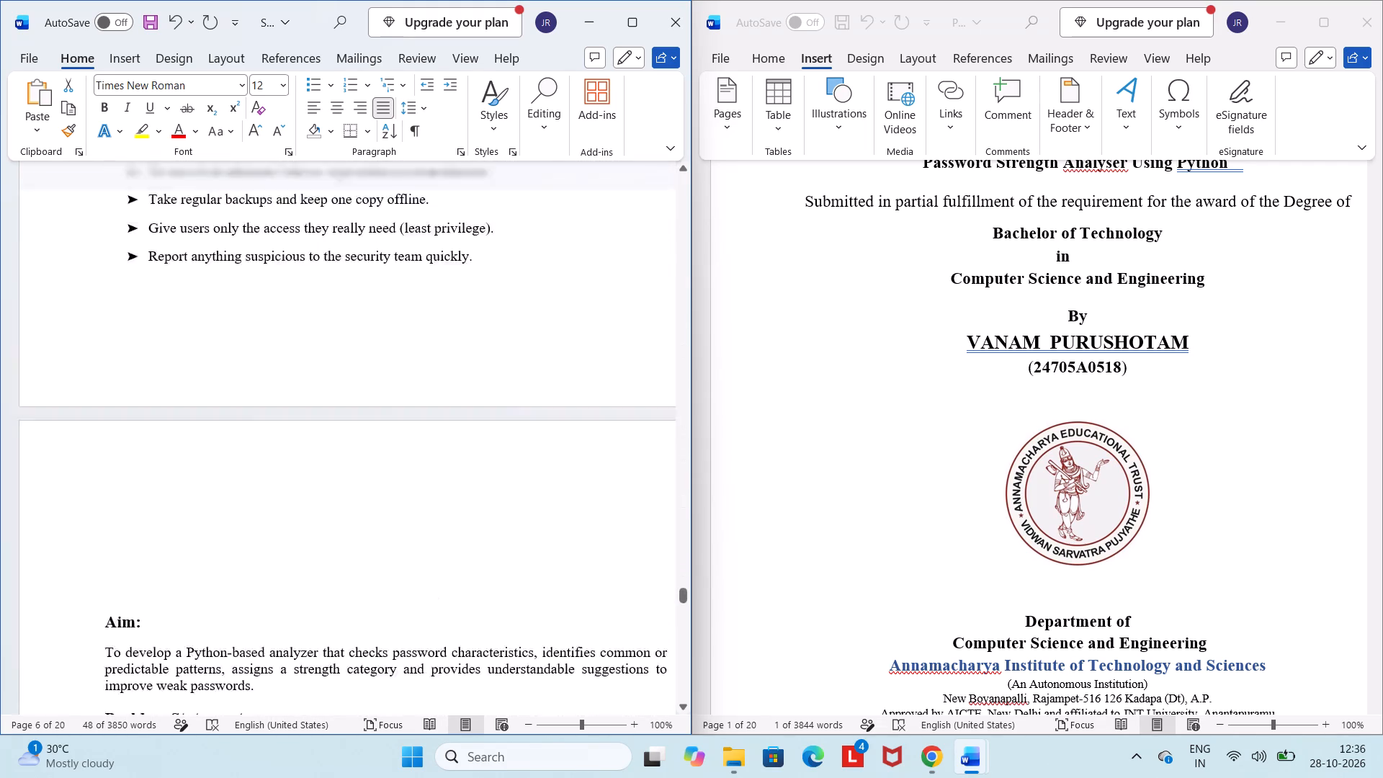
scroll(442, 579, "down", 4)
scroll(442, 579, "up", 2)
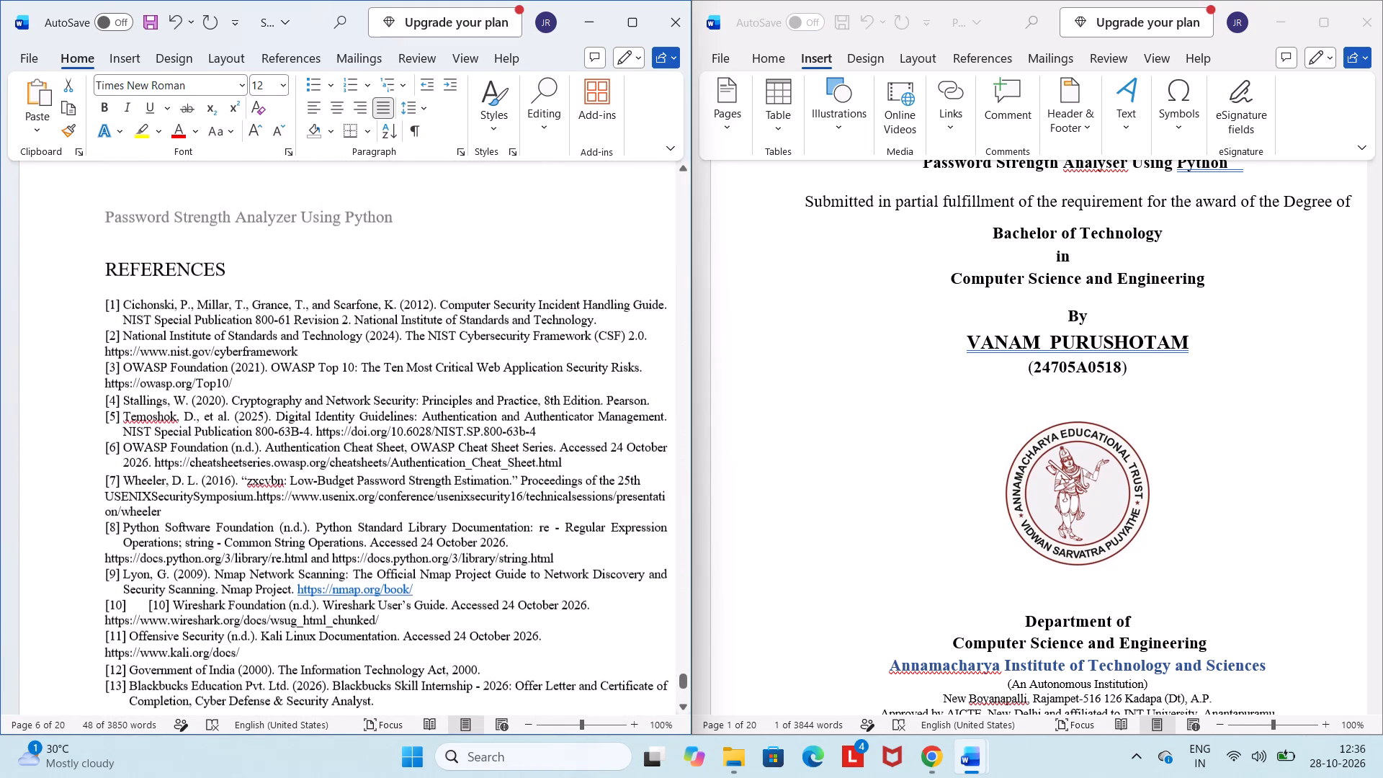
Toggle justified alignment on the whole reference list, entries [1] to [13], leaving it left-aligned.
left_click_drag(104, 305, 591, 580)
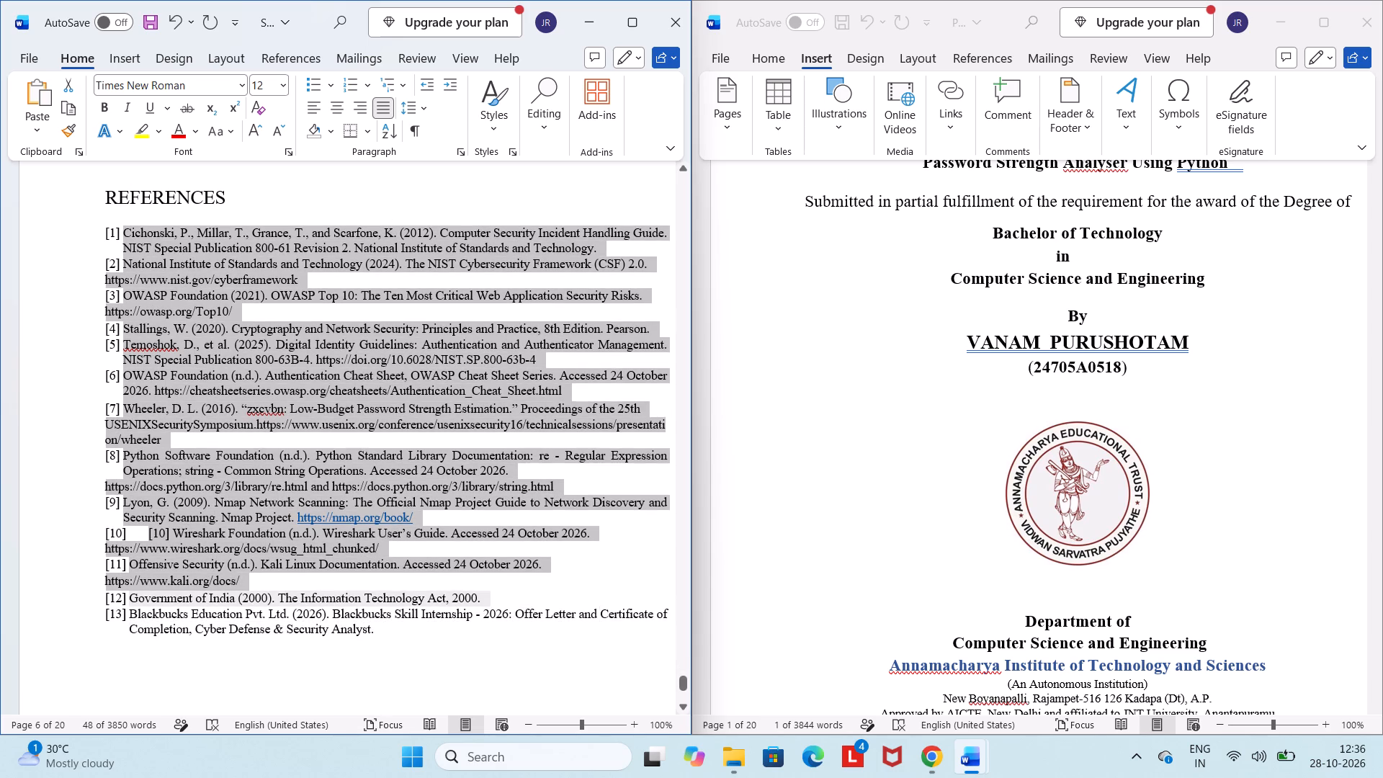
left_click_drag(591, 580, 592, 660)
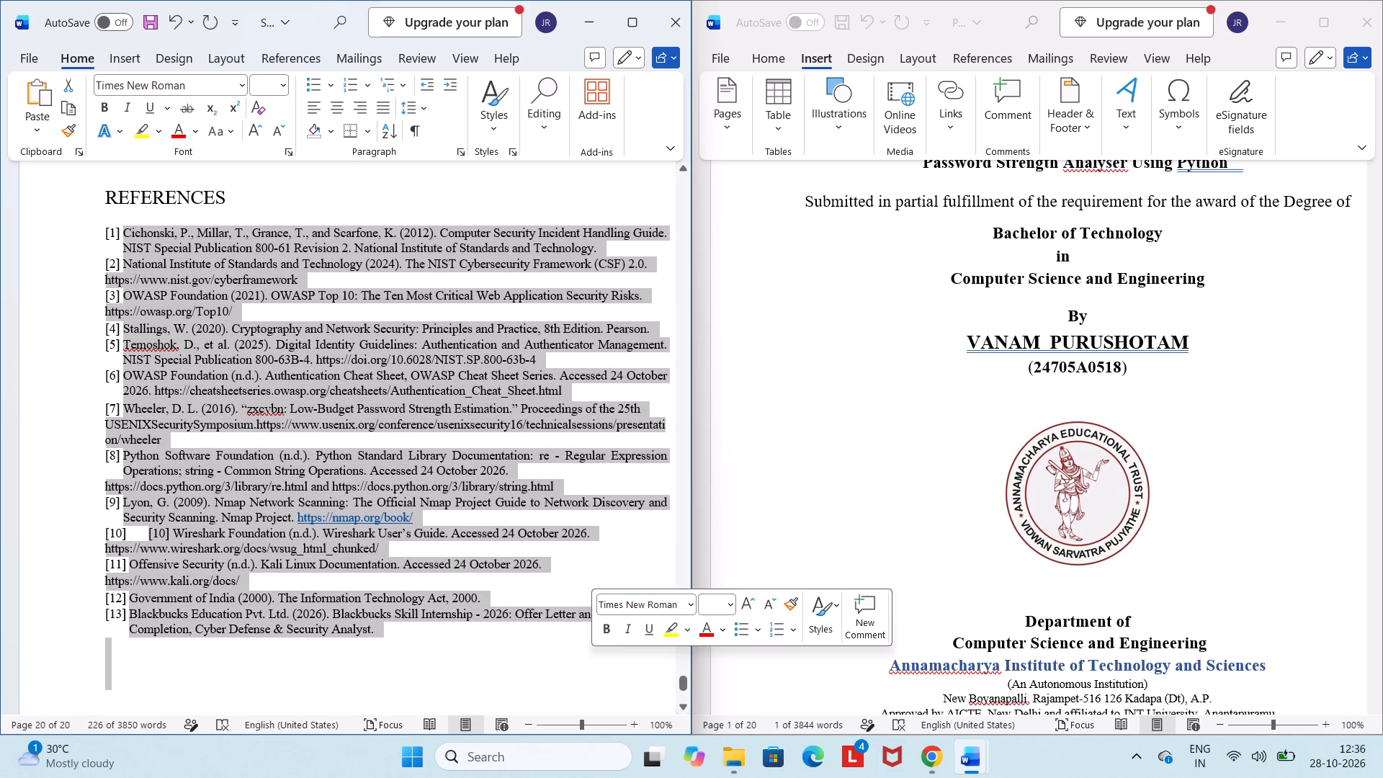
key("ctrl+j")
key("ctrl+j")
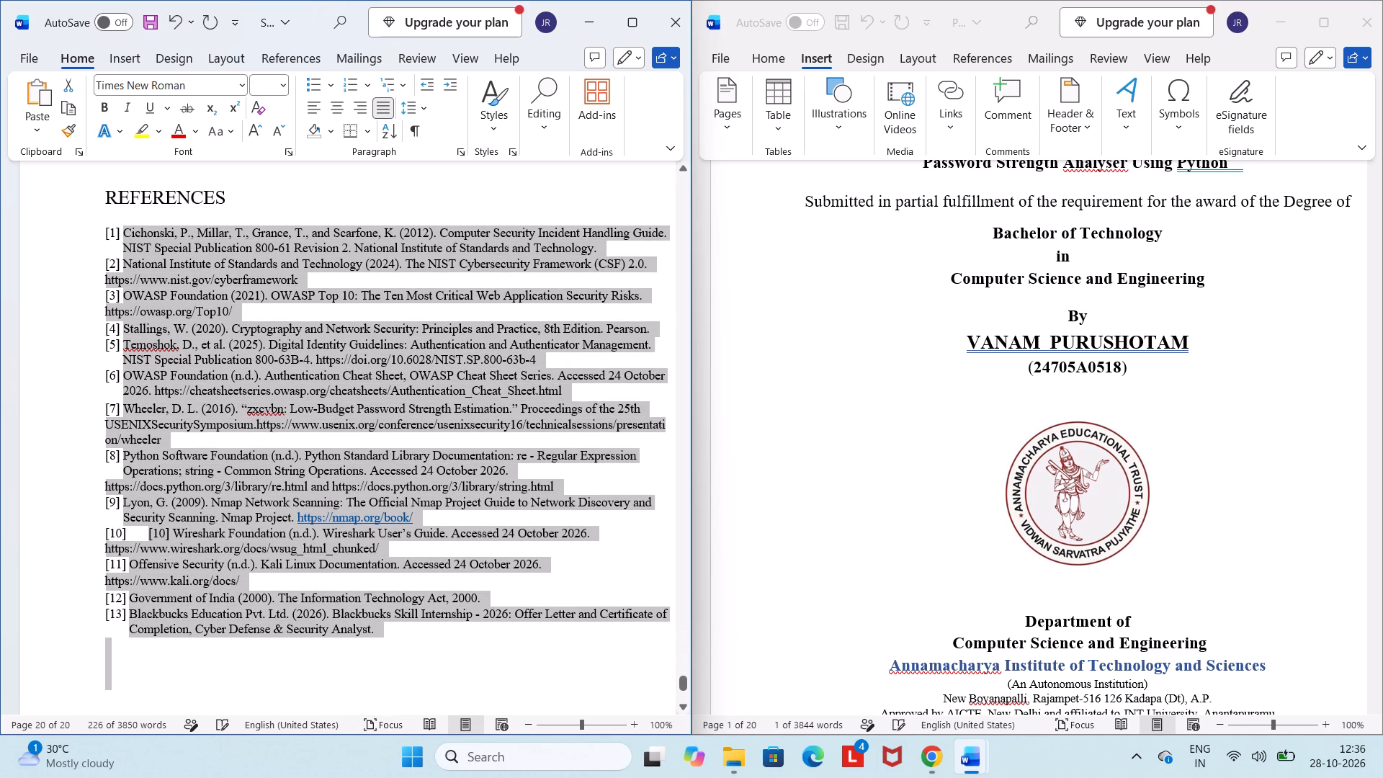
key("ctrl+j")
key("ctrl+j")
left_click(573, 669)
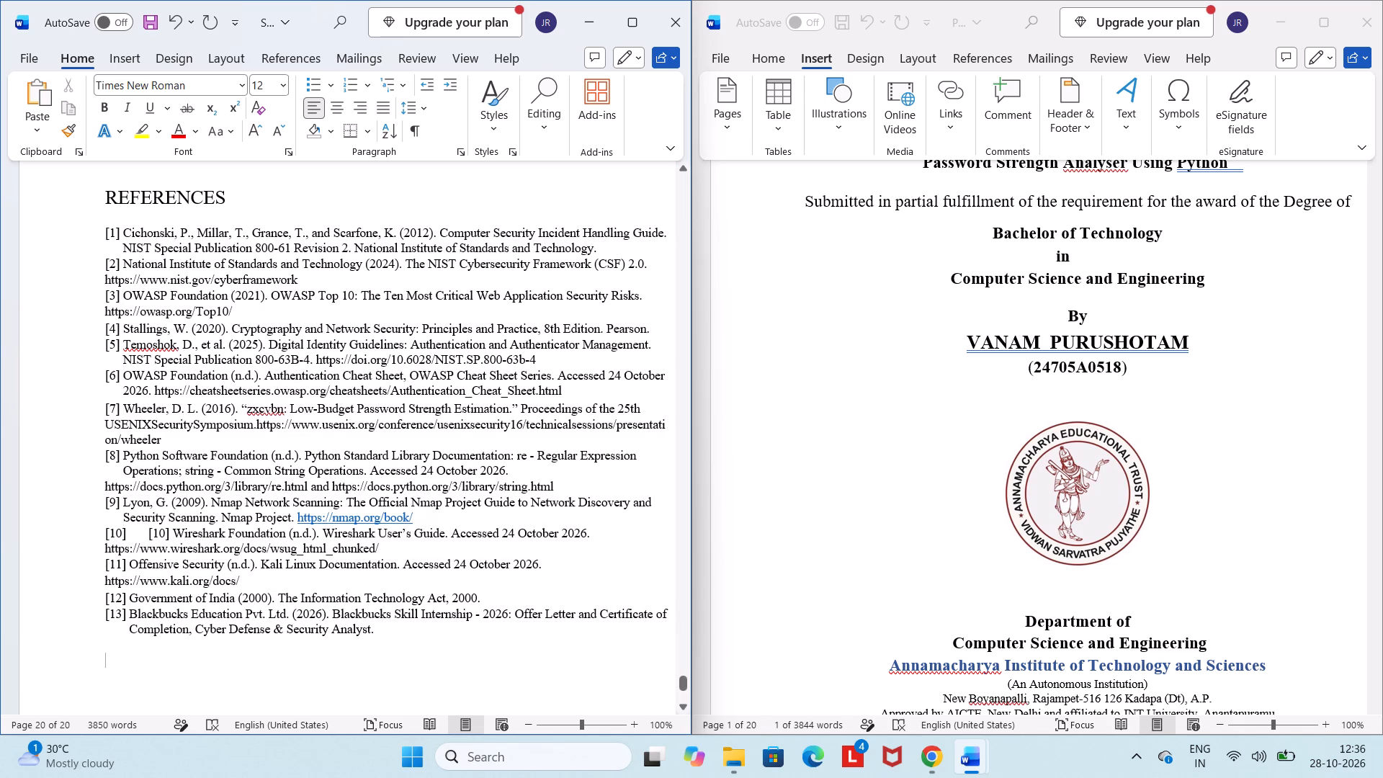
Delete the centred page number from the footers of the References page and the Conclusion page.
scroll(573, 682, "down", 1)
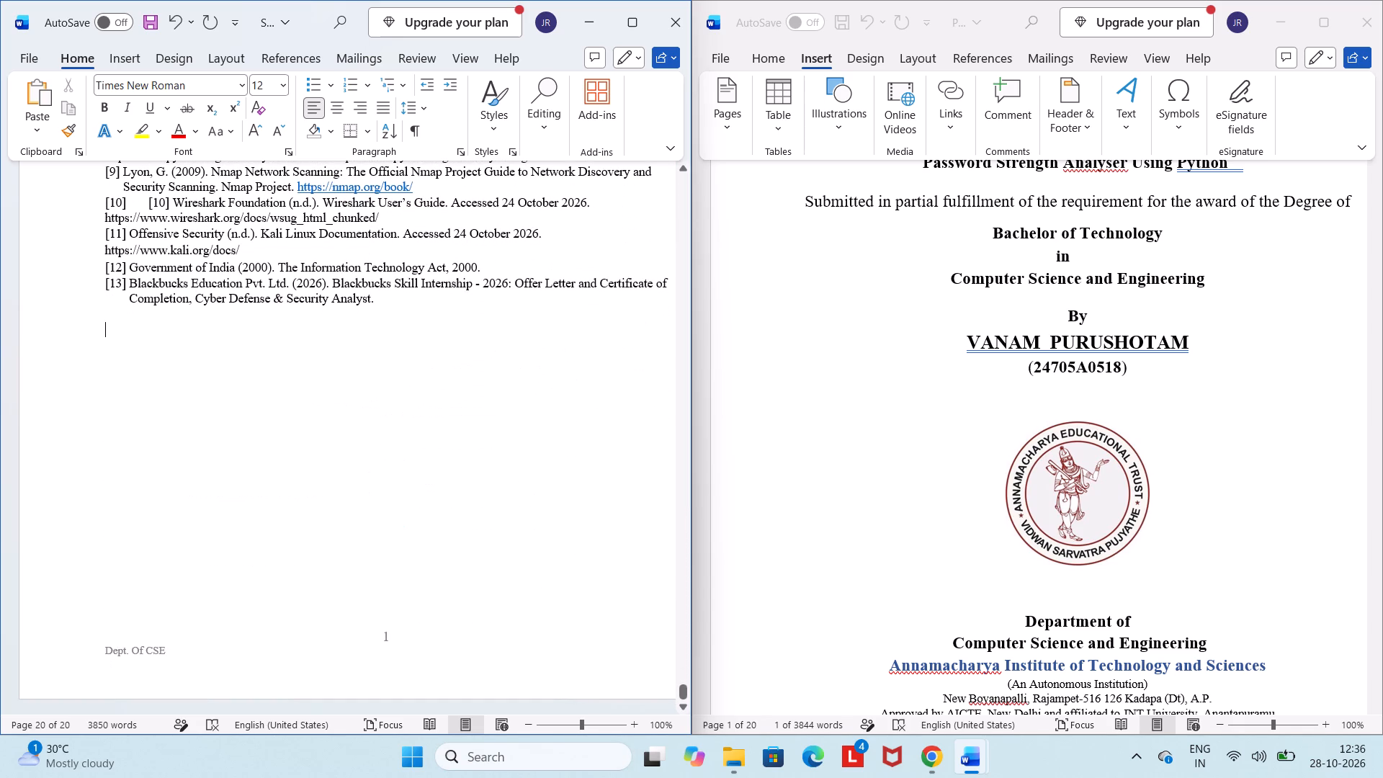
double_click(388, 638)
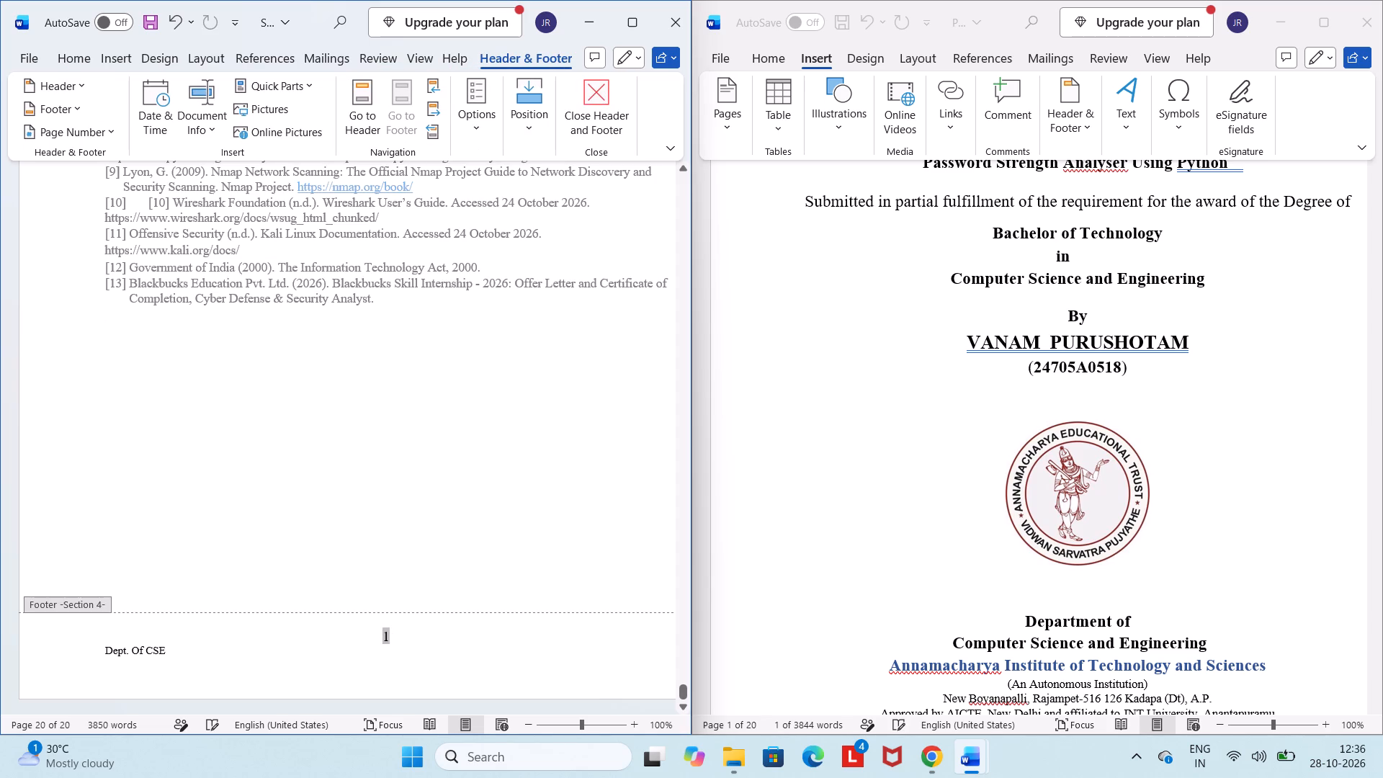
key("Right")
key("BackSpace")
key("BackSpace")
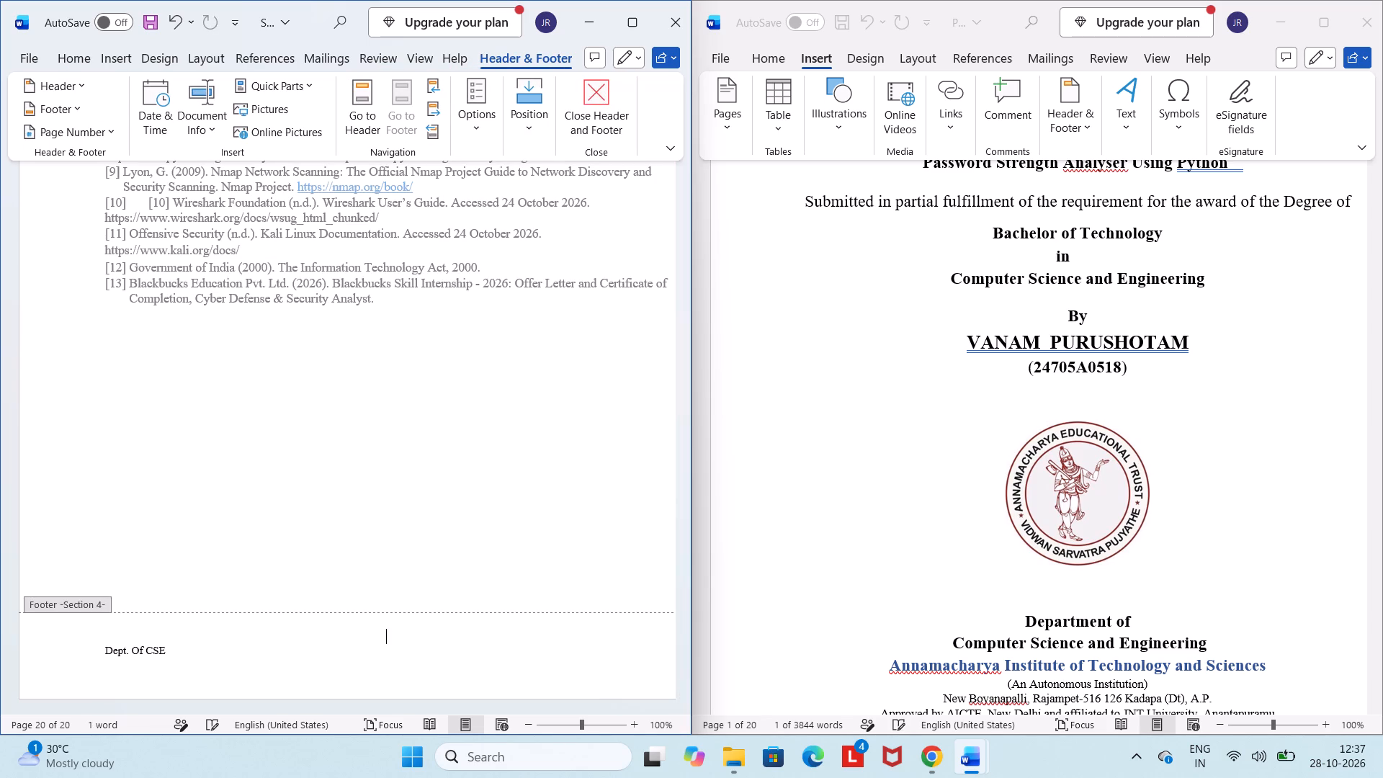
scroll(388, 638, "up", 4)
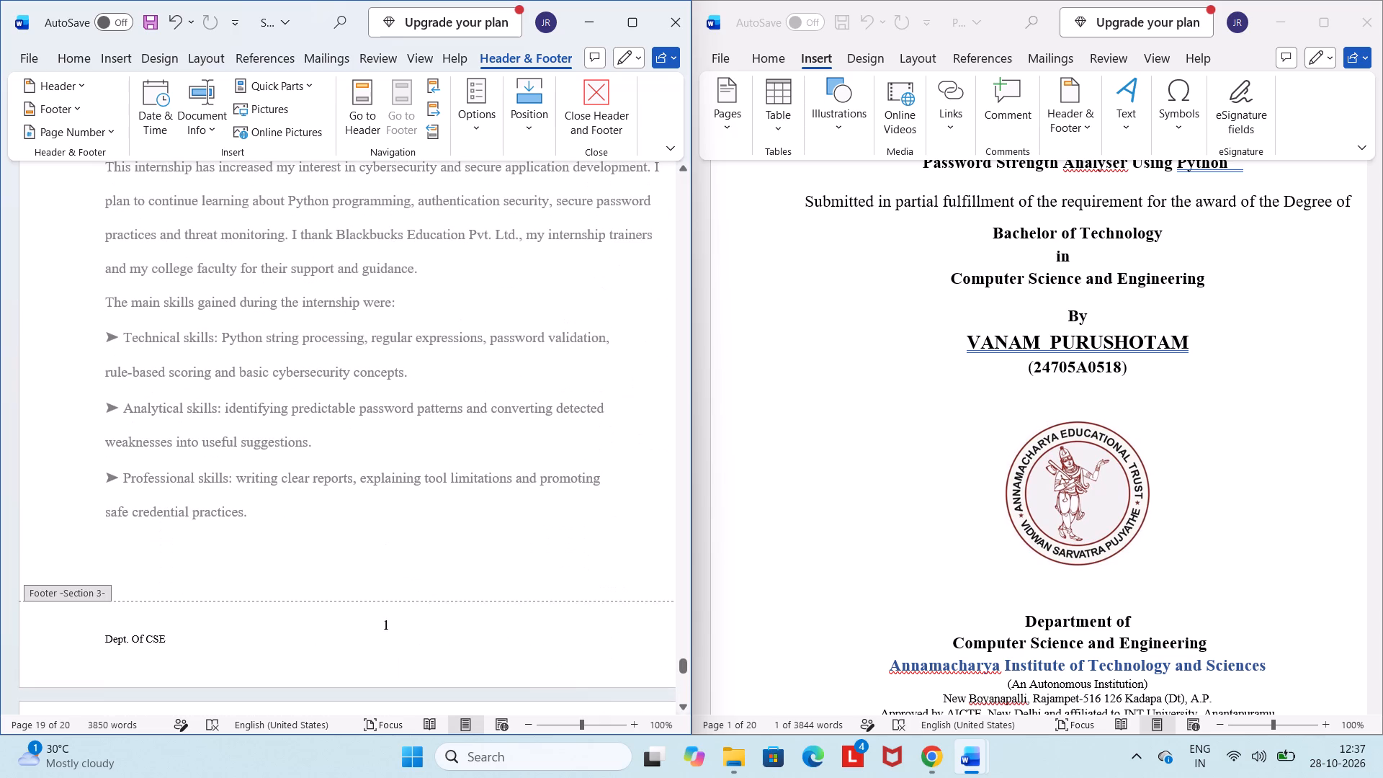
left_click(390, 626)
key("BackSpace")
key("BackSpace")
Save the internship report with the edited footers.
scroll(390, 626, "up", 4)
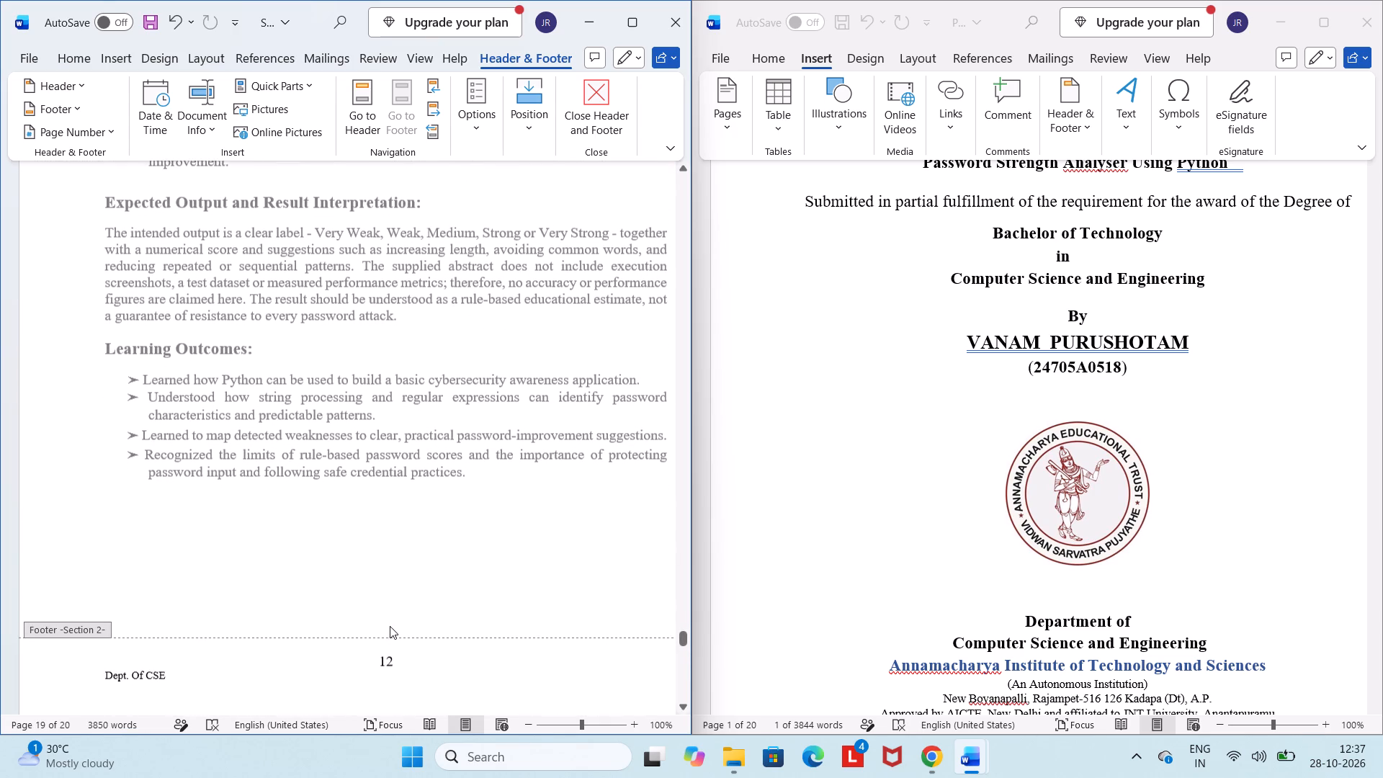
scroll(390, 626, "up", 1)
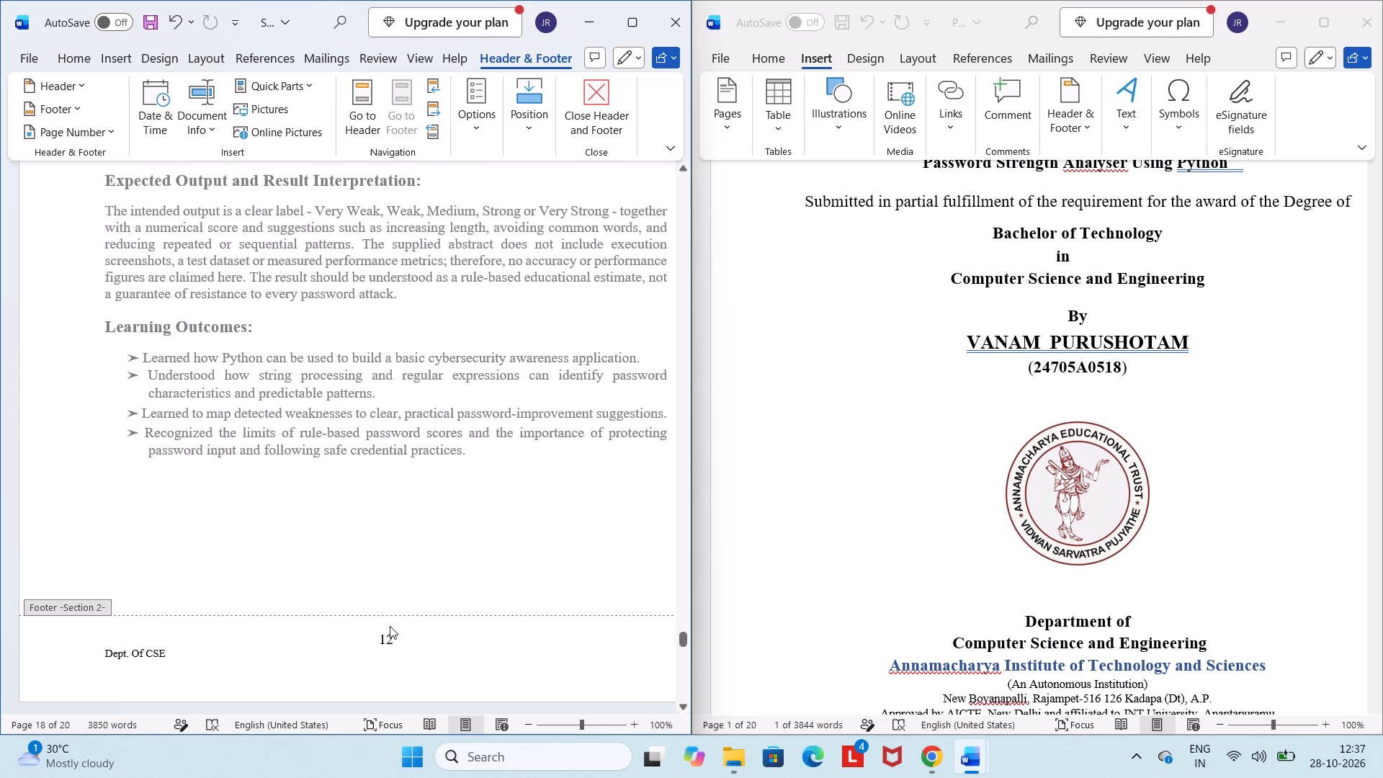
key("ctrl+s")
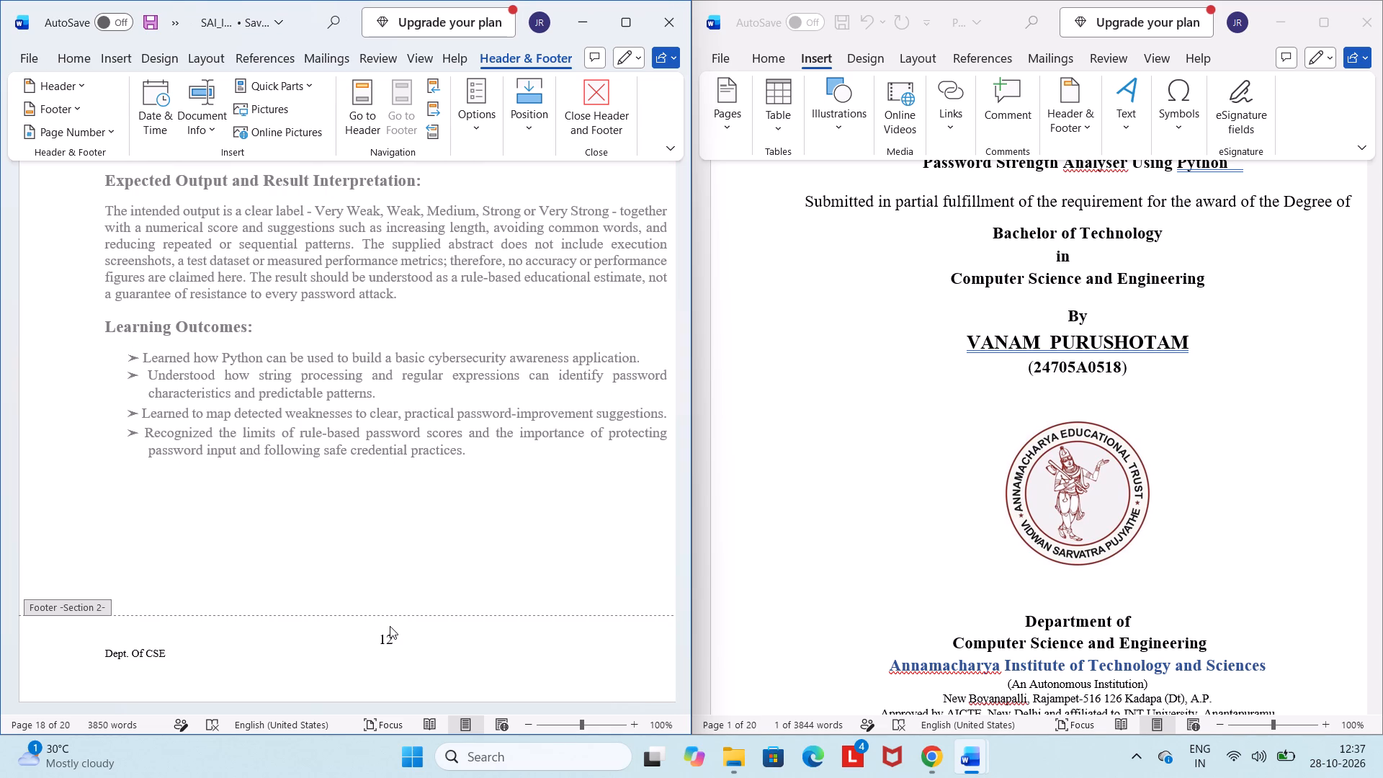
key("ctrl+s")
key("ctrl+s")
key("ctrl+s")
key("ctrl+s")
key("ctrl+s")
key("ctrl+s")
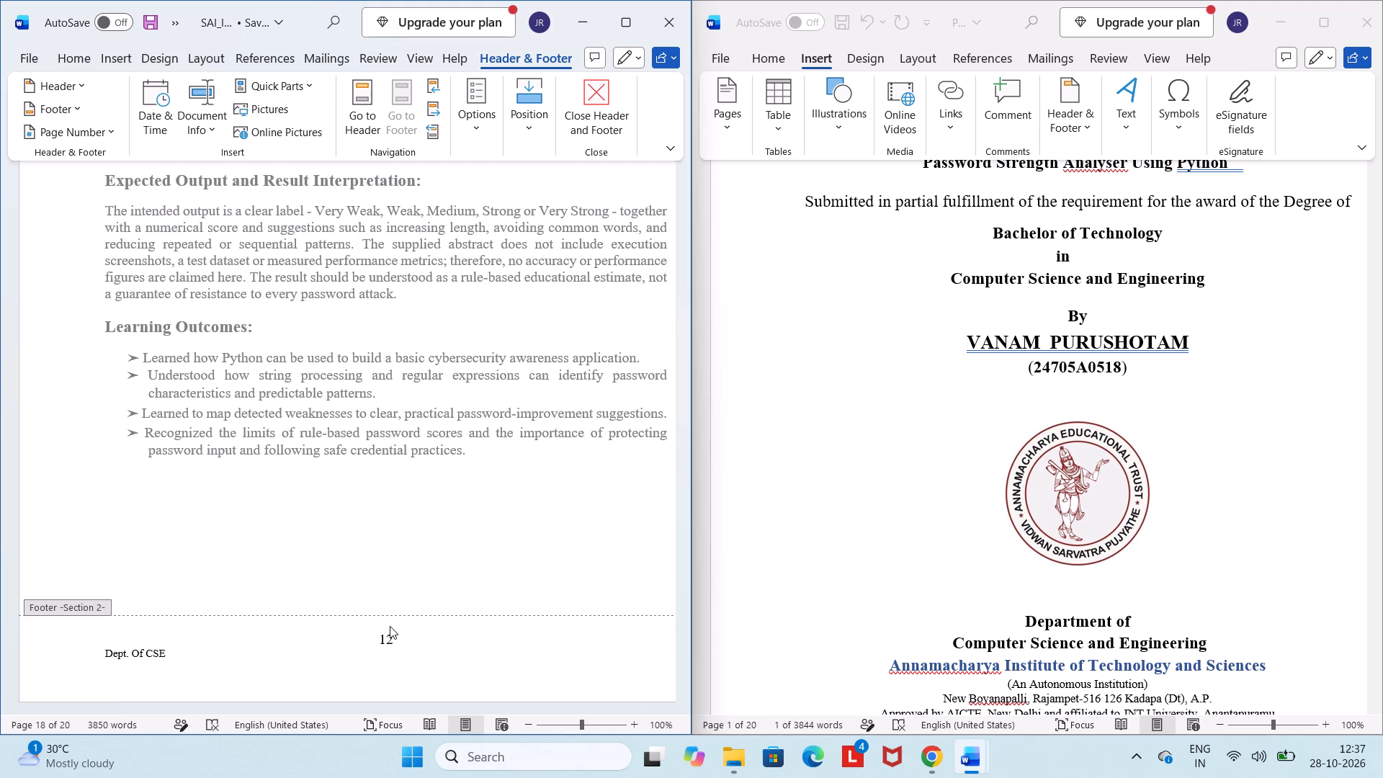
key("ctrl+s")
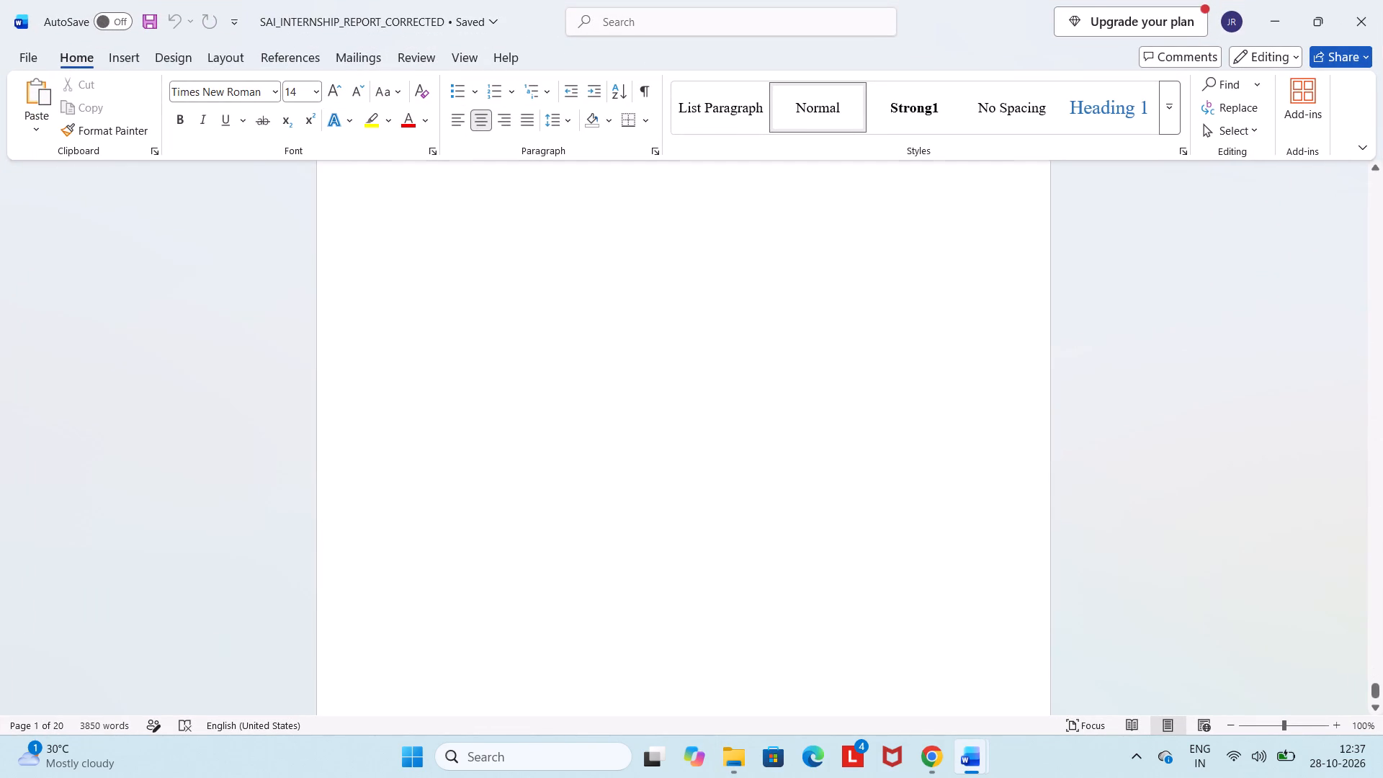
Review the saved report from the references back through the body pages to the title page.
scroll(784, 331, "down", 11)
scroll(784, 331, "up", 4)
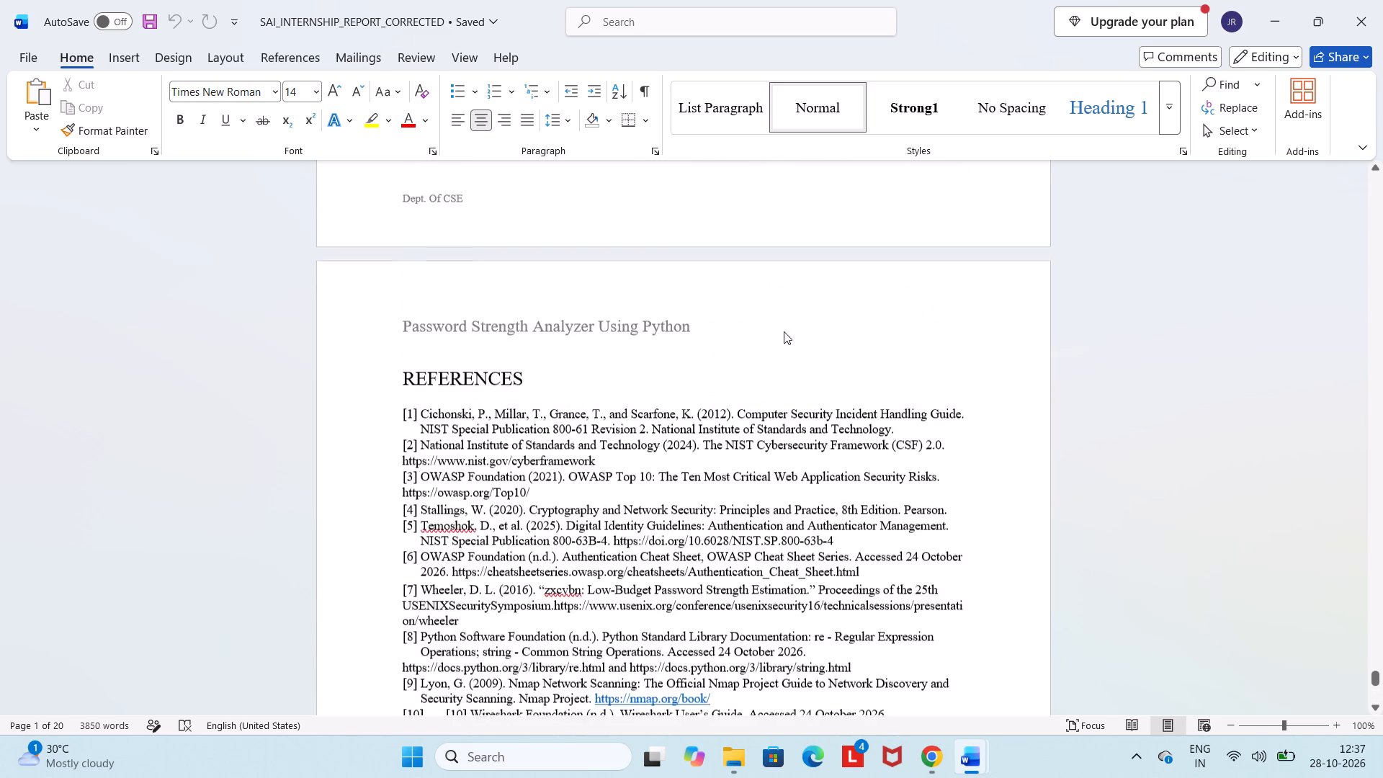
scroll(784, 331, "up", 13)
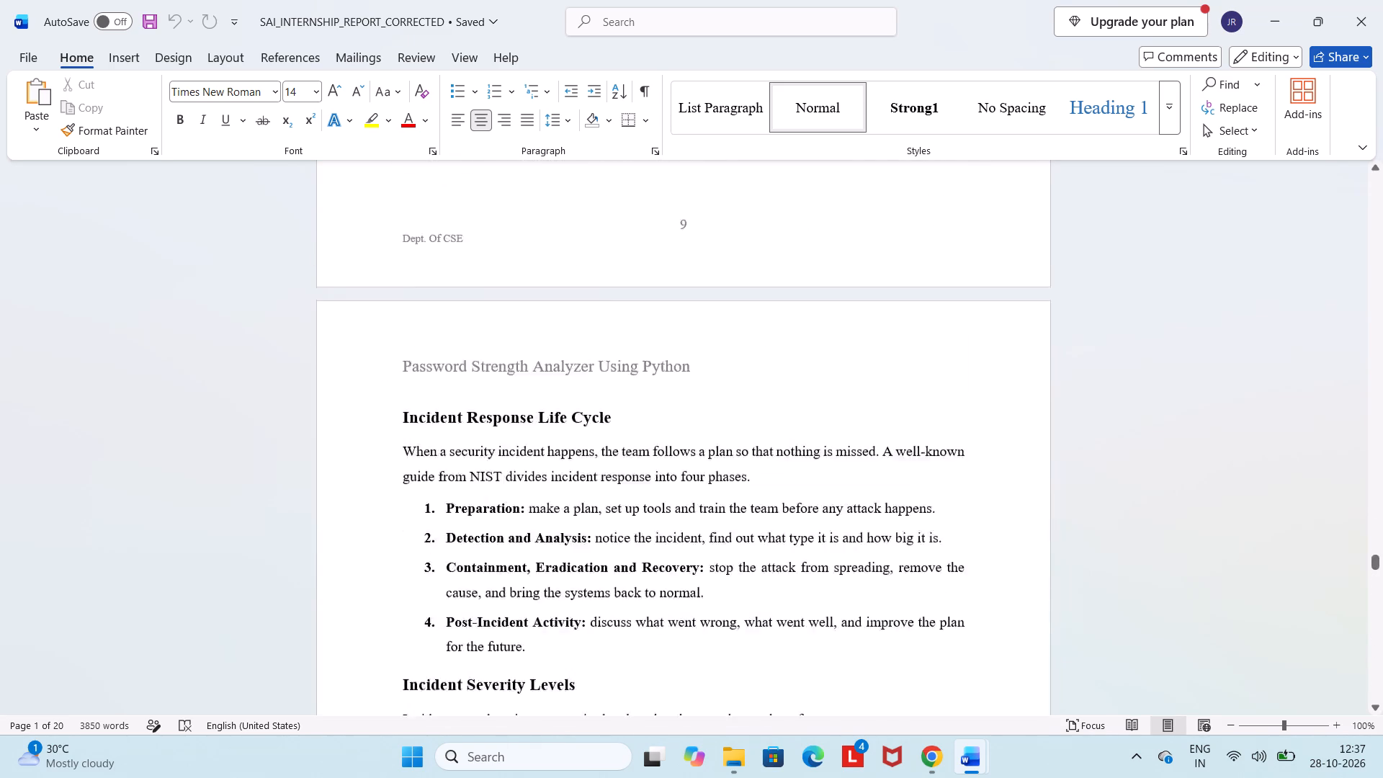
scroll(784, 331, "up", 20)
scroll(784, 331, "up", 1)
scroll(784, 331, "up", 20)
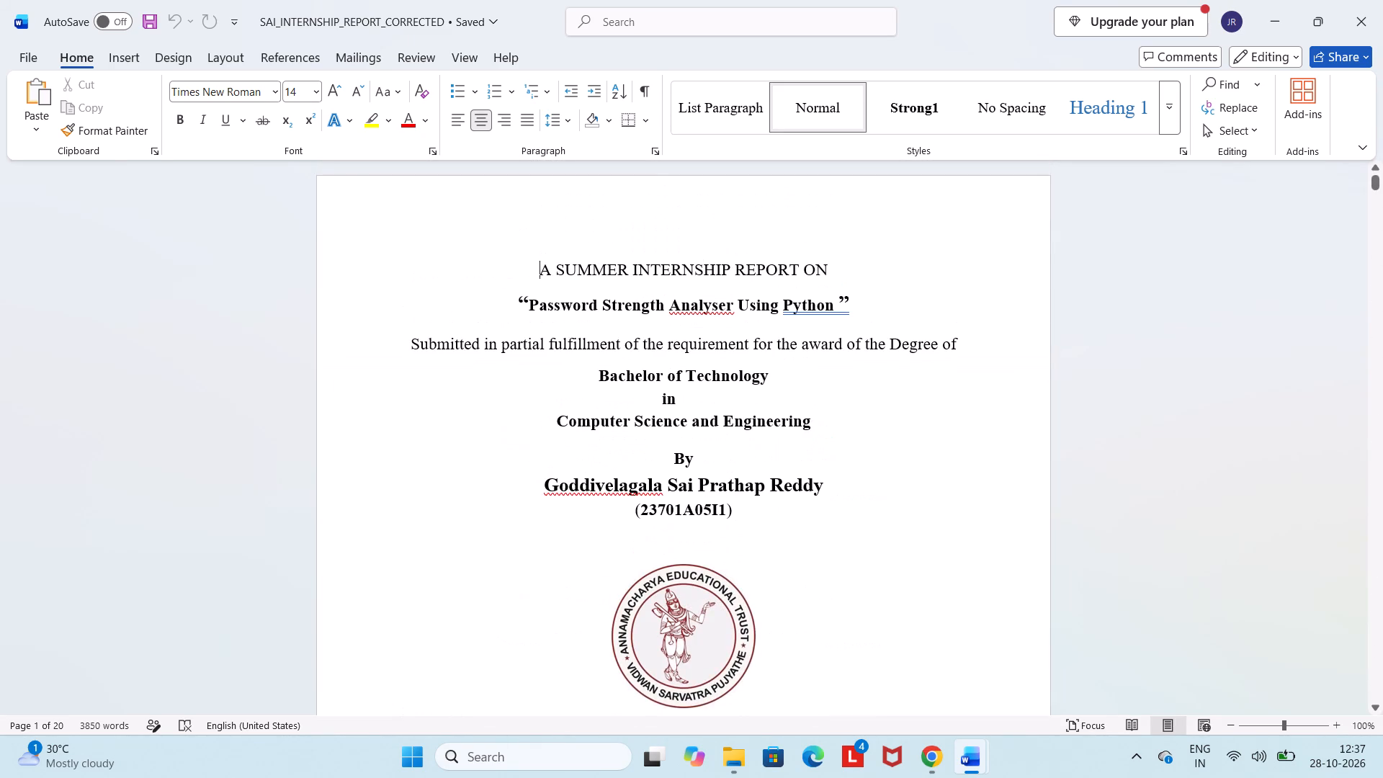
scroll(784, 331, "up", 3)
Justify the abstract text and the keywords paragraph under the ABSTRACT heading.
scroll(784, 331, "down", 12)
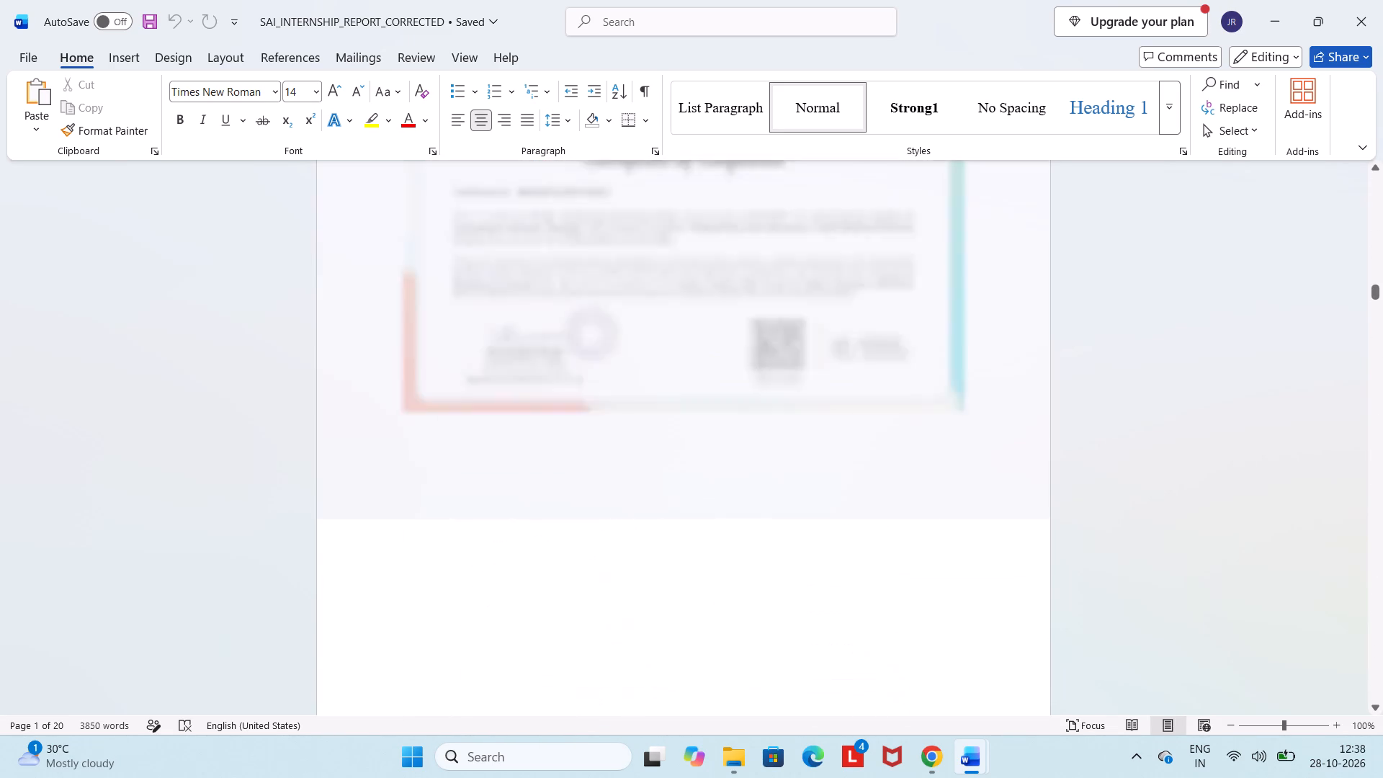
scroll(784, 331, "down", 3)
scroll(784, 331, "up", 2)
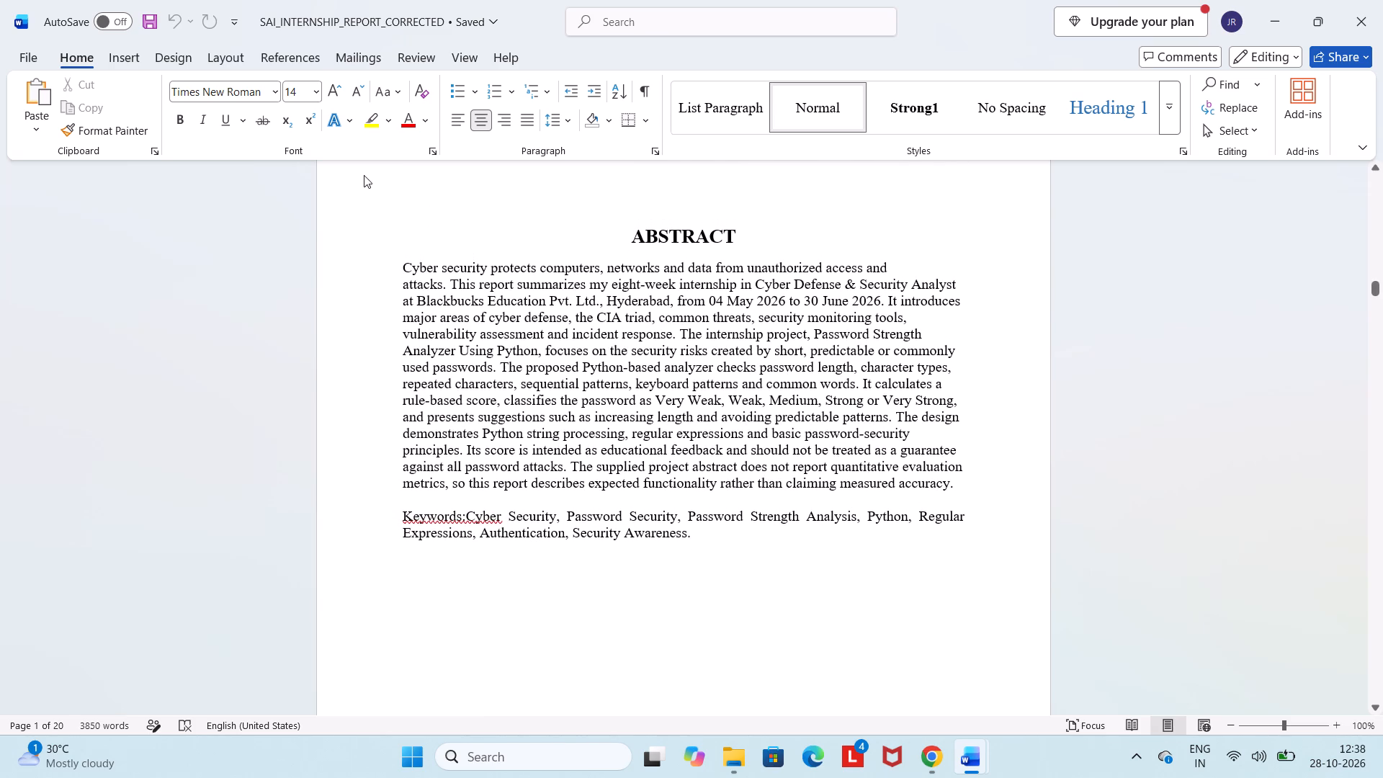
left_click_drag(398, 269, 962, 478)
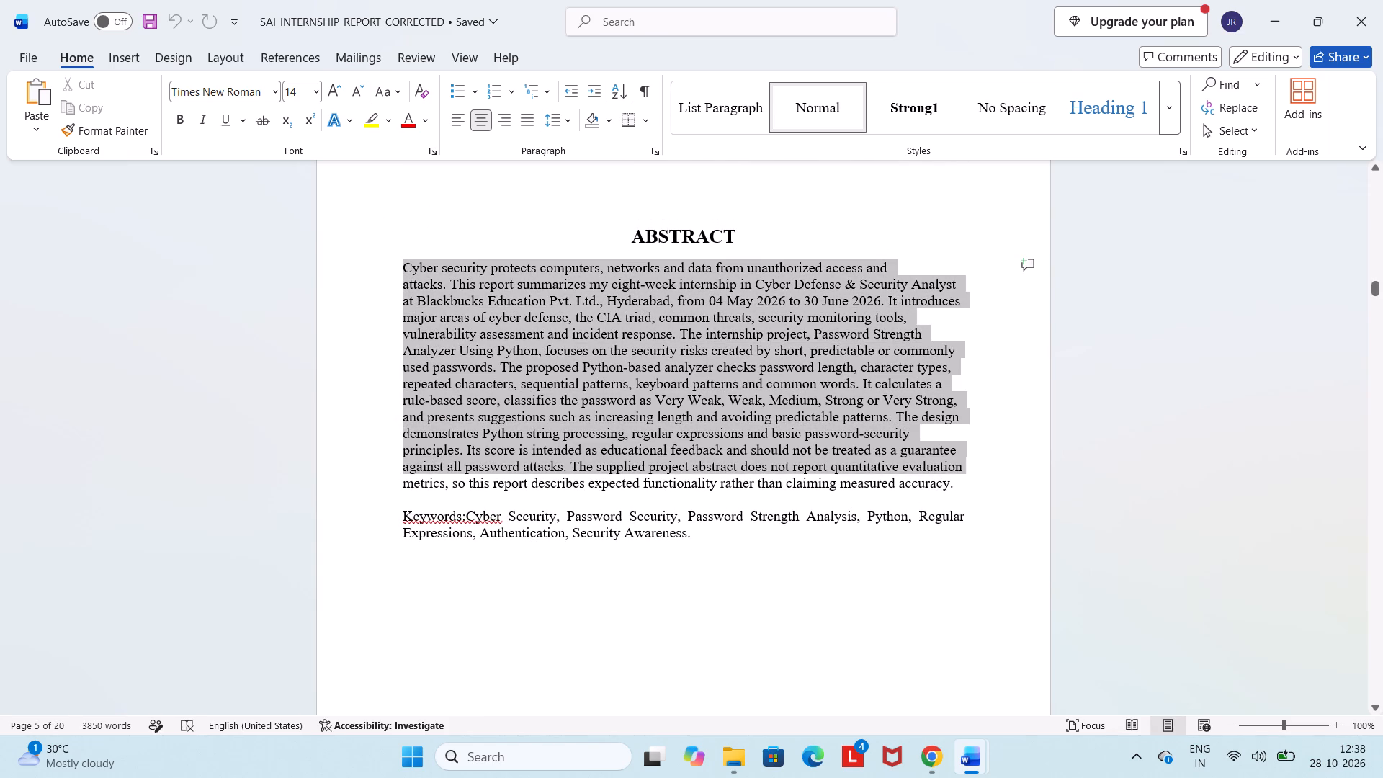
left_click_drag(962, 478, 1049, 519)
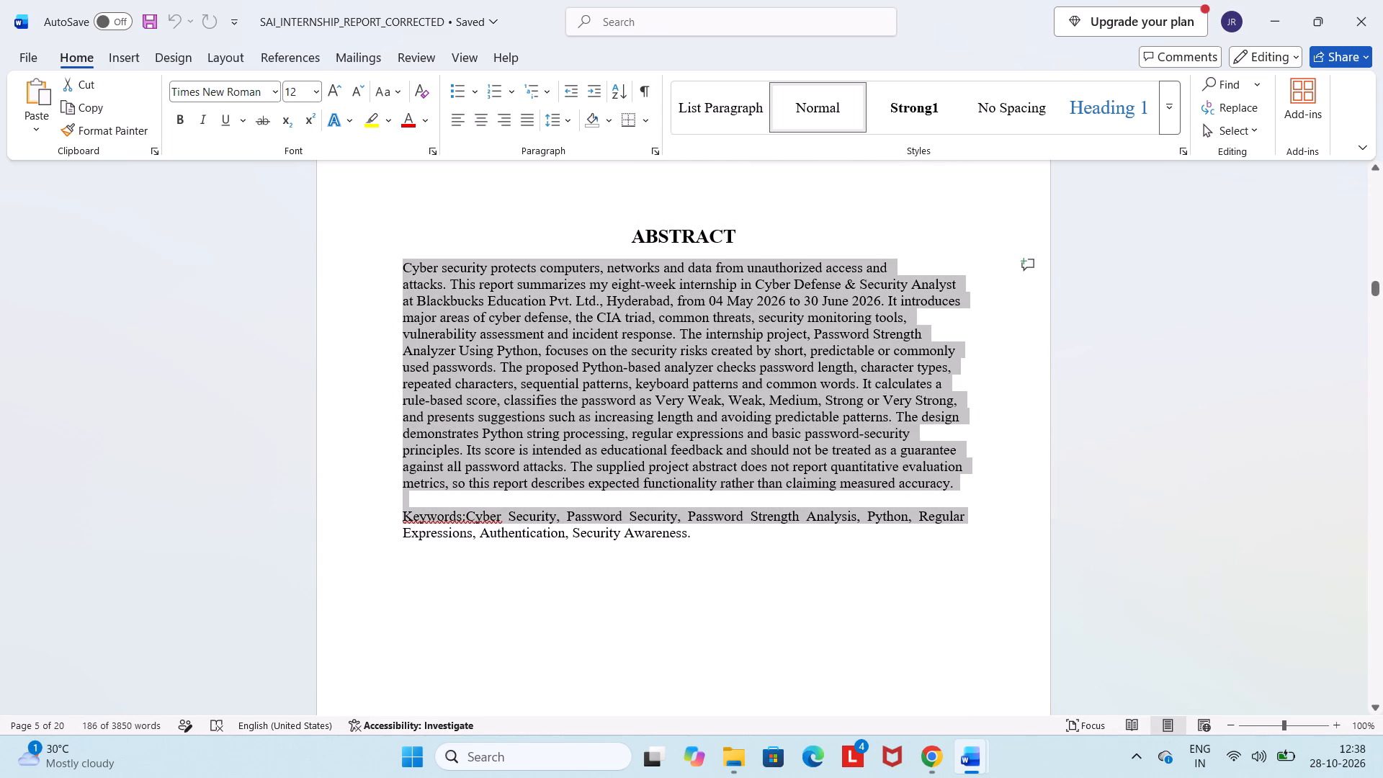
key("ctrl+j")
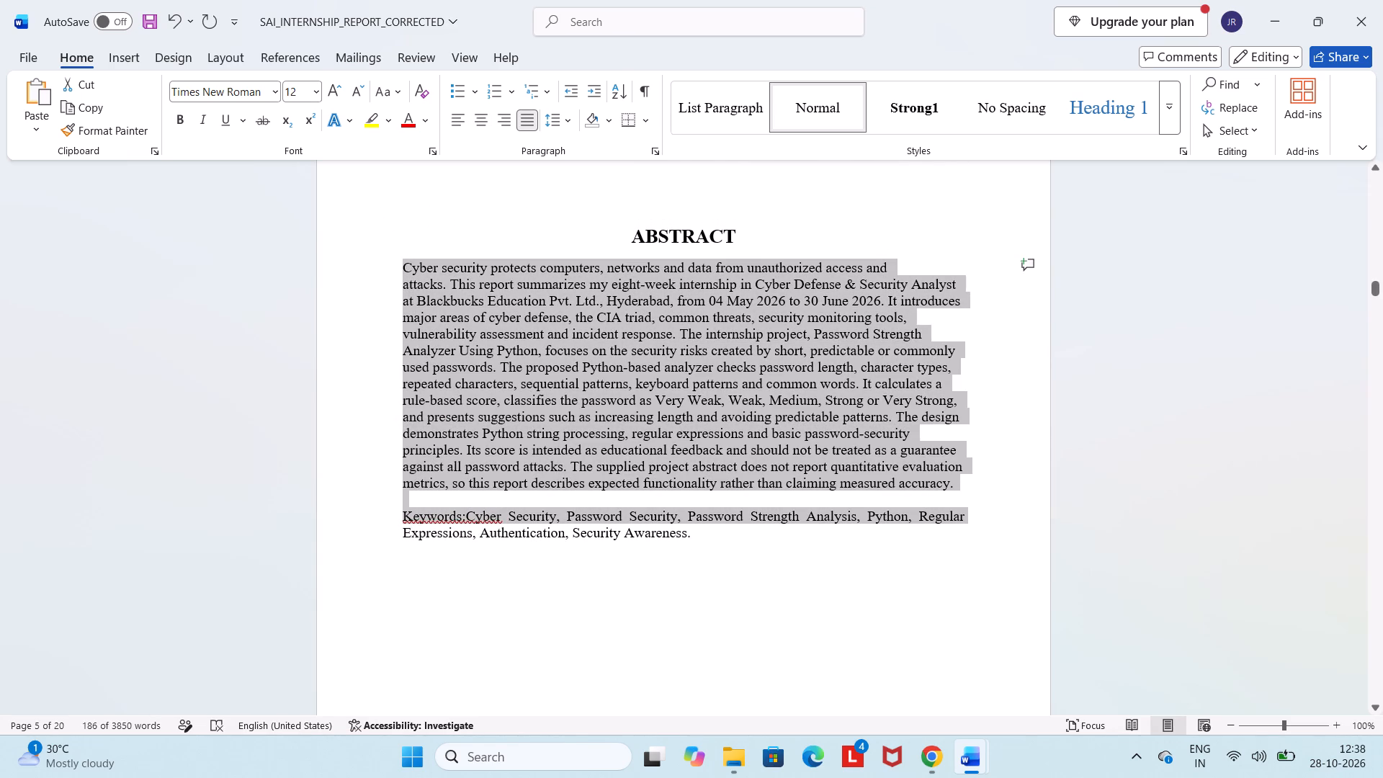
left_click(941, 575)
Review the contents page, body sections and conclusion, then recheck the title page and the certificate page.
scroll(872, 541, "down", 3)
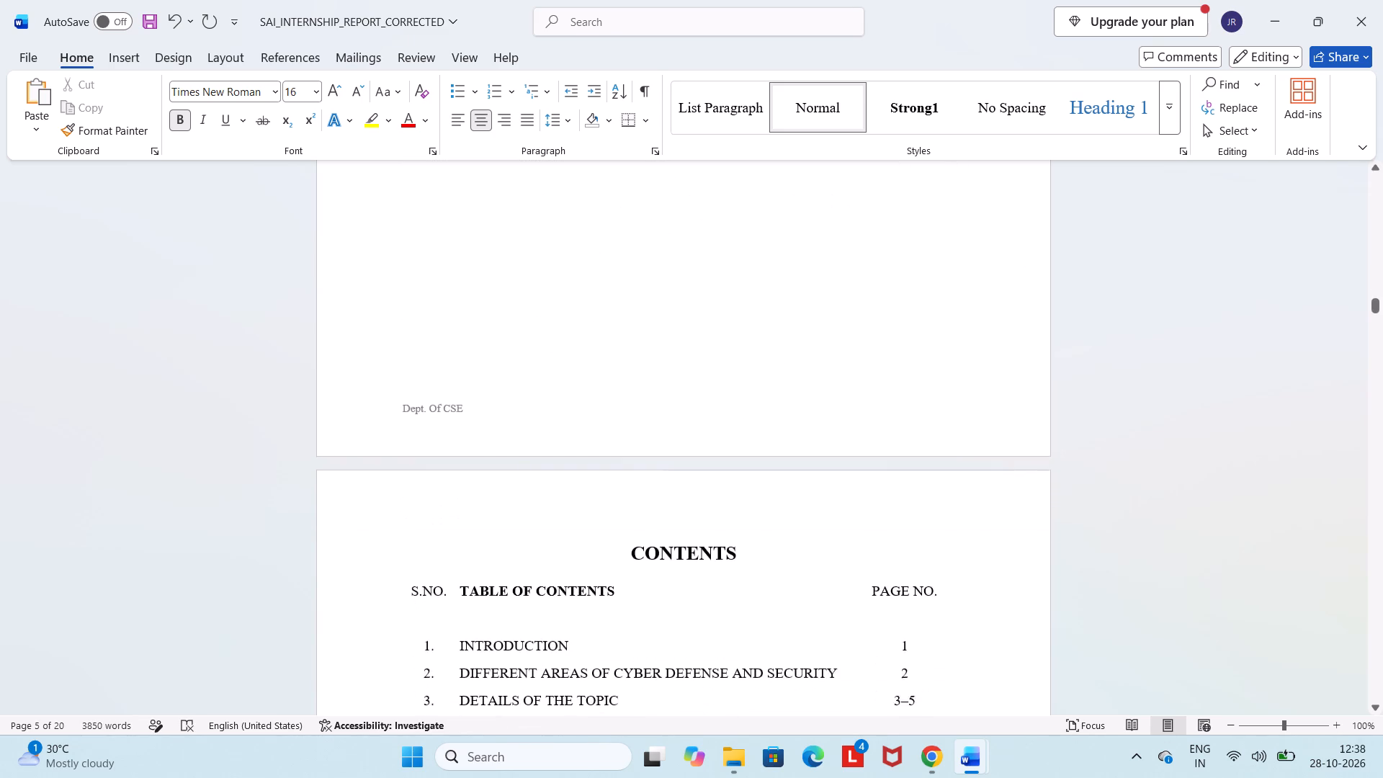
scroll(872, 541, "down", 5)
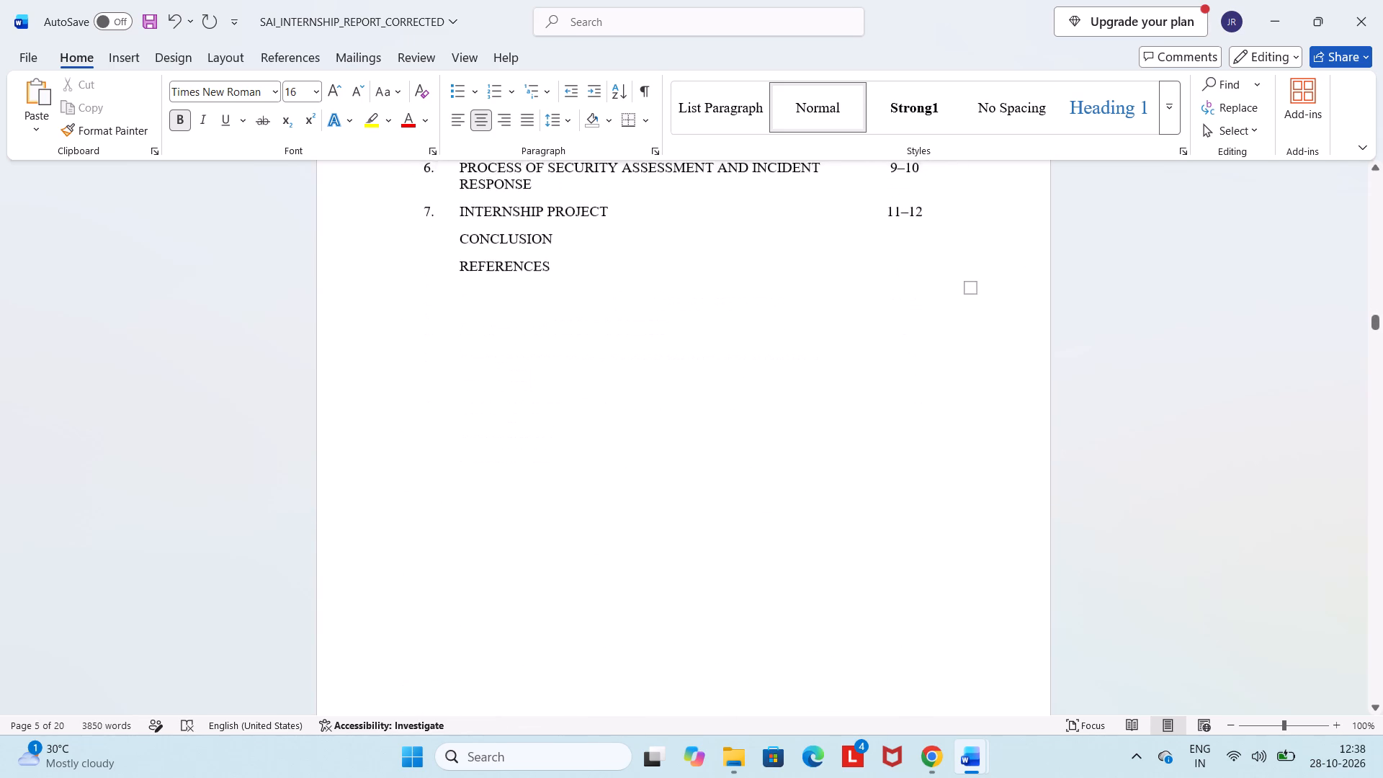
scroll(872, 541, "down", 4)
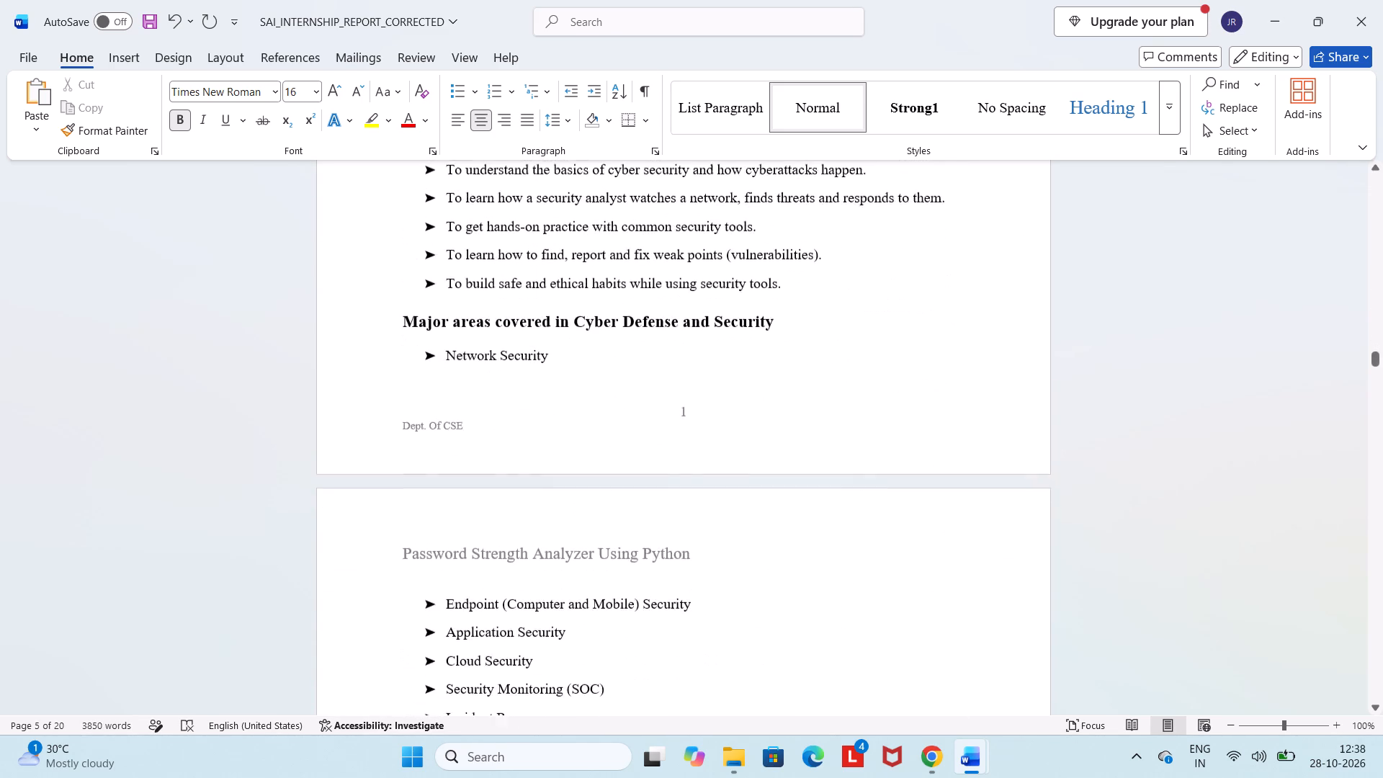
scroll(872, 541, "down", 9)
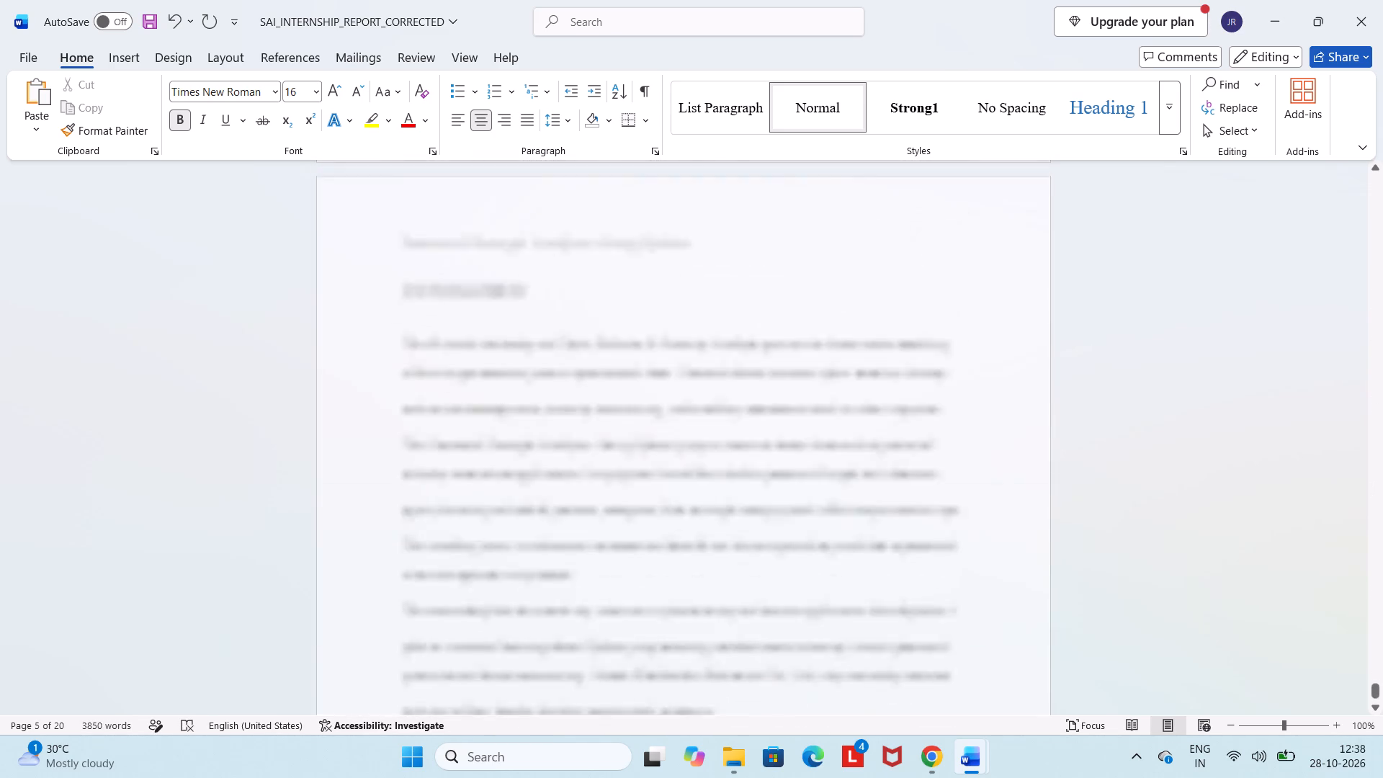
scroll(872, 541, "down", 2)
scroll(872, 541, "up", 1)
scroll(872, 541, "down", 1)
scroll(872, 541, "up", 1)
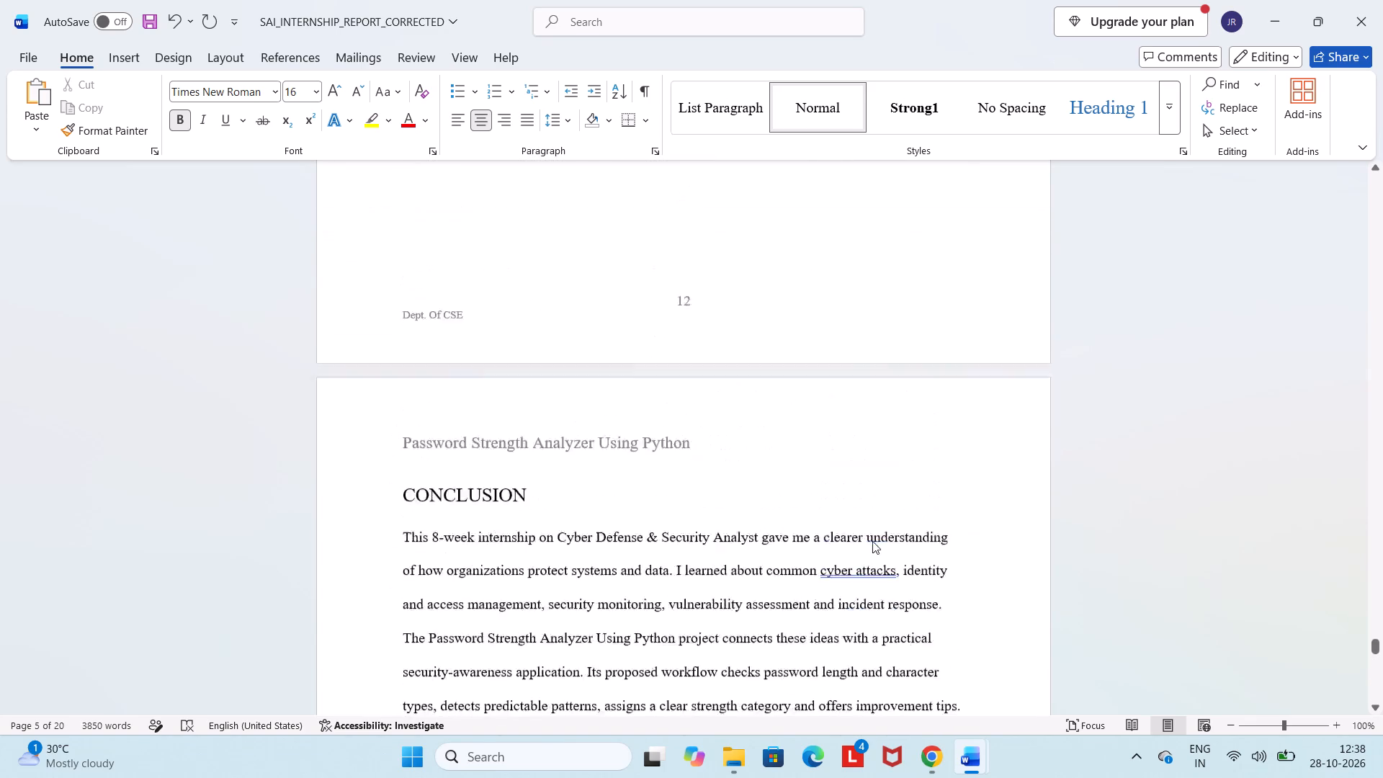
scroll(872, 541, "up", 9)
scroll(872, 541, "down", 1)
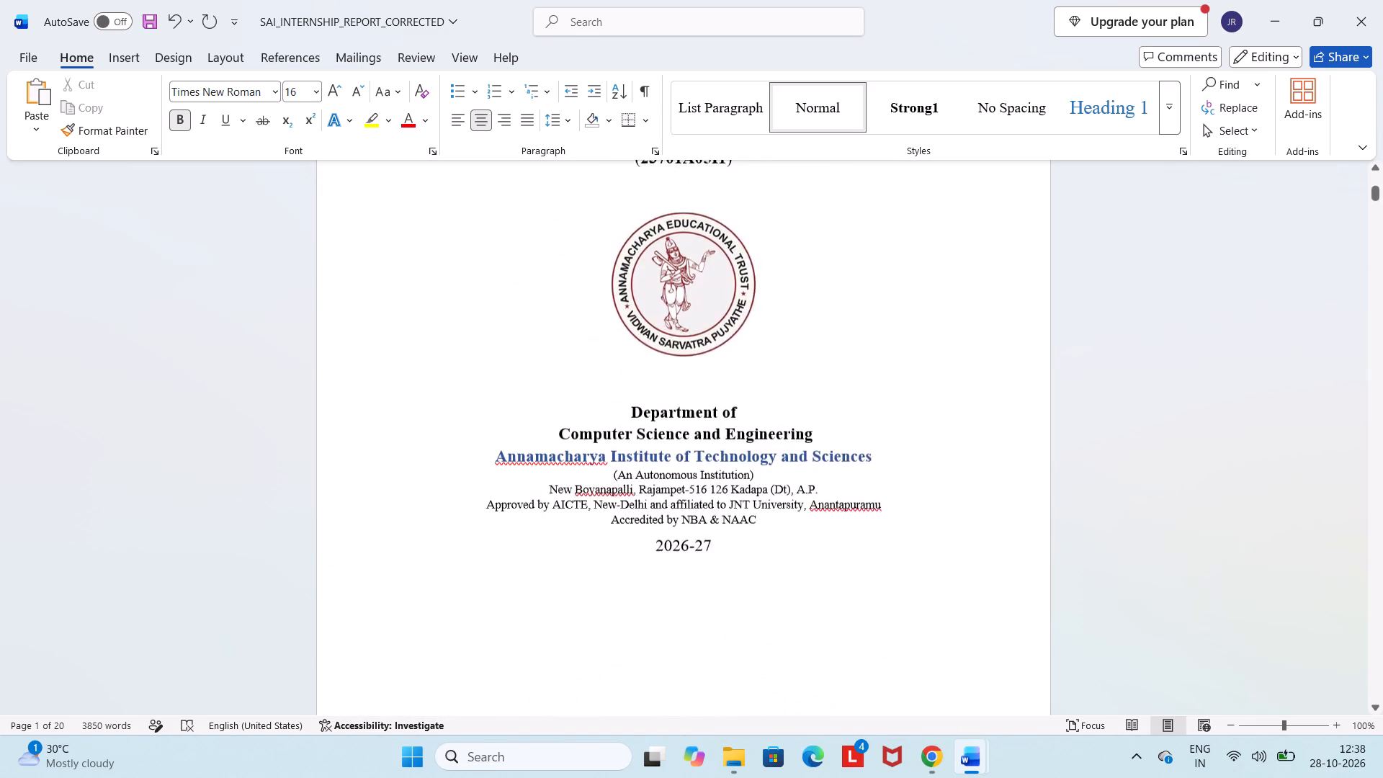
scroll(872, 541, "down", 1)
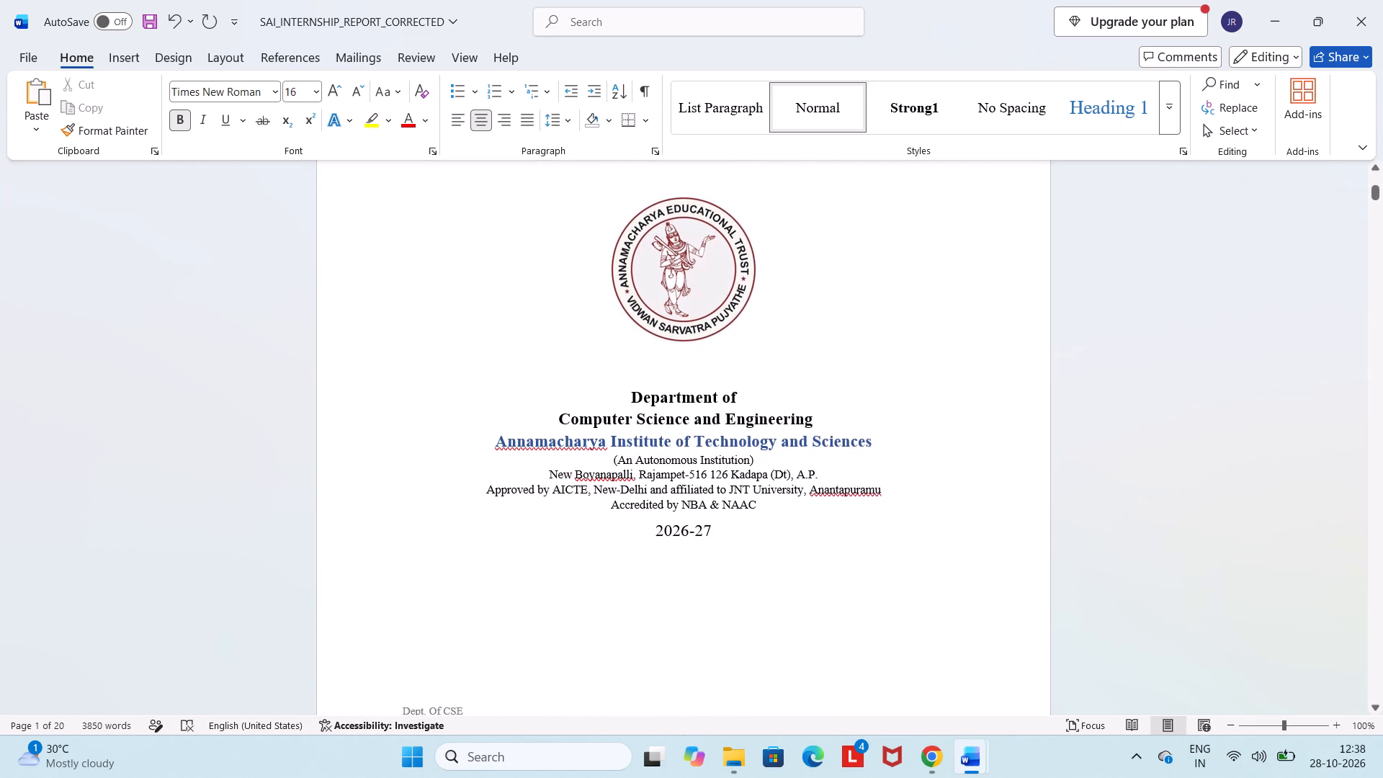
scroll(872, 541, "down", 3)
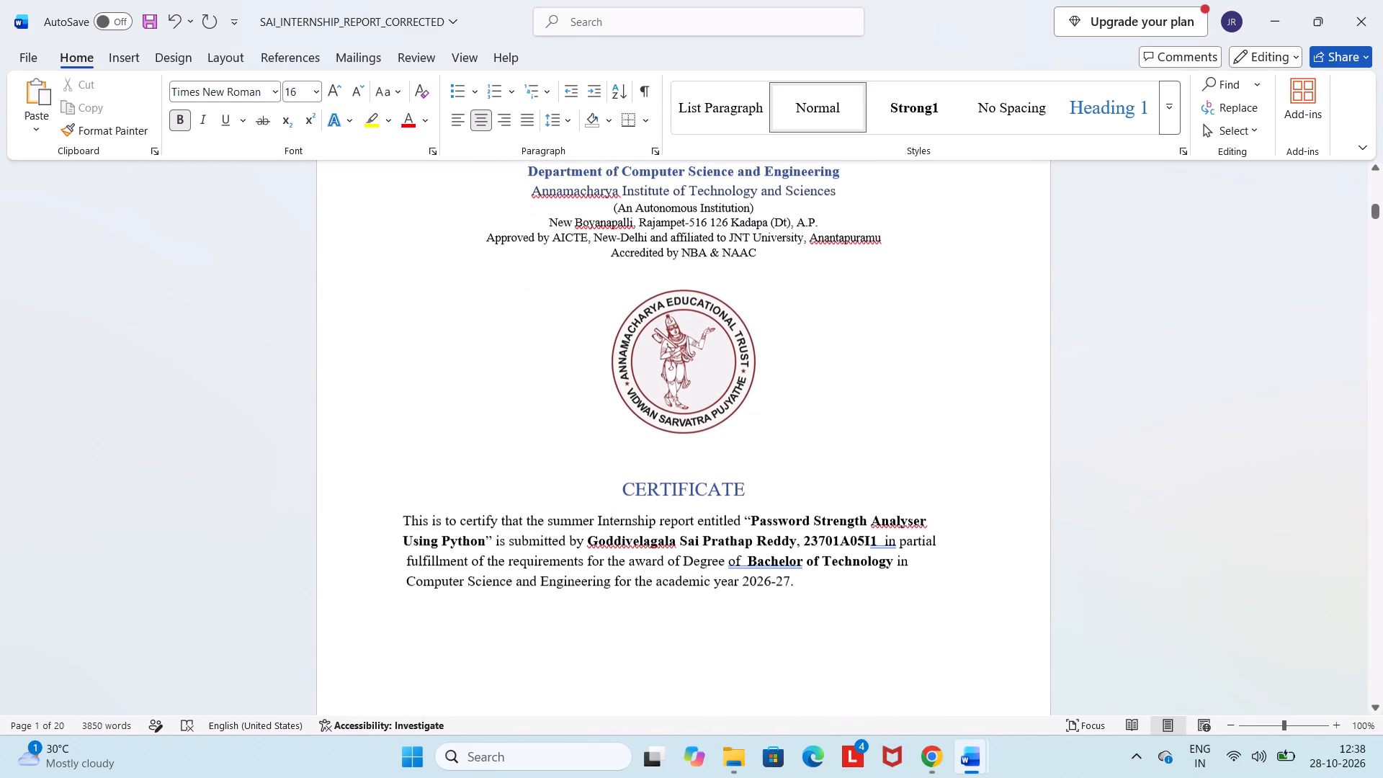
scroll(872, 541, "down", 1)
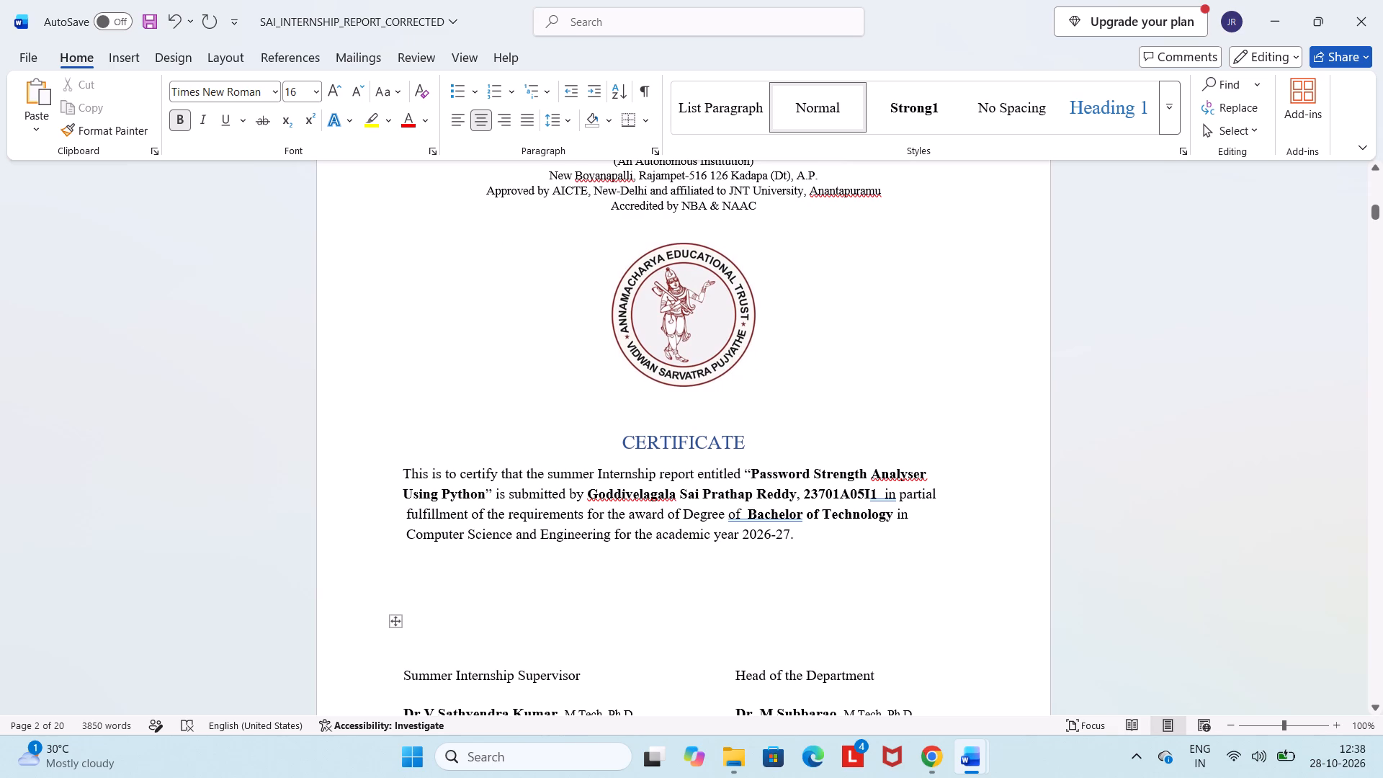
Save the report with the justified abstract.
key("ctrl+s")
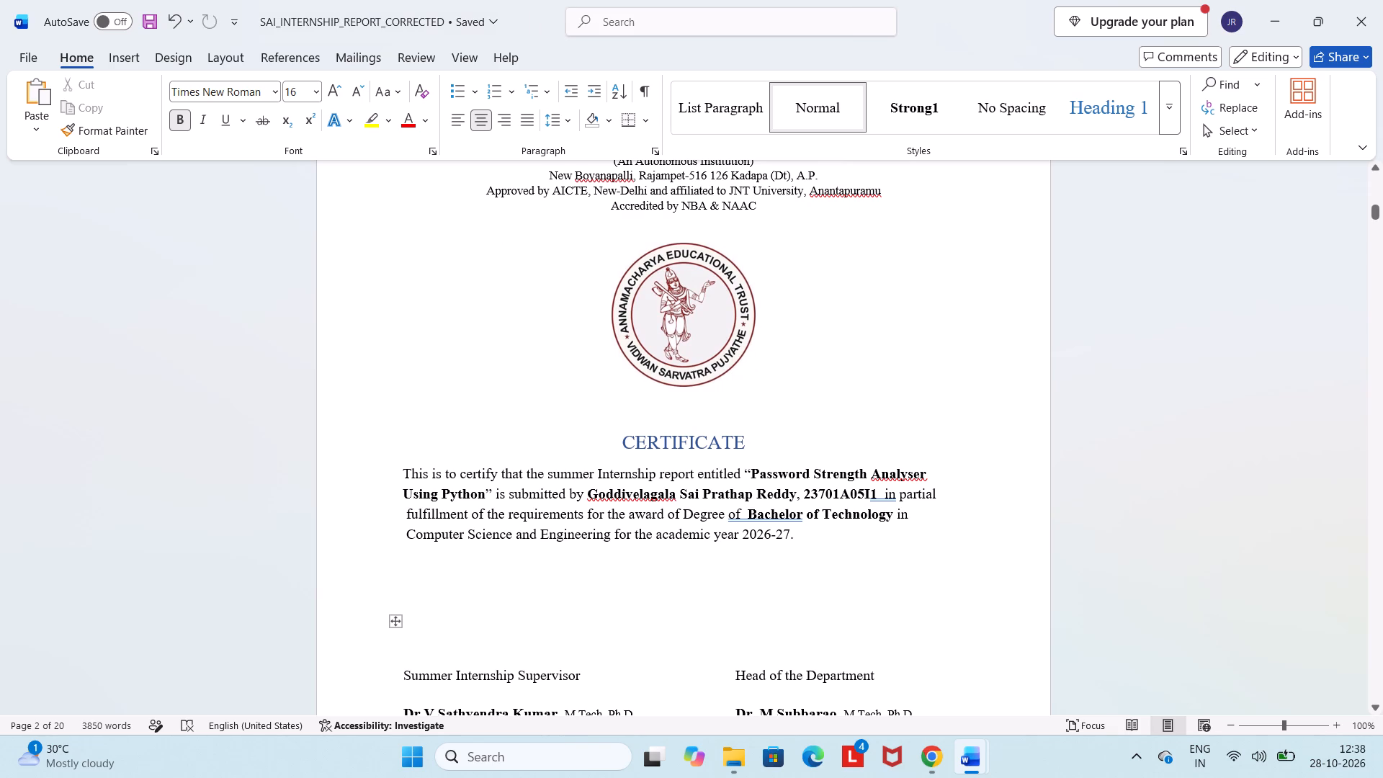
Close the SAI_INTERNSHIP_REPORT_CORRECTED document.
left_click(1347, 19)
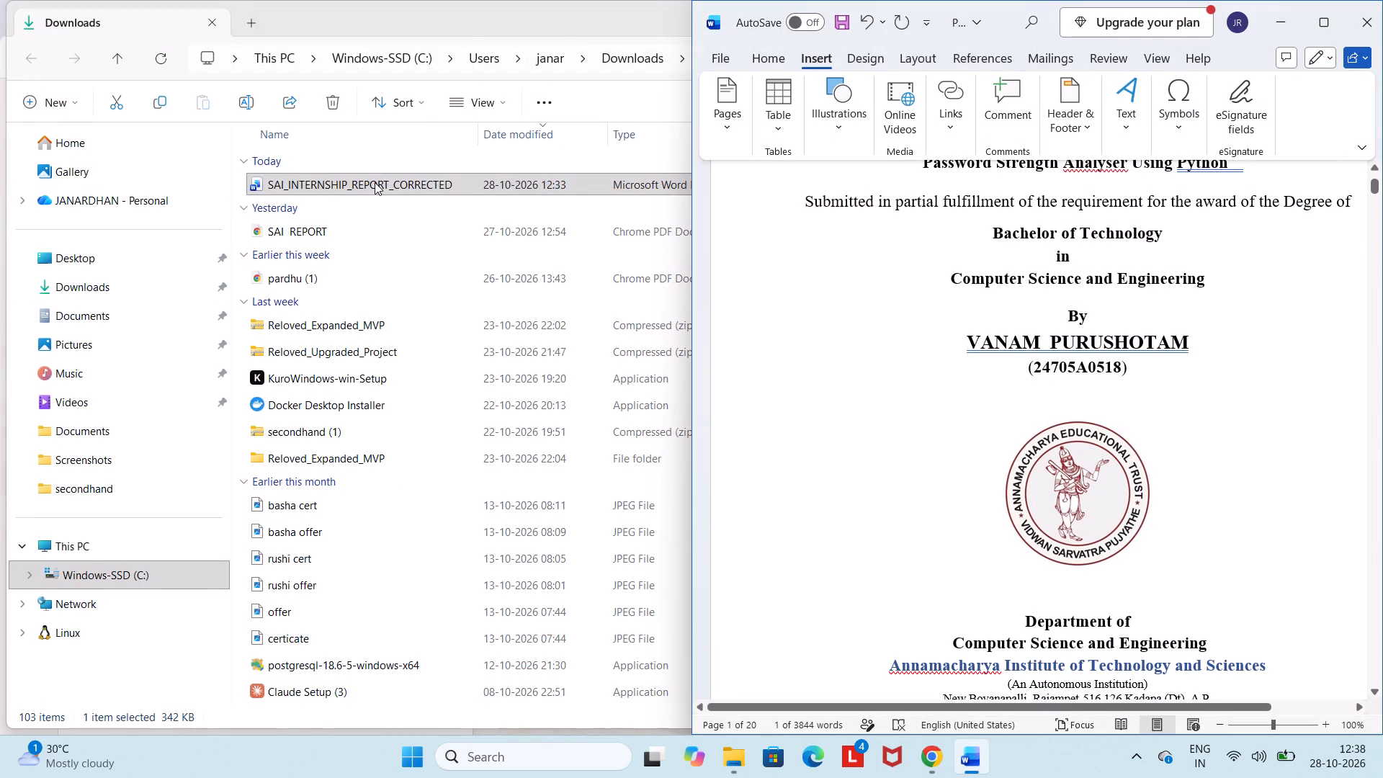
In File Explorer, share the SAI_INTERNSHIP_REPORT_CORRECTED file from the Downloads folder using WhatsApp.
right_click(375, 182)
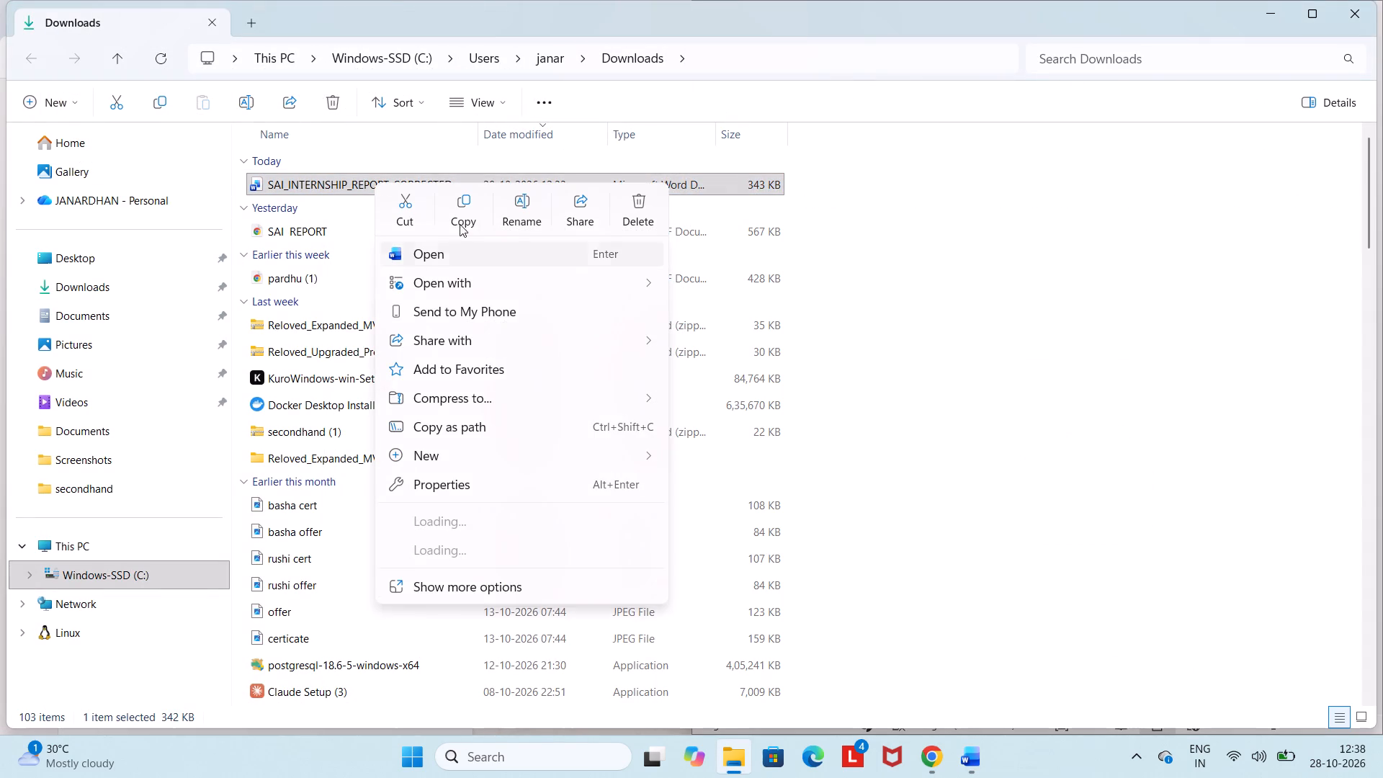
left_click(580, 227)
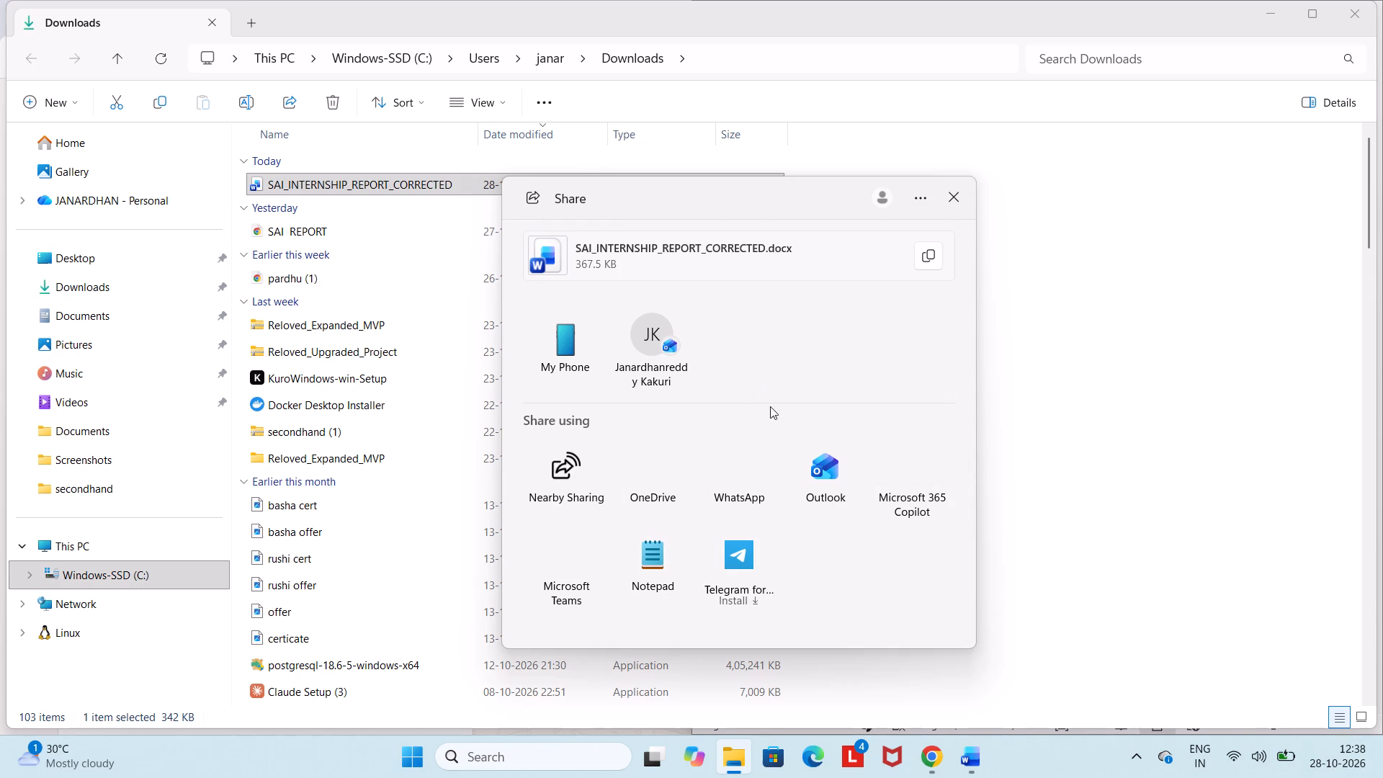
left_click(768, 452)
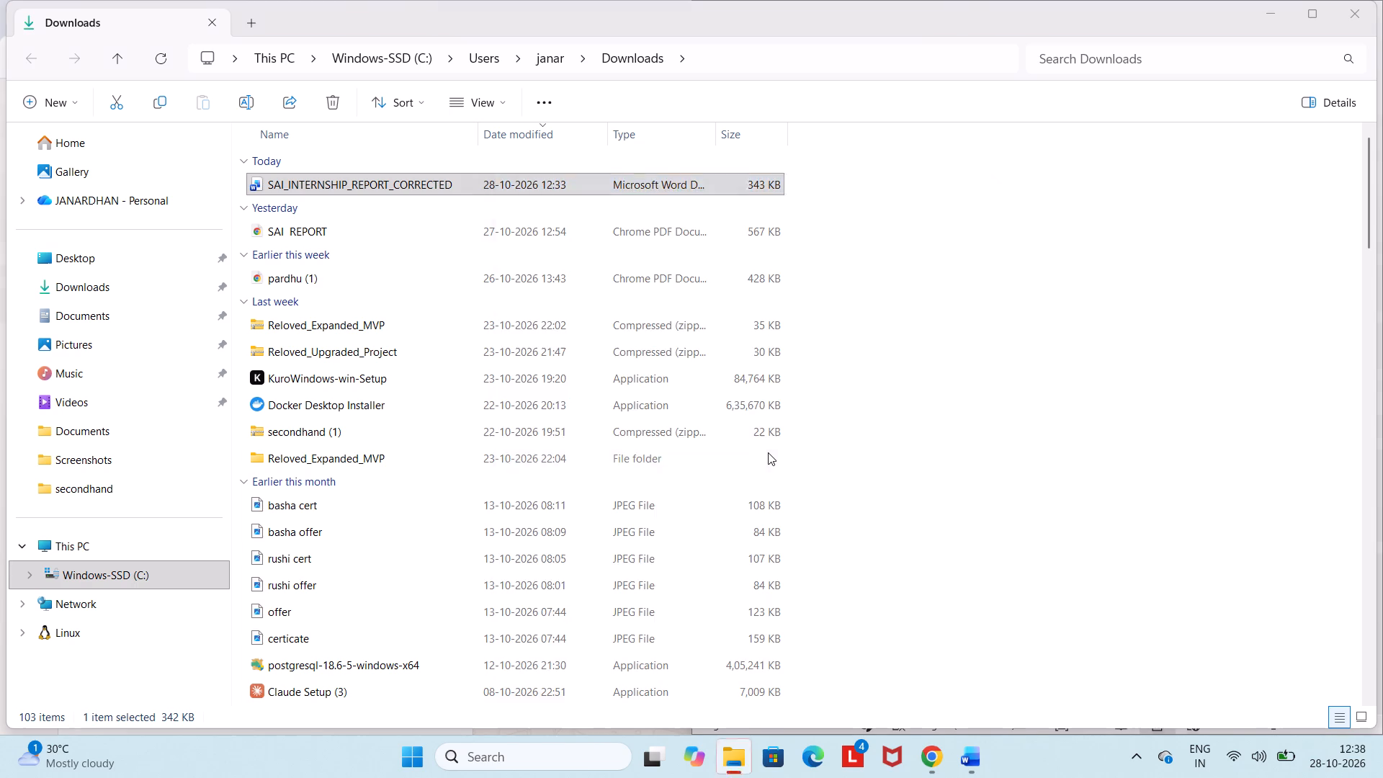
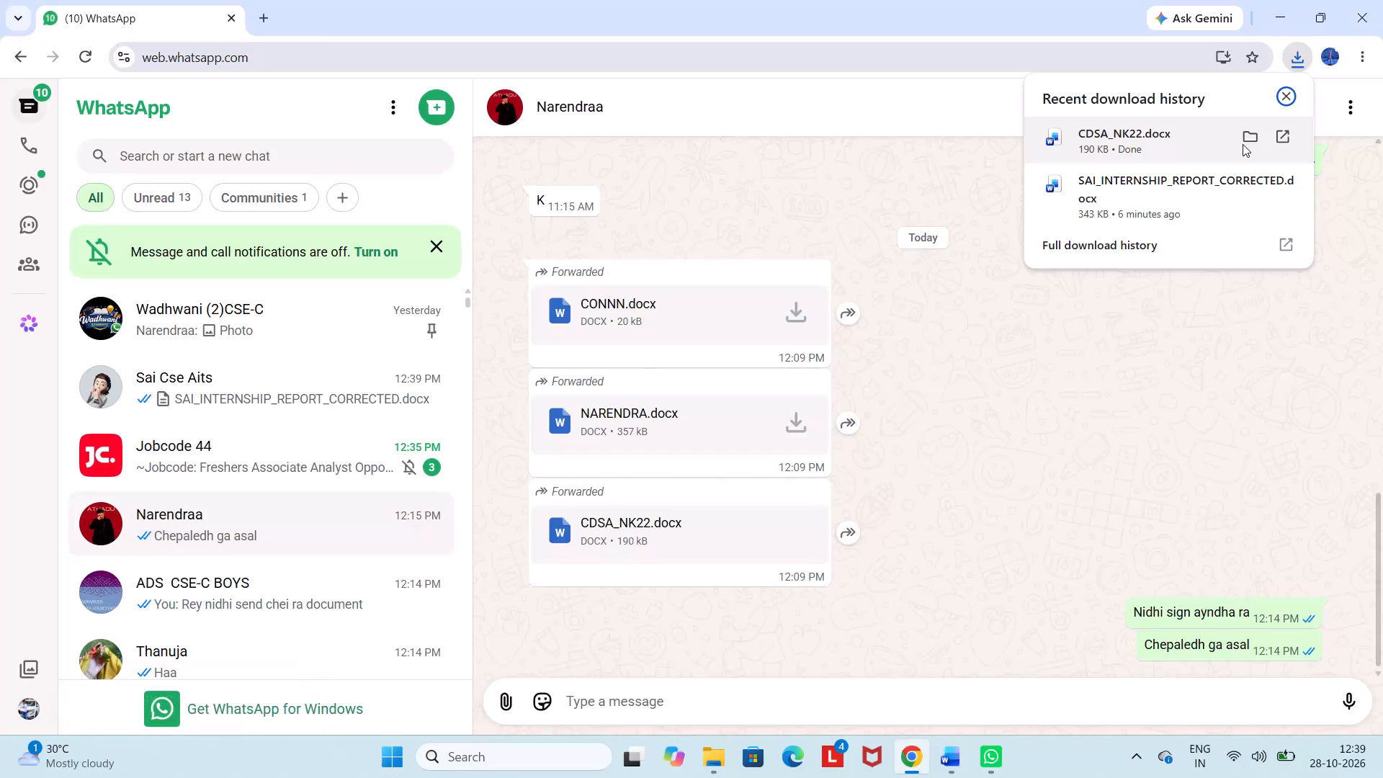
Show the downloaded CDSA_NK22 document in the Downloads folder and open it in Word.
left_click(1243, 144)
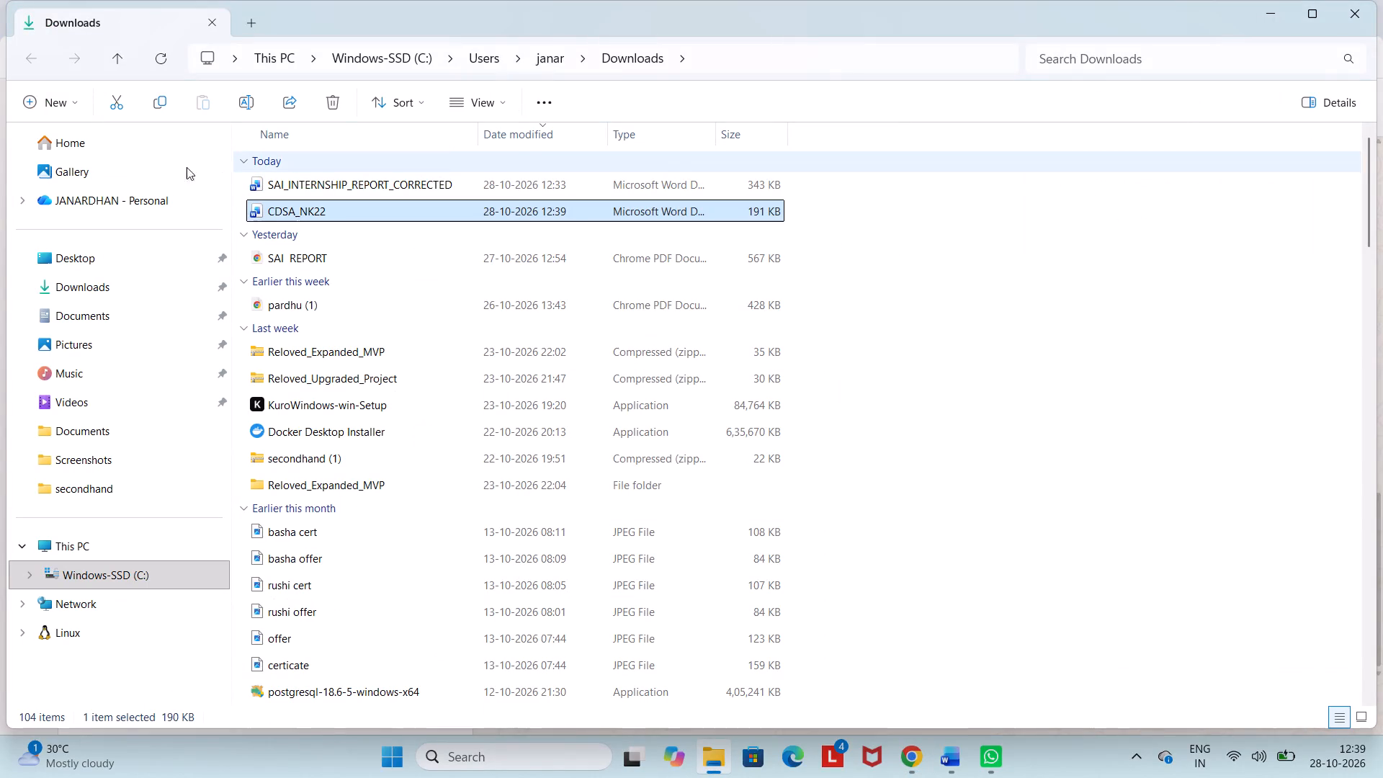
double_click(382, 210)
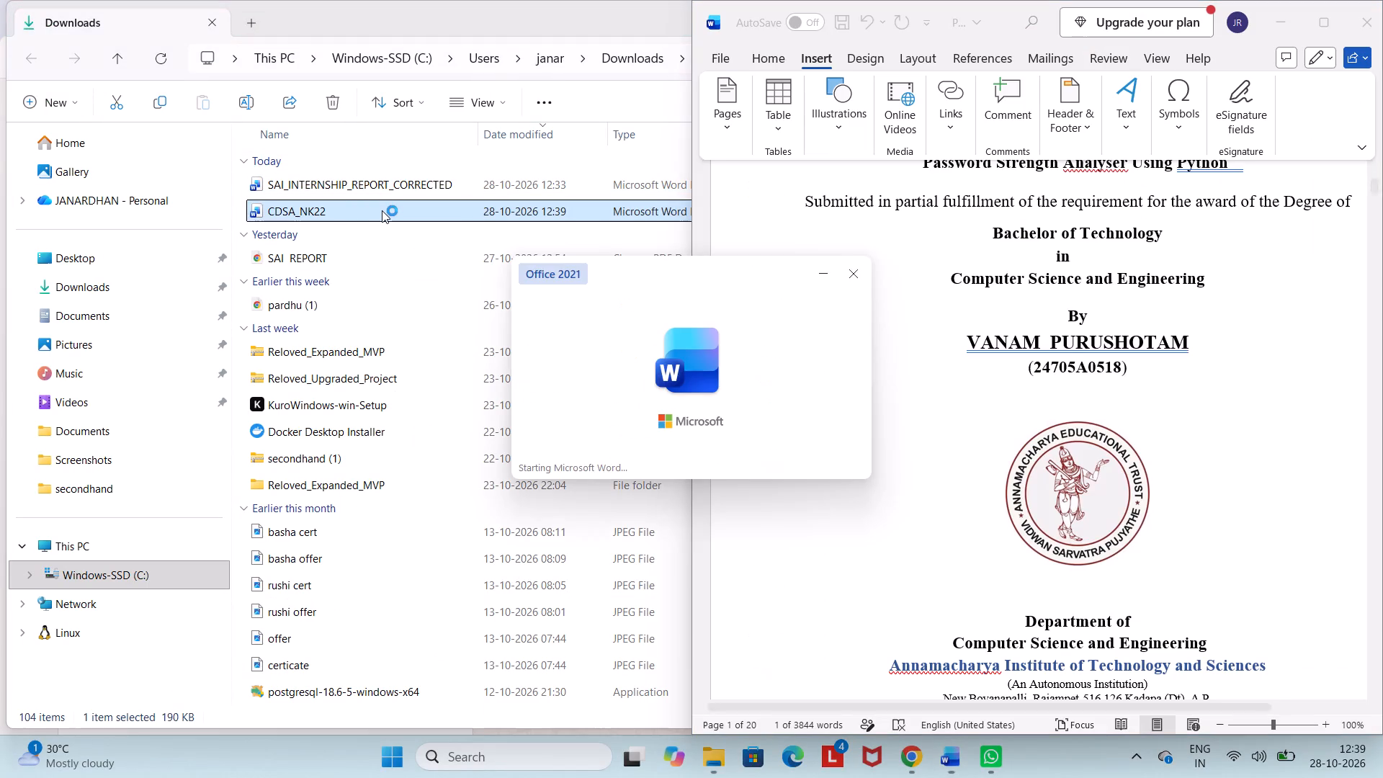
Review the CDSA_NK22 report from its first page to the last pages, then recheck the later sections around testing, benefits and limitations.
scroll(450, 496, "down", 4)
scroll(450, 496, "up", 5)
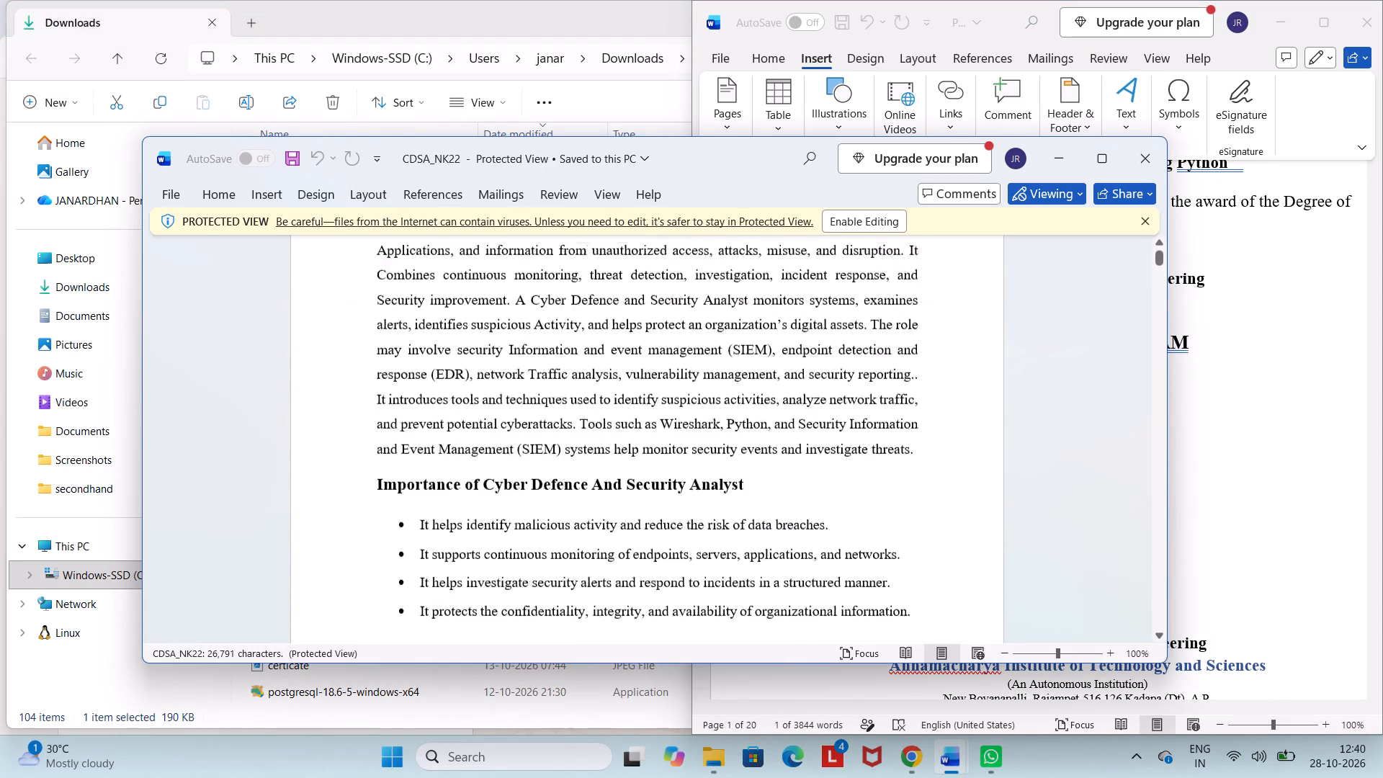
scroll(450, 496, "up", 4)
scroll(450, 496, "down", 4)
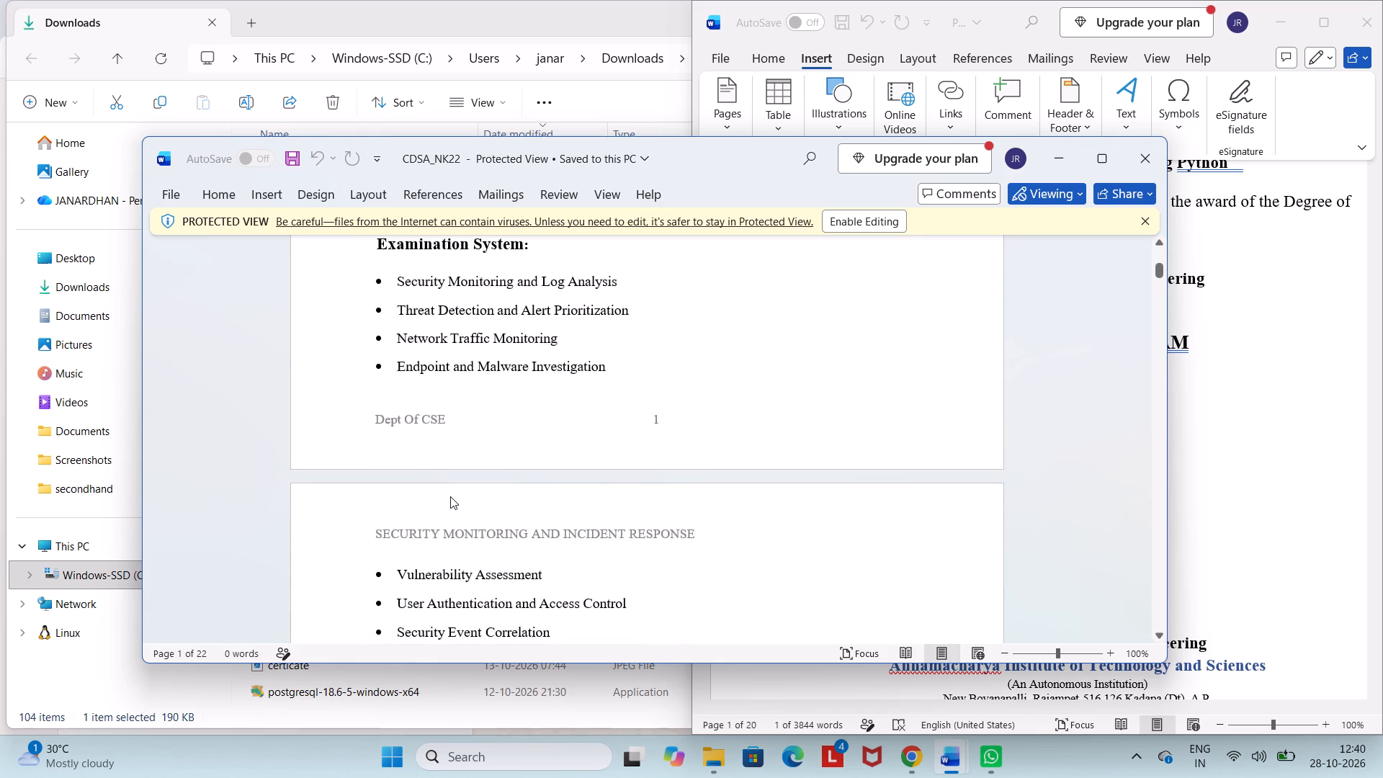
scroll(450, 496, "down", 4)
scroll(450, 496, "down", 20)
scroll(450, 496, "down", 13)
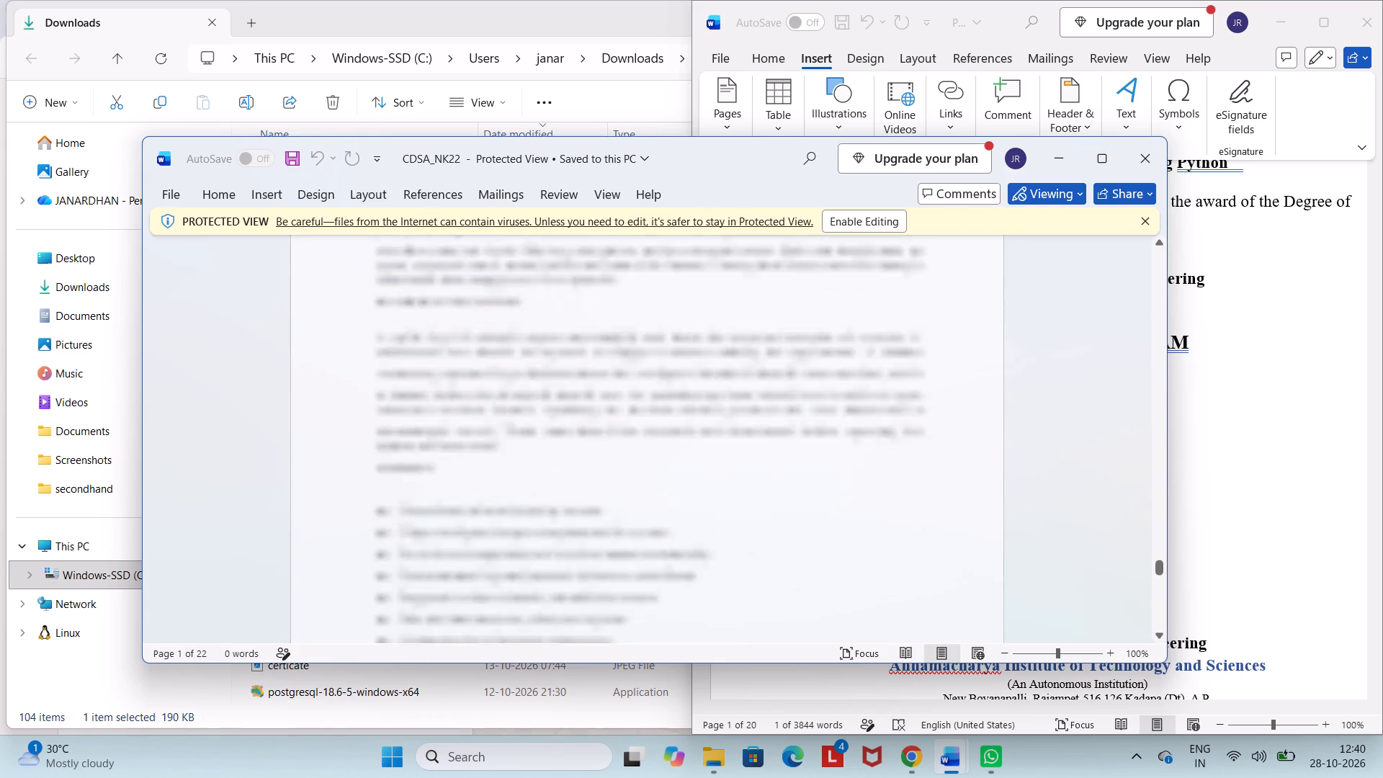
scroll(450, 496, "down", 20)
scroll(450, 496, "down", 9)
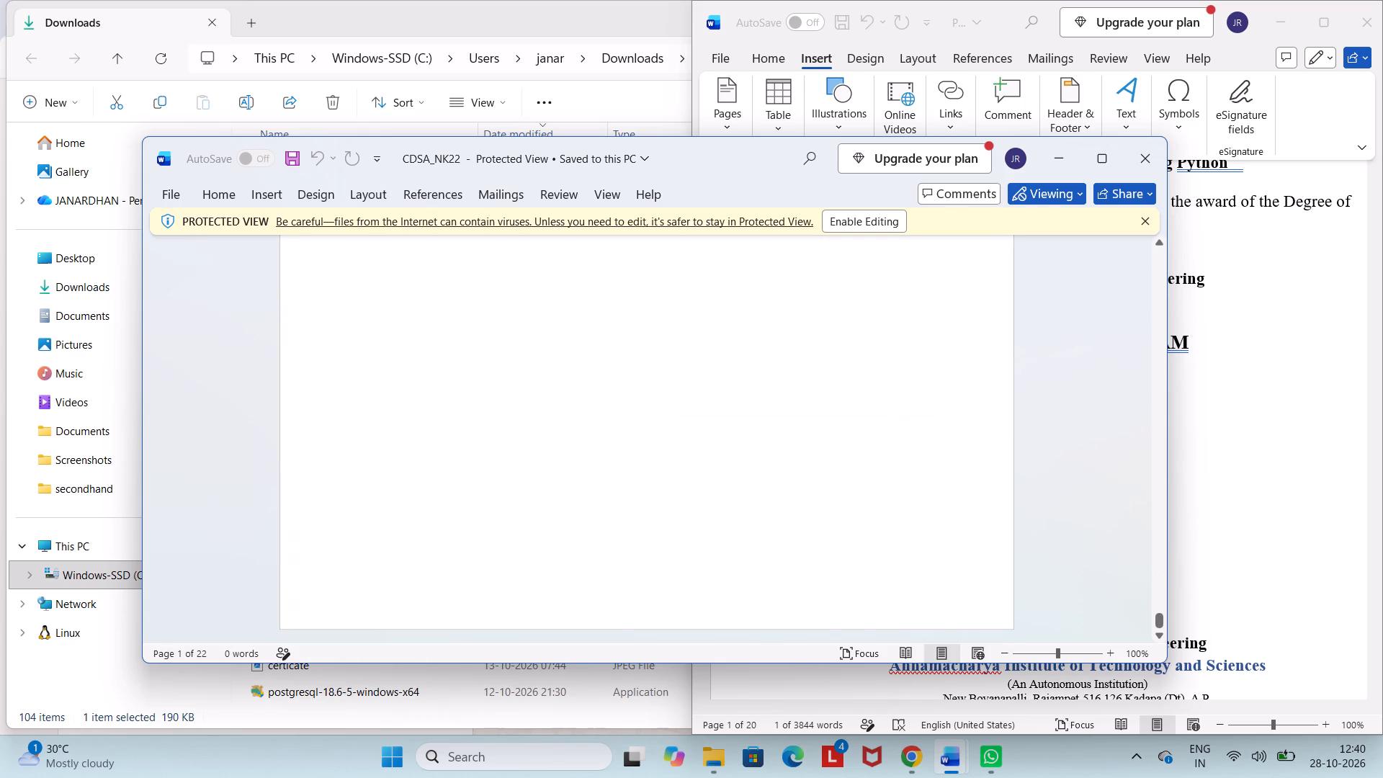
scroll(643, 589, "up", 5)
scroll(643, 589, "down", 1)
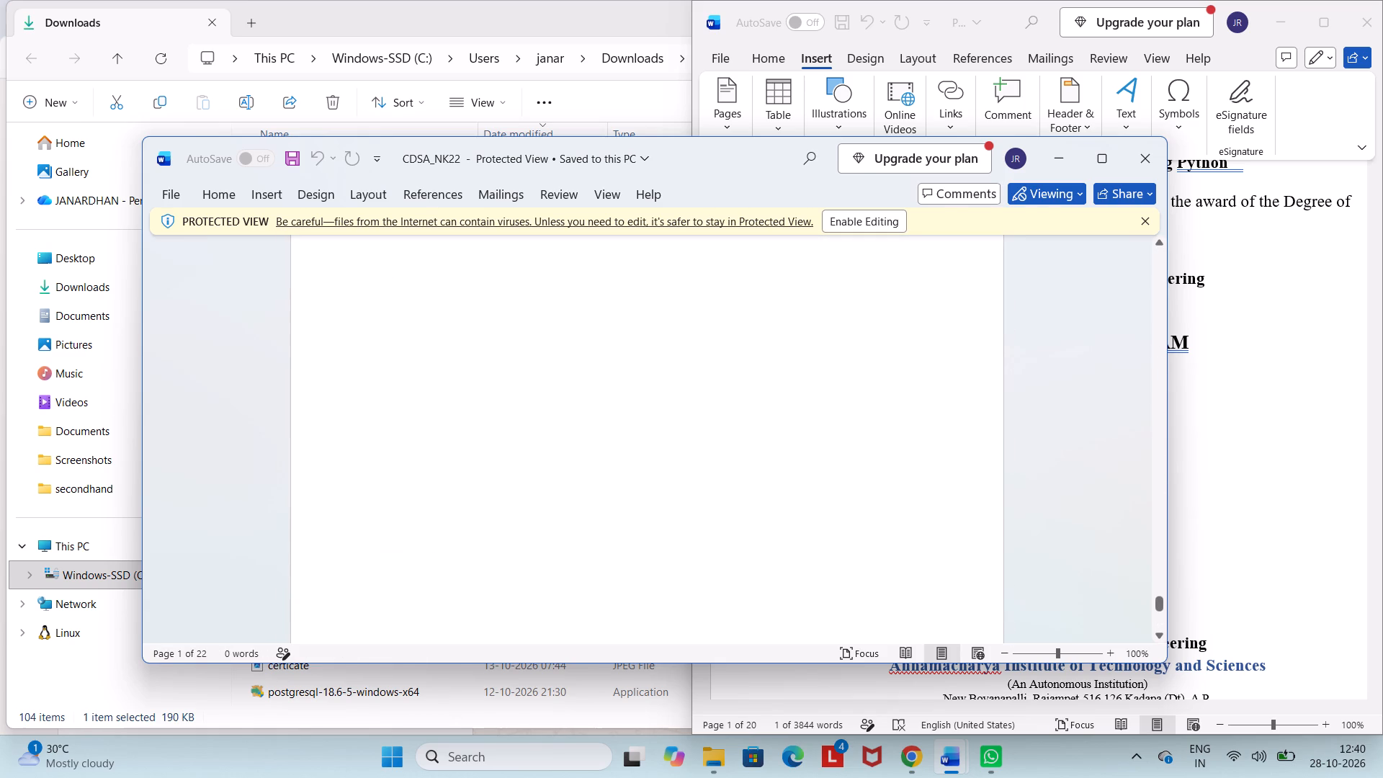
scroll(643, 589, "down", 1)
scroll(643, 589, "up", 5)
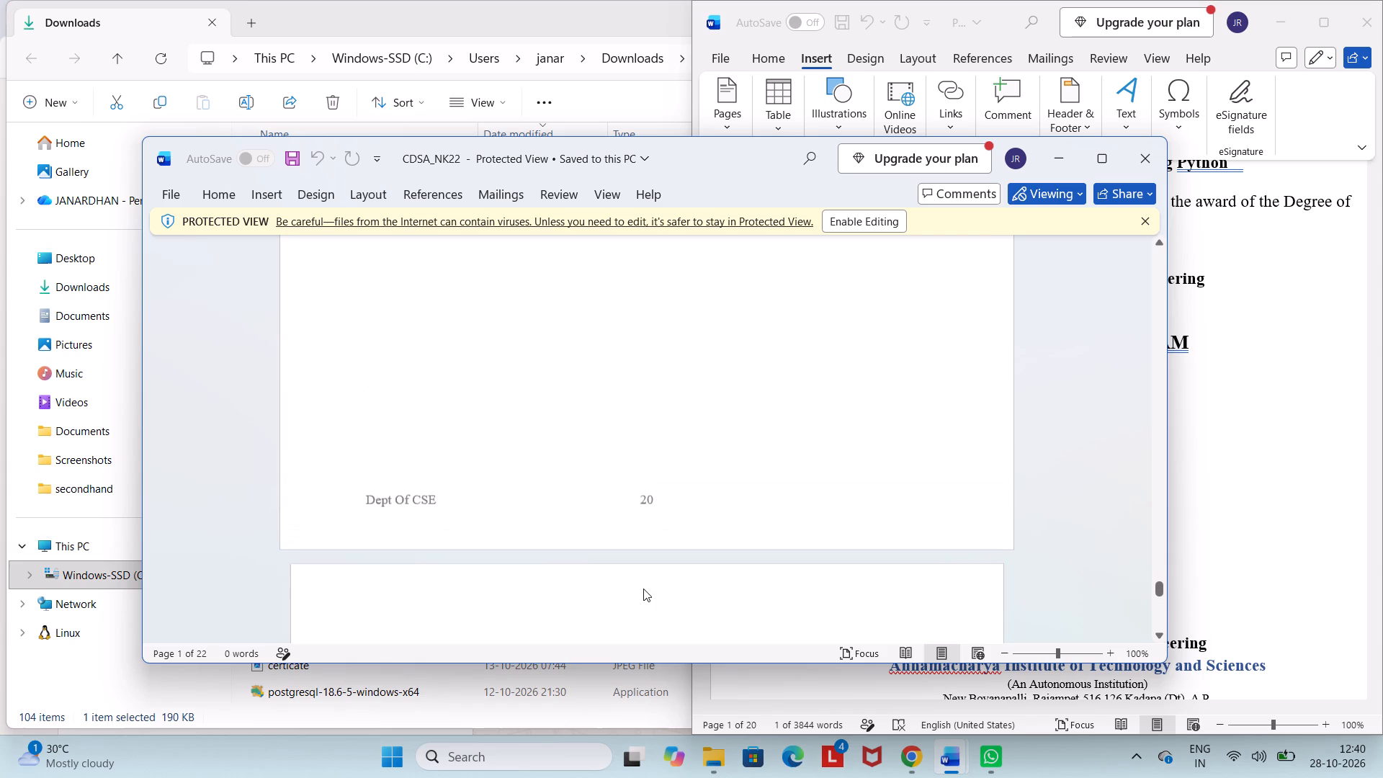
scroll(643, 589, "up", 7)
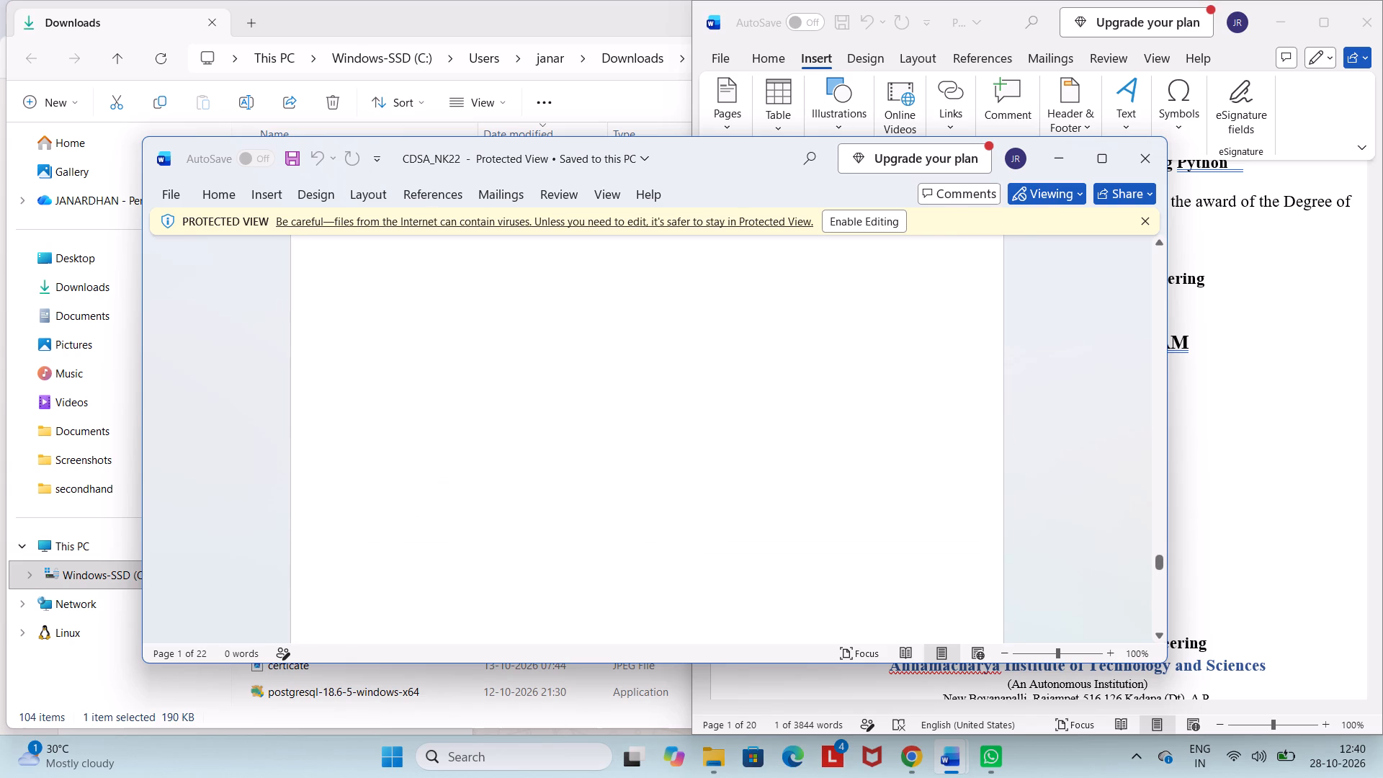
scroll(643, 589, "up", 4)
scroll(643, 589, "down", 5)
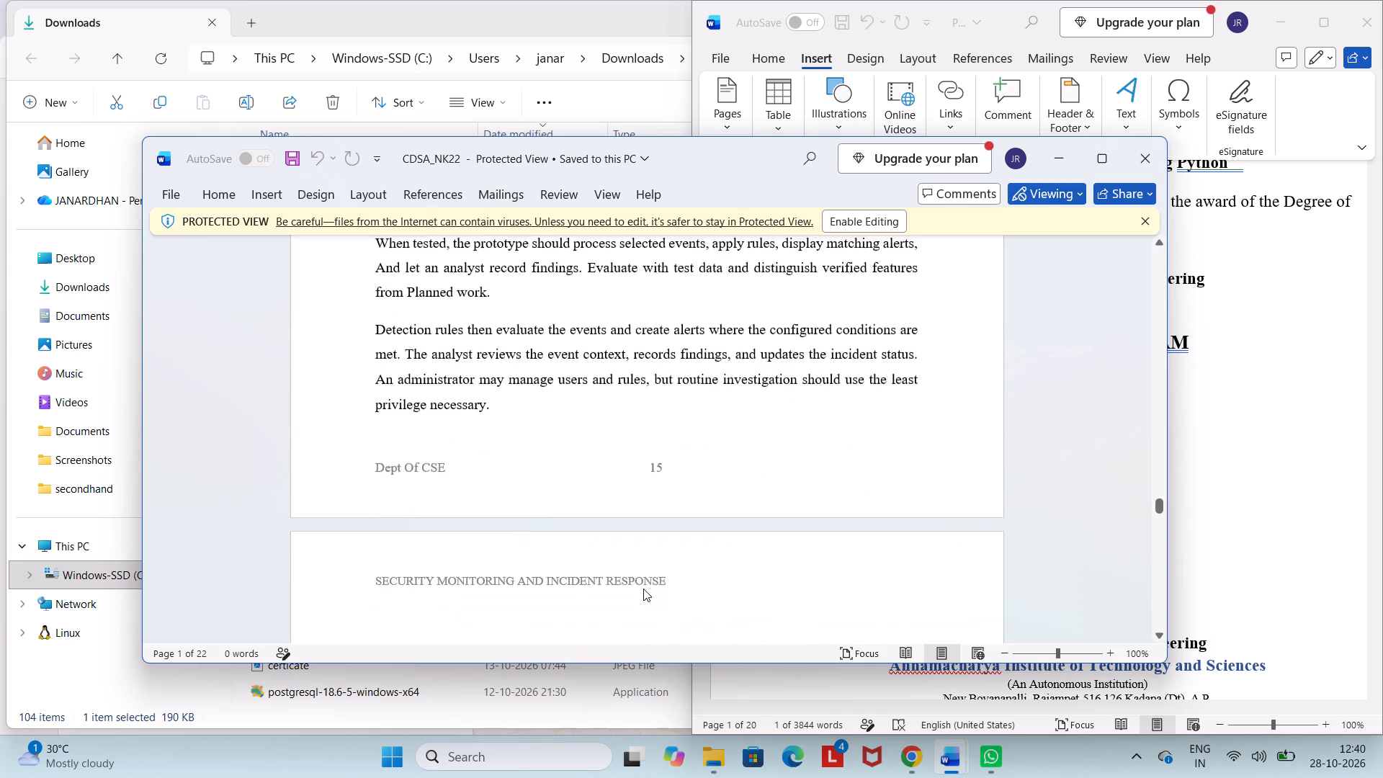
scroll(643, 589, "down", 5)
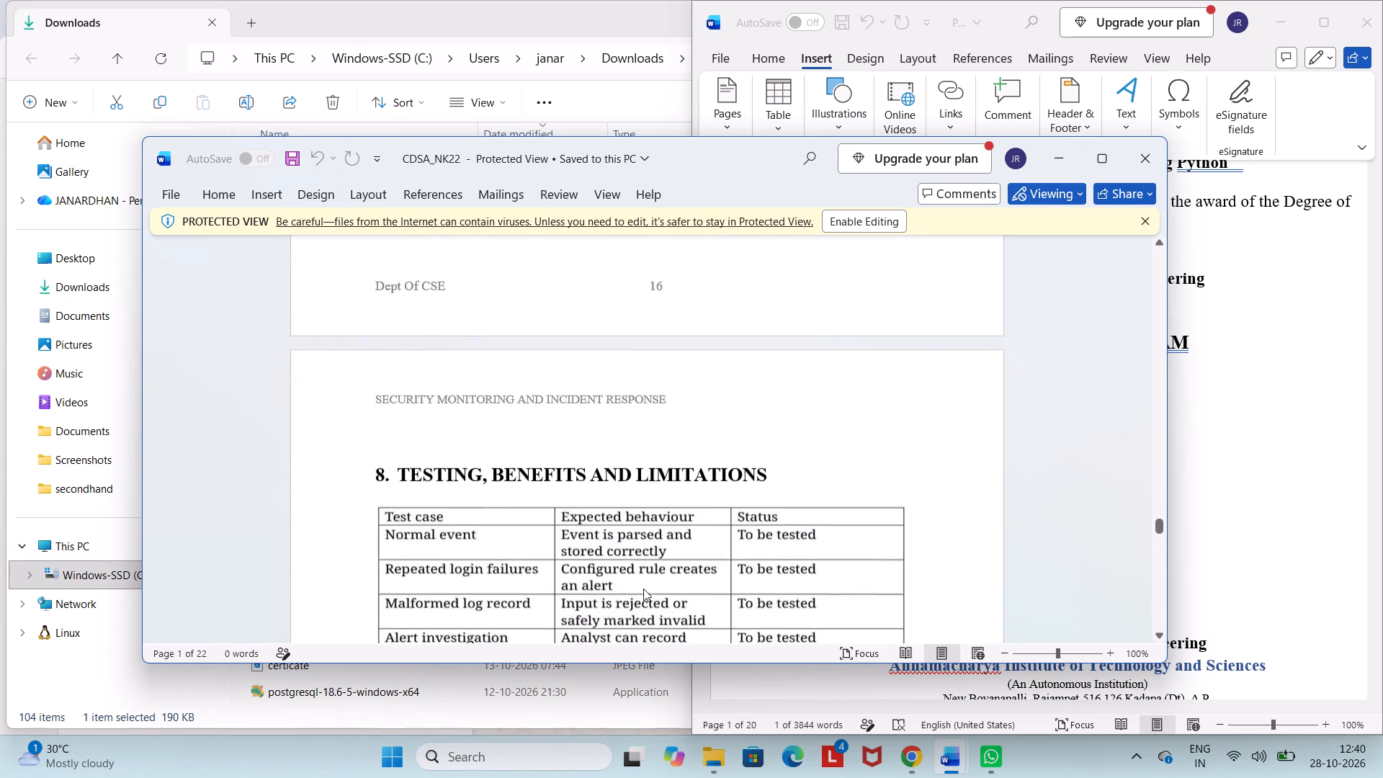
Look over the pages around section 8, Testing, Benefits and Limitations, in the CDSA_NK22 report and close that document.
scroll(643, 589, "down", 6)
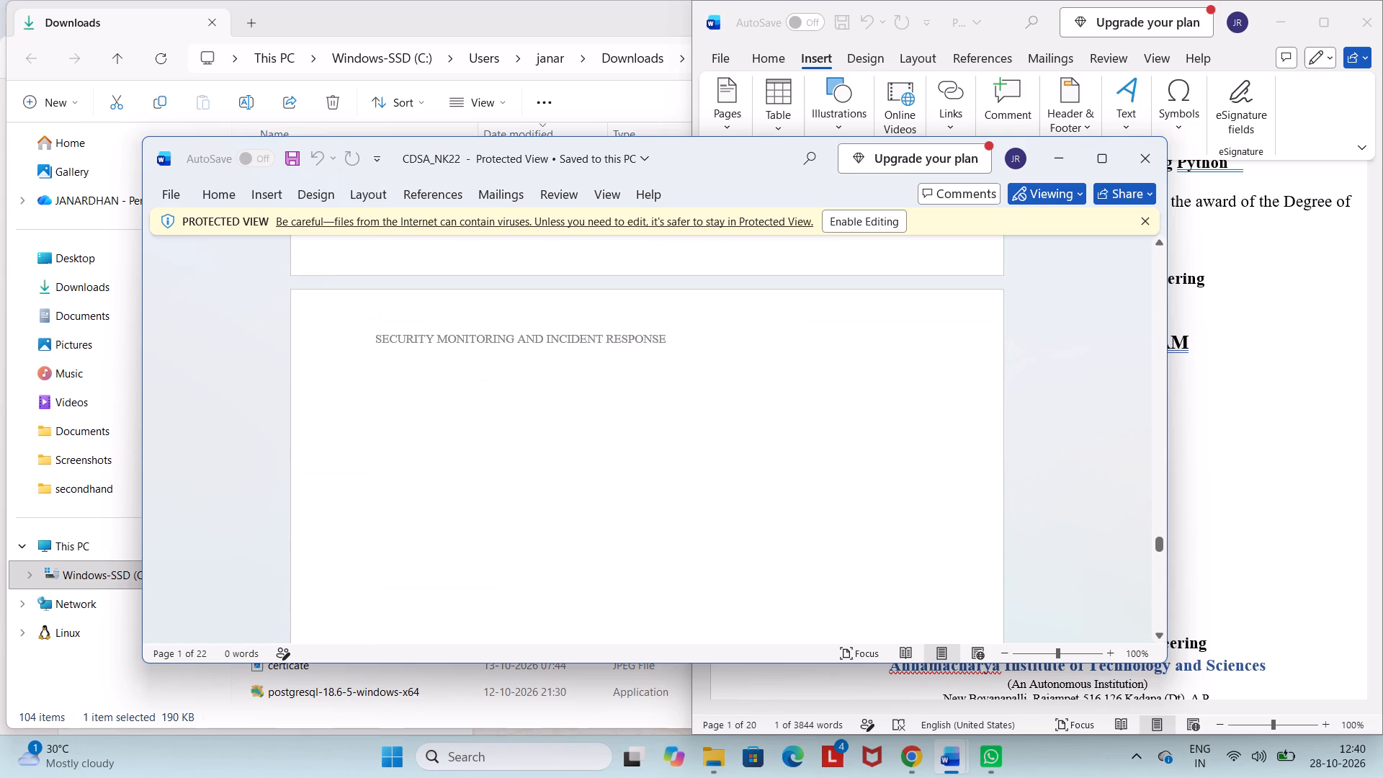
scroll(643, 589, "up", 1)
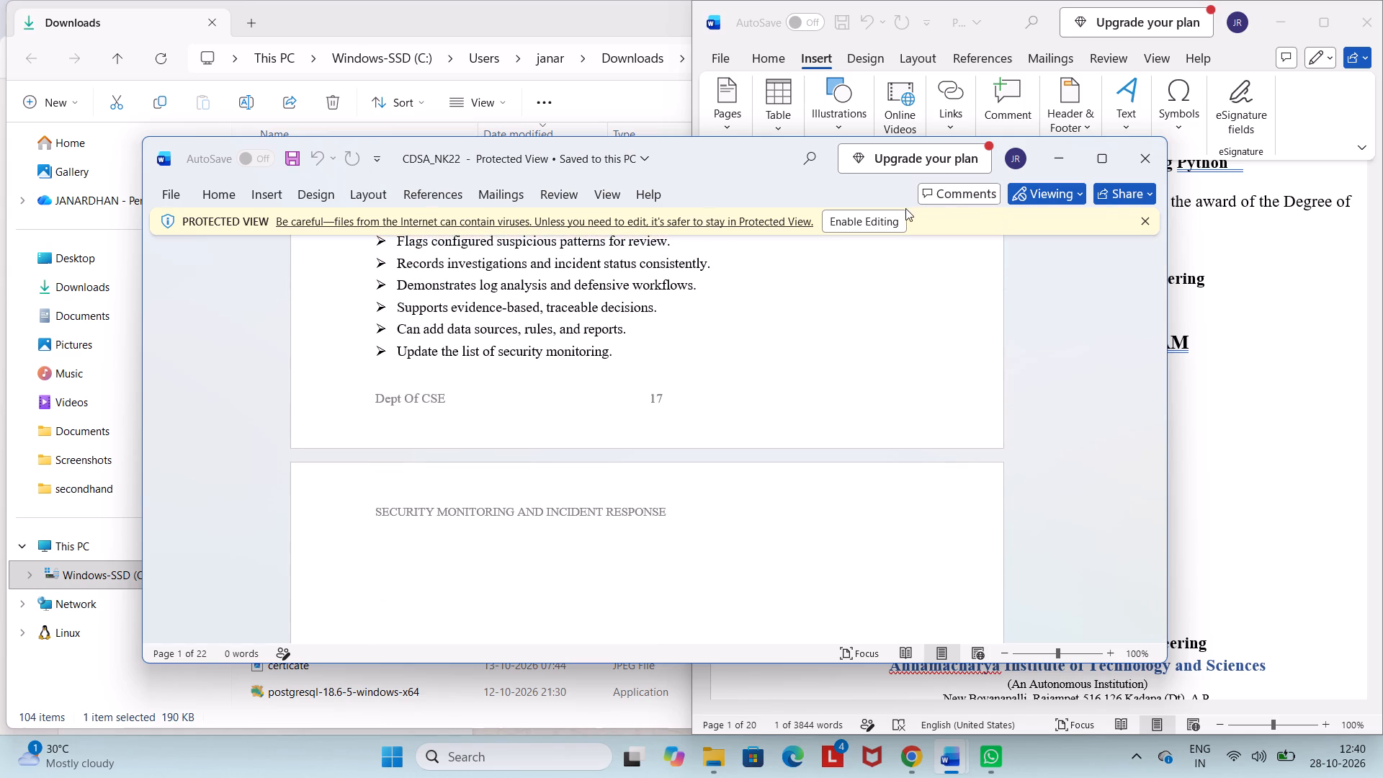
left_click(1141, 159)
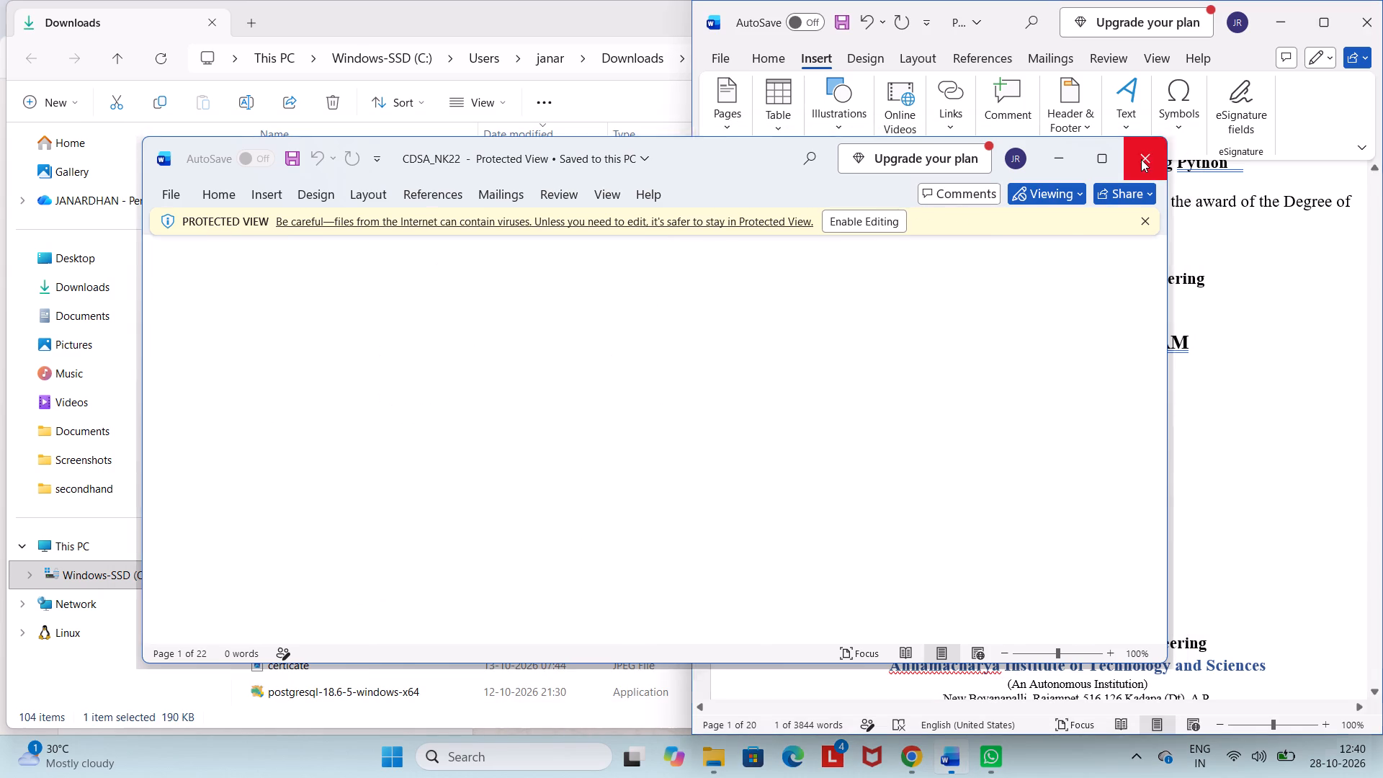
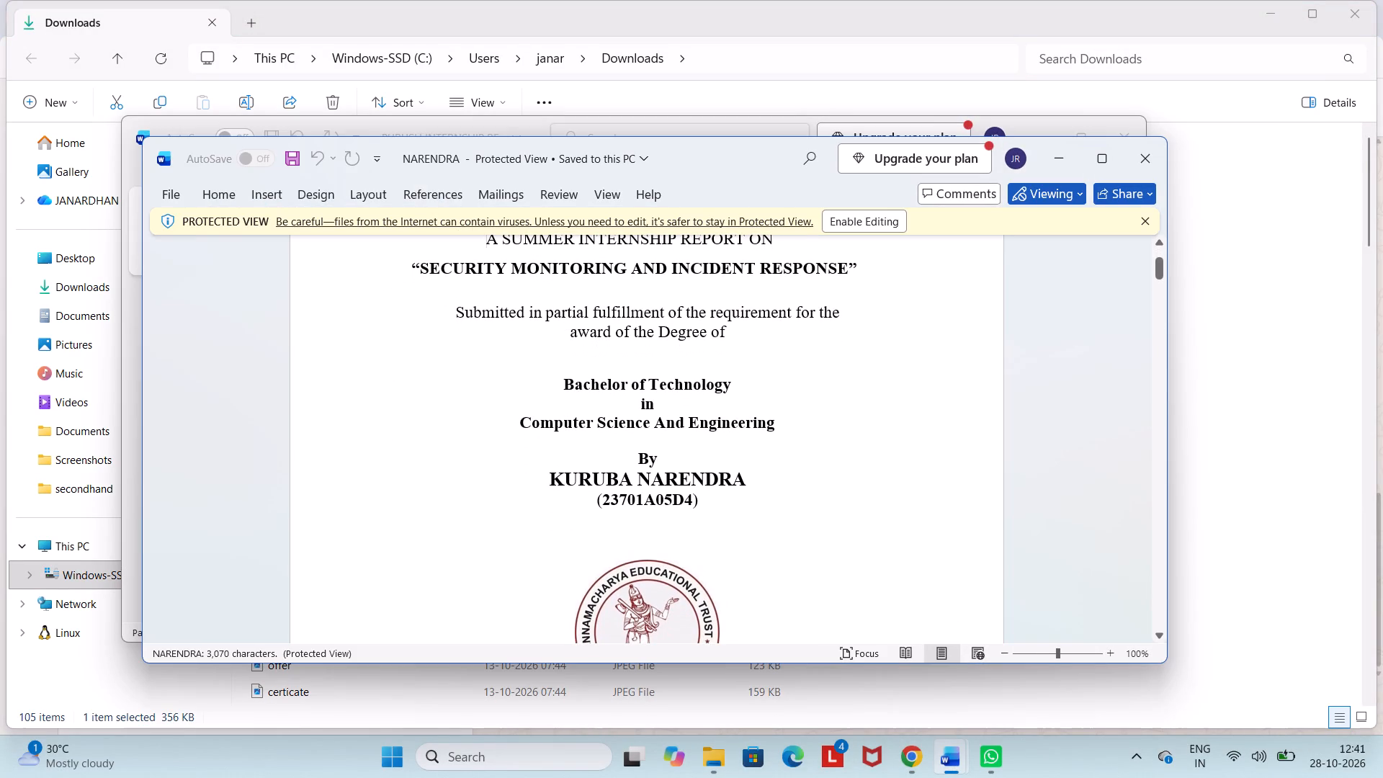
Look over the NARENDRA report from the title page through the certificate to the Blackbucks offer letter.
scroll(650, 387, "down", 1)
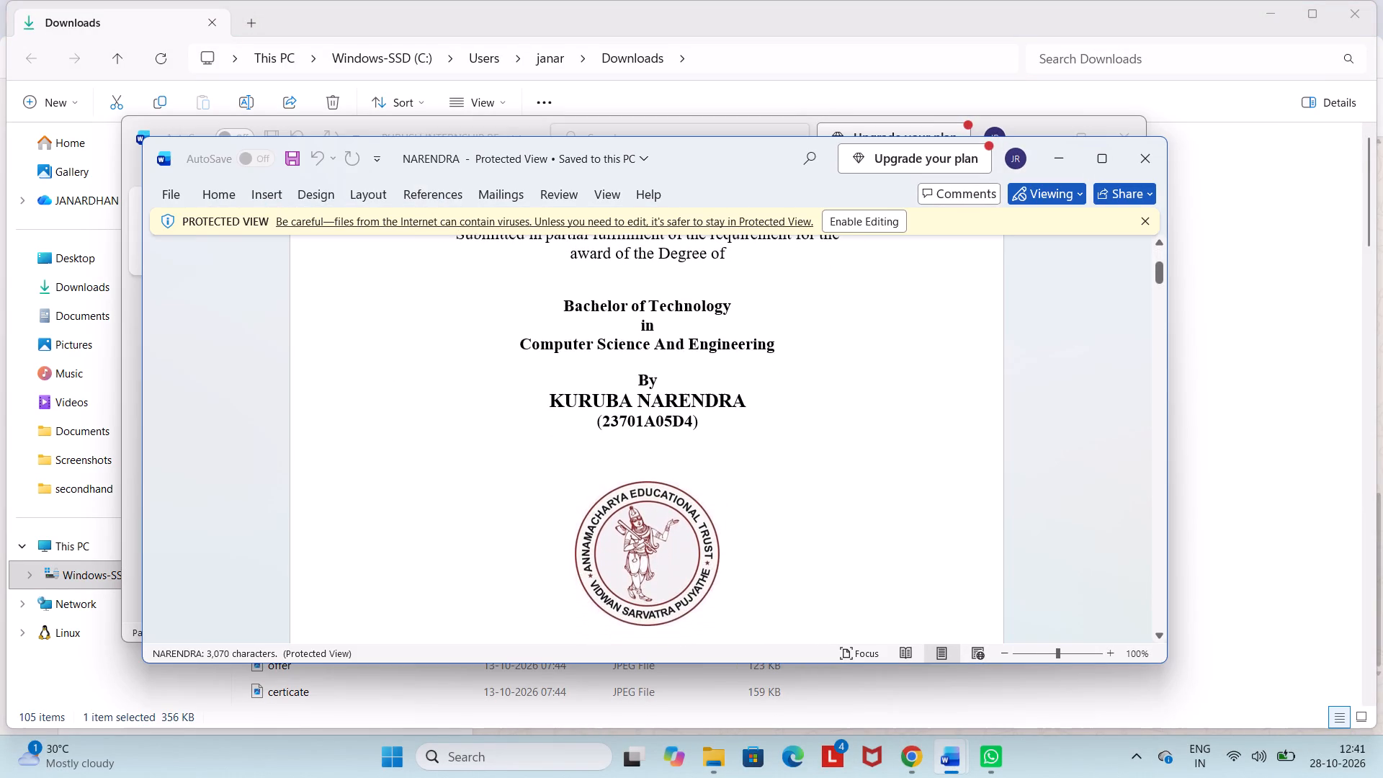
scroll(650, 387, "down", 2)
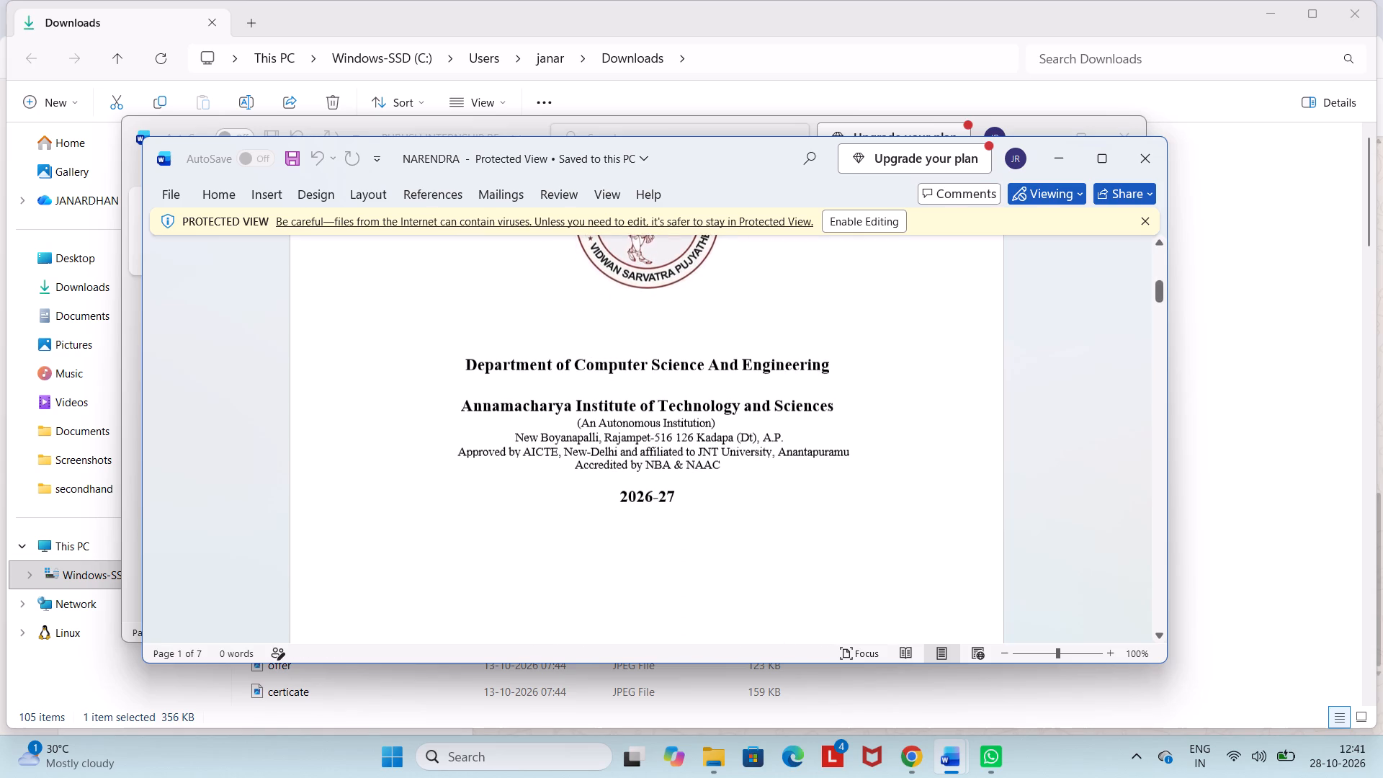
scroll(650, 387, "down", 2)
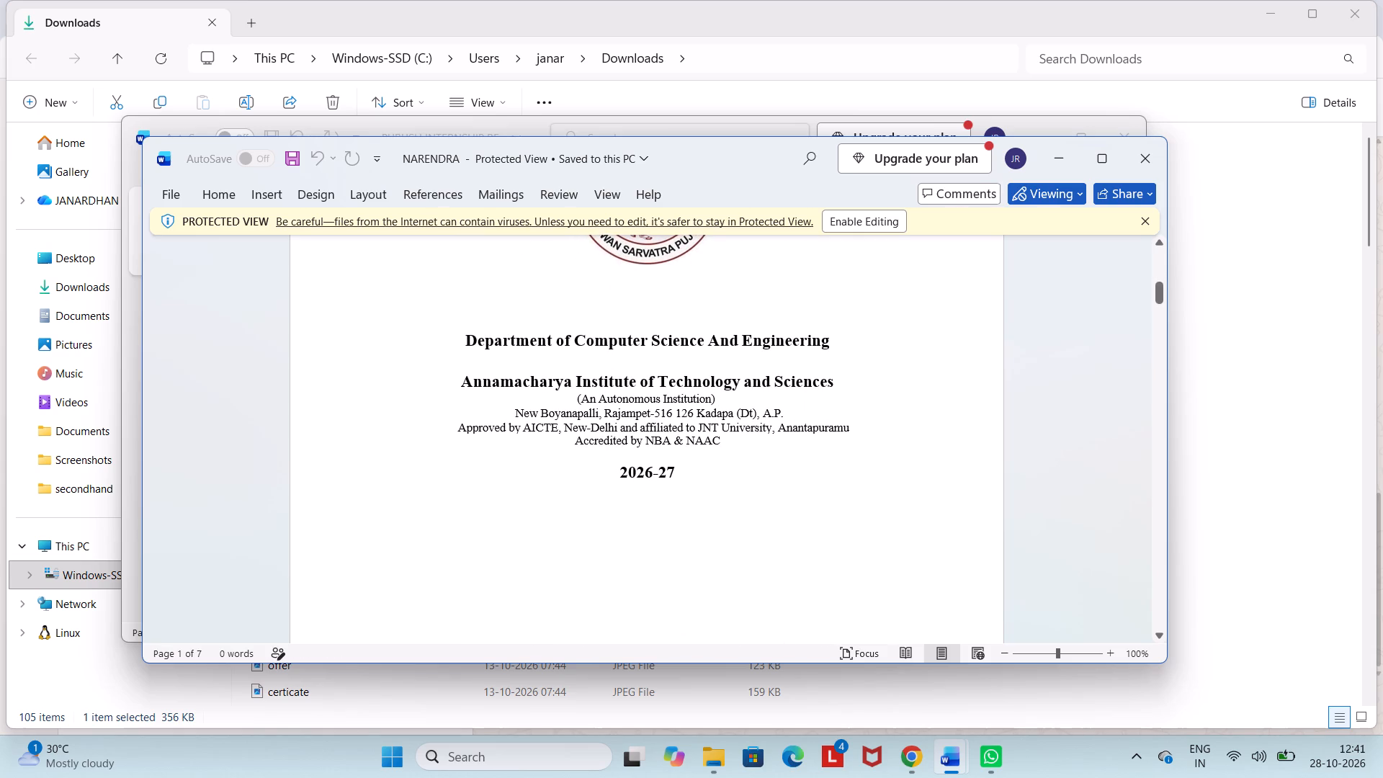
scroll(695, 470, "down", 1)
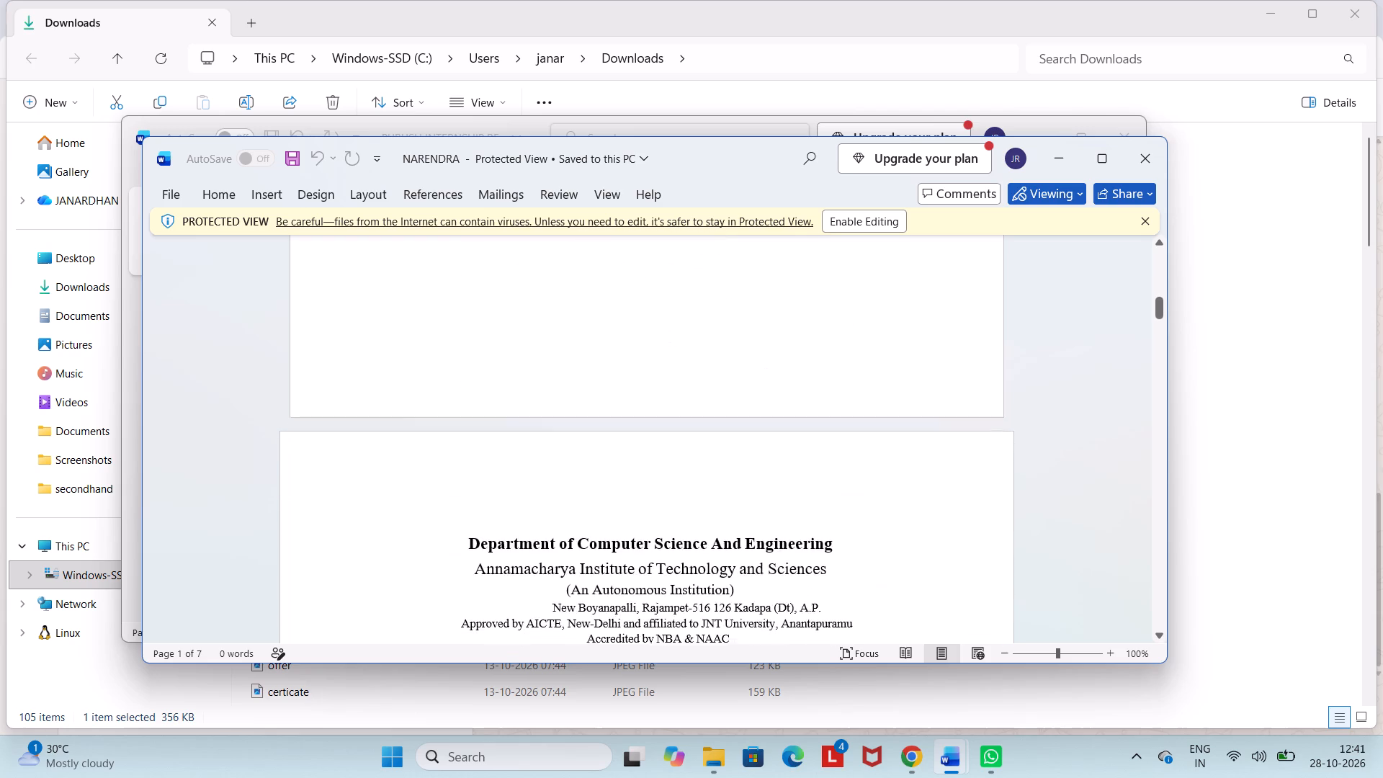
scroll(695, 470, "down", 3)
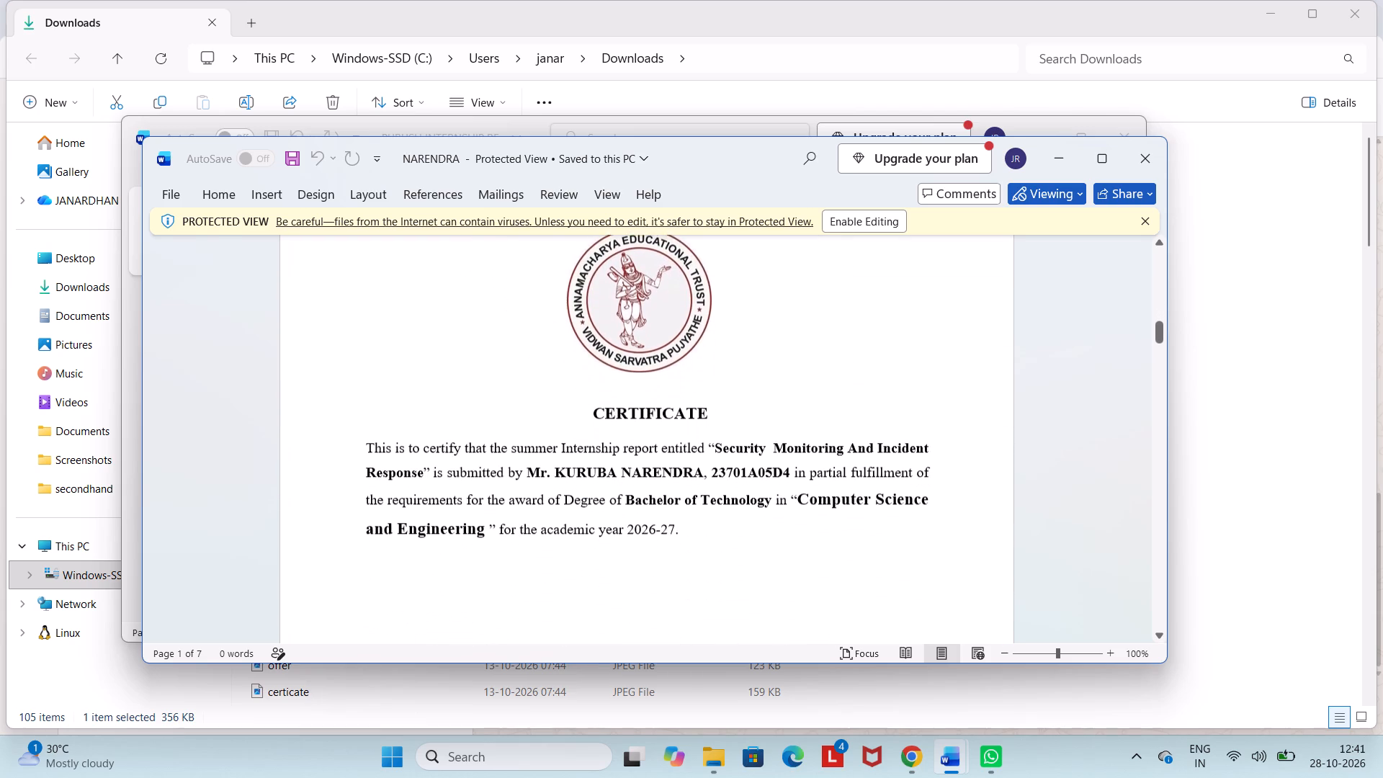
scroll(695, 470, "down", 4)
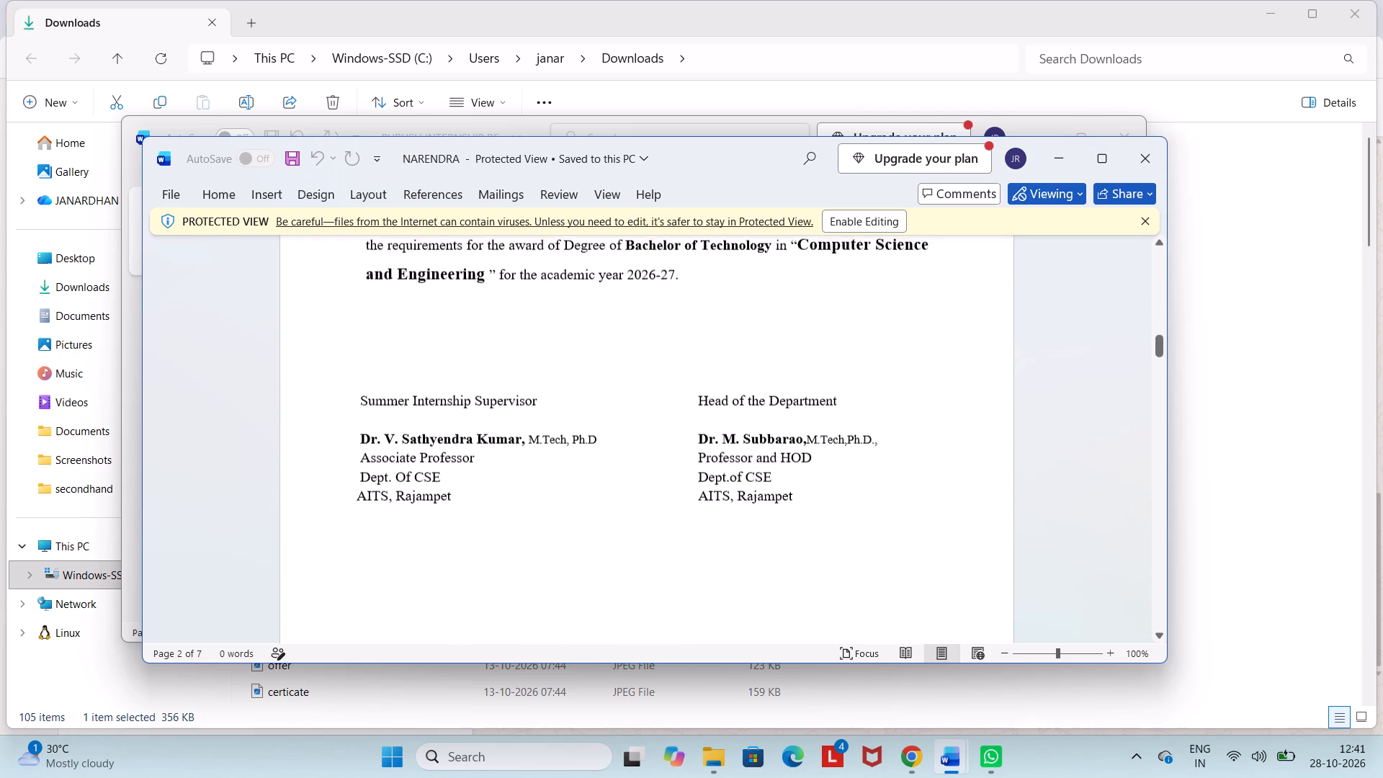
scroll(695, 470, "down", 3)
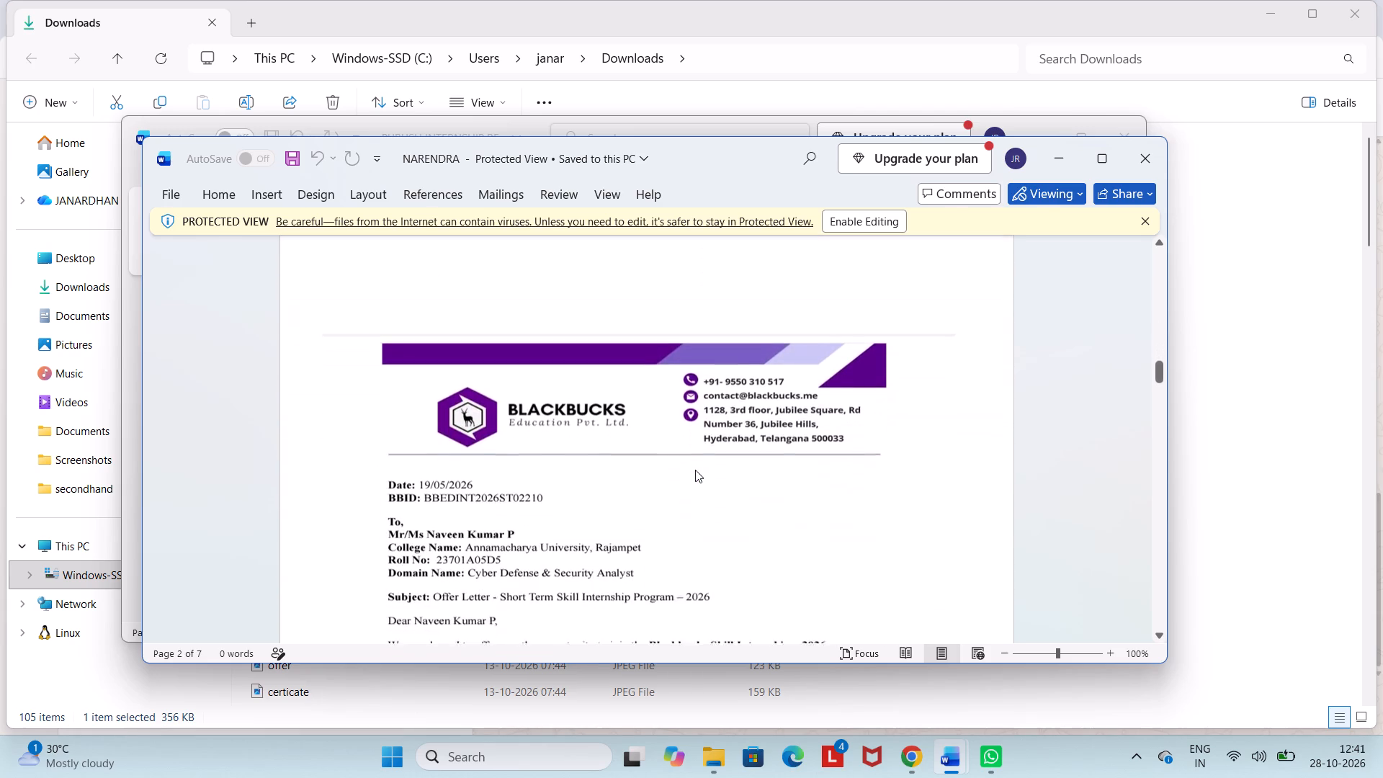
scroll(695, 470, "down", 1)
Go back through the certificate page and re-examine the report's title page.
scroll(695, 470, "up", 3)
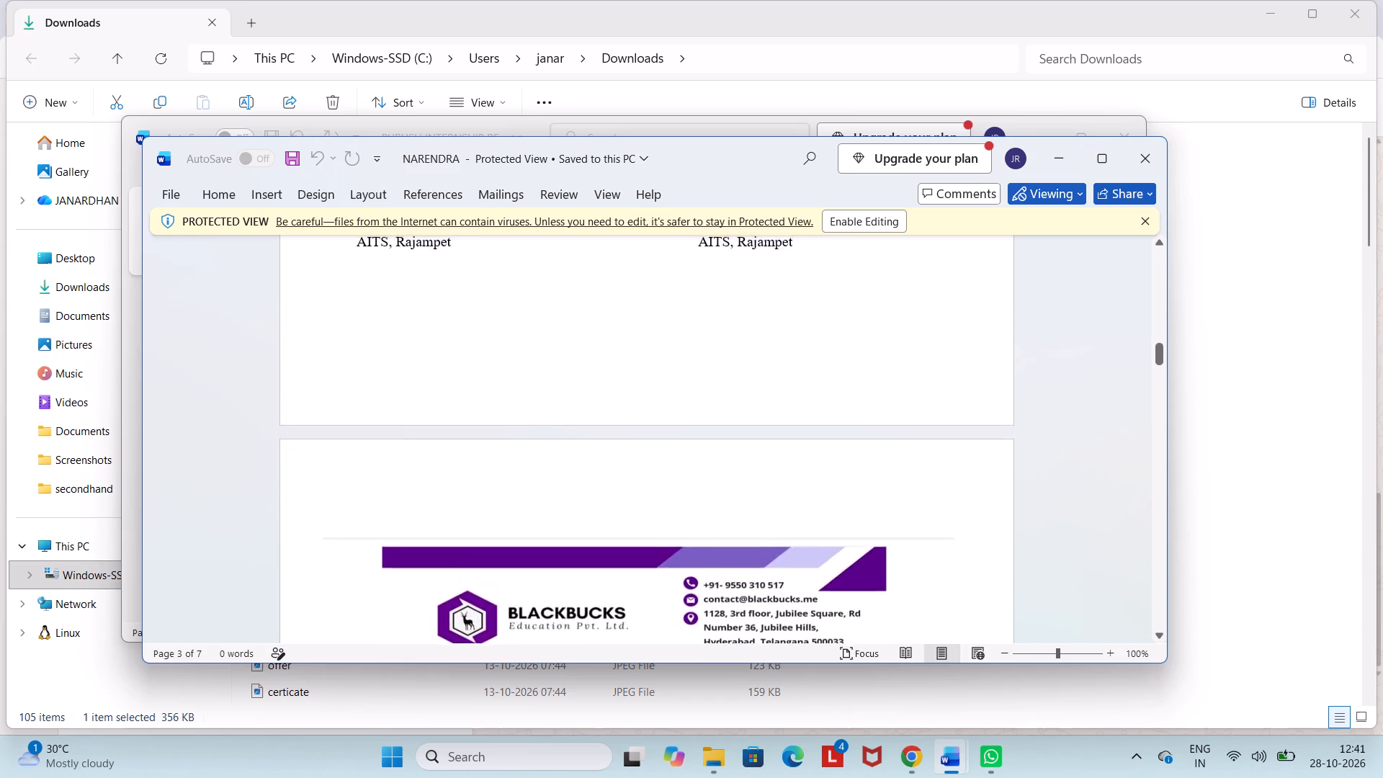
scroll(695, 470, "up", 3)
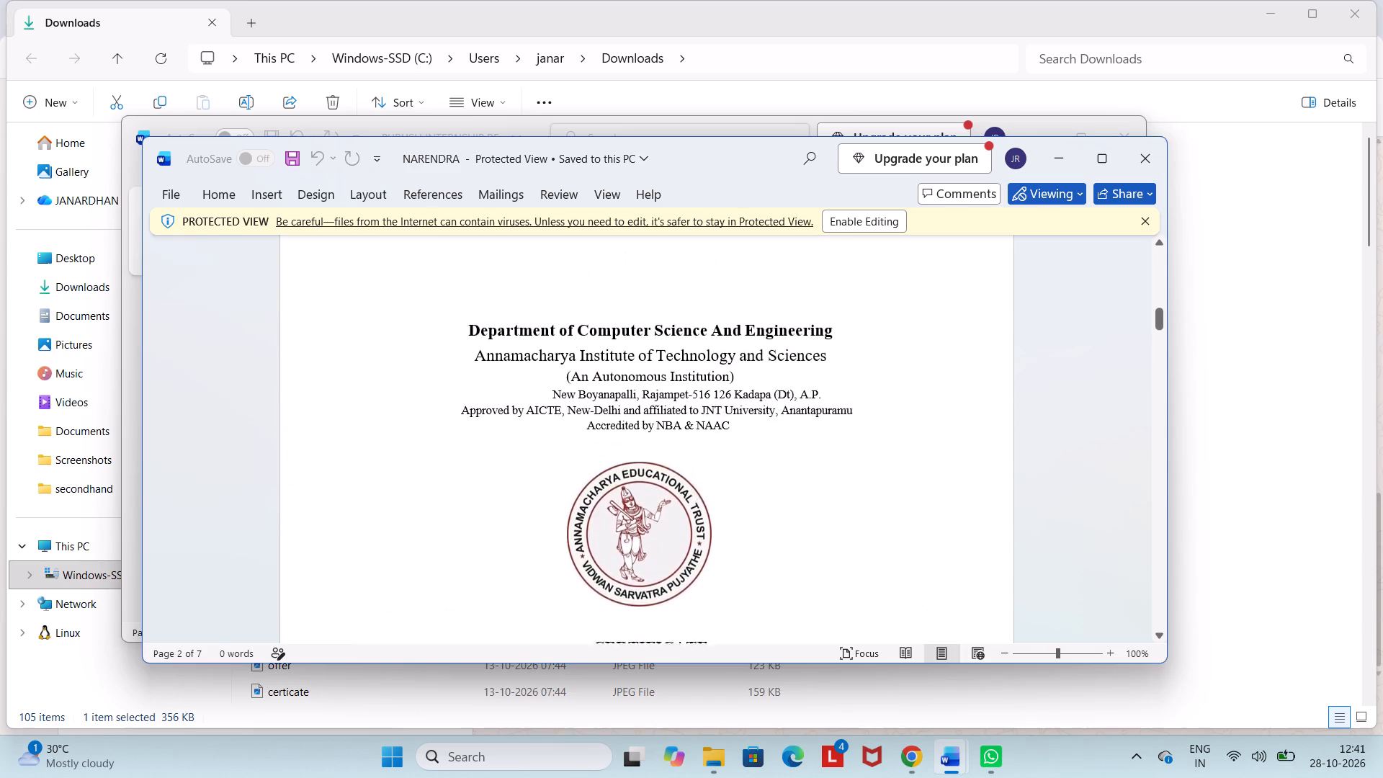
scroll(695, 470, "up", 3)
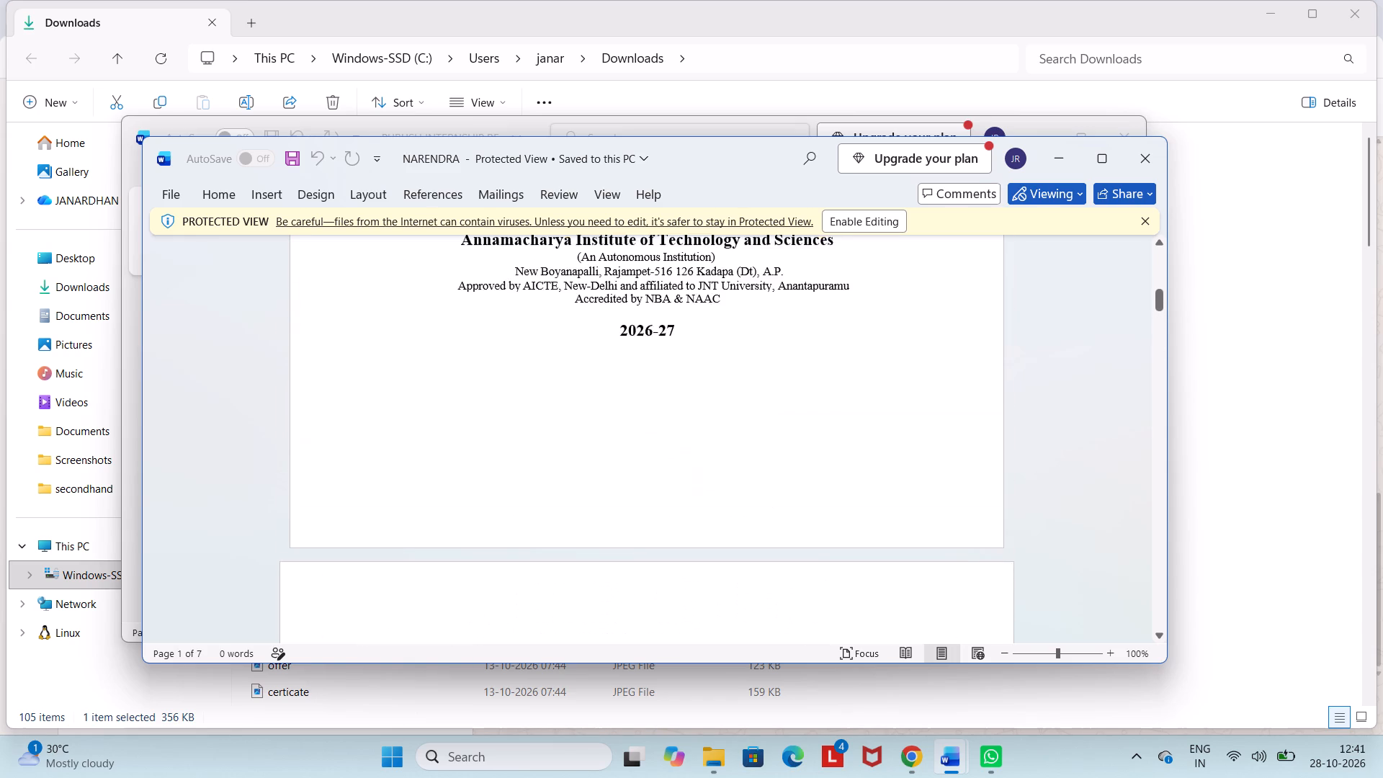
scroll(695, 470, "up", 4)
scroll(695, 470, "down", 1)
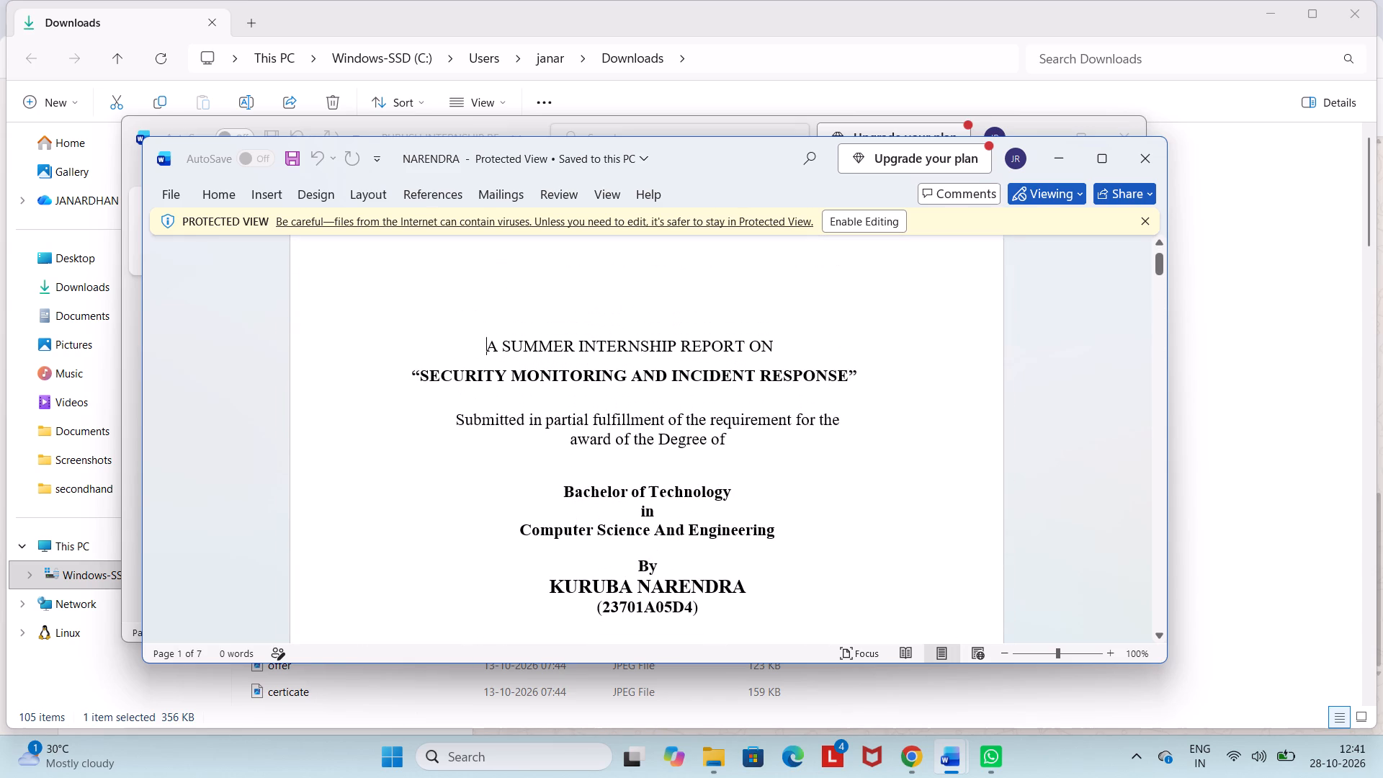
scroll(695, 470, "down", 2)
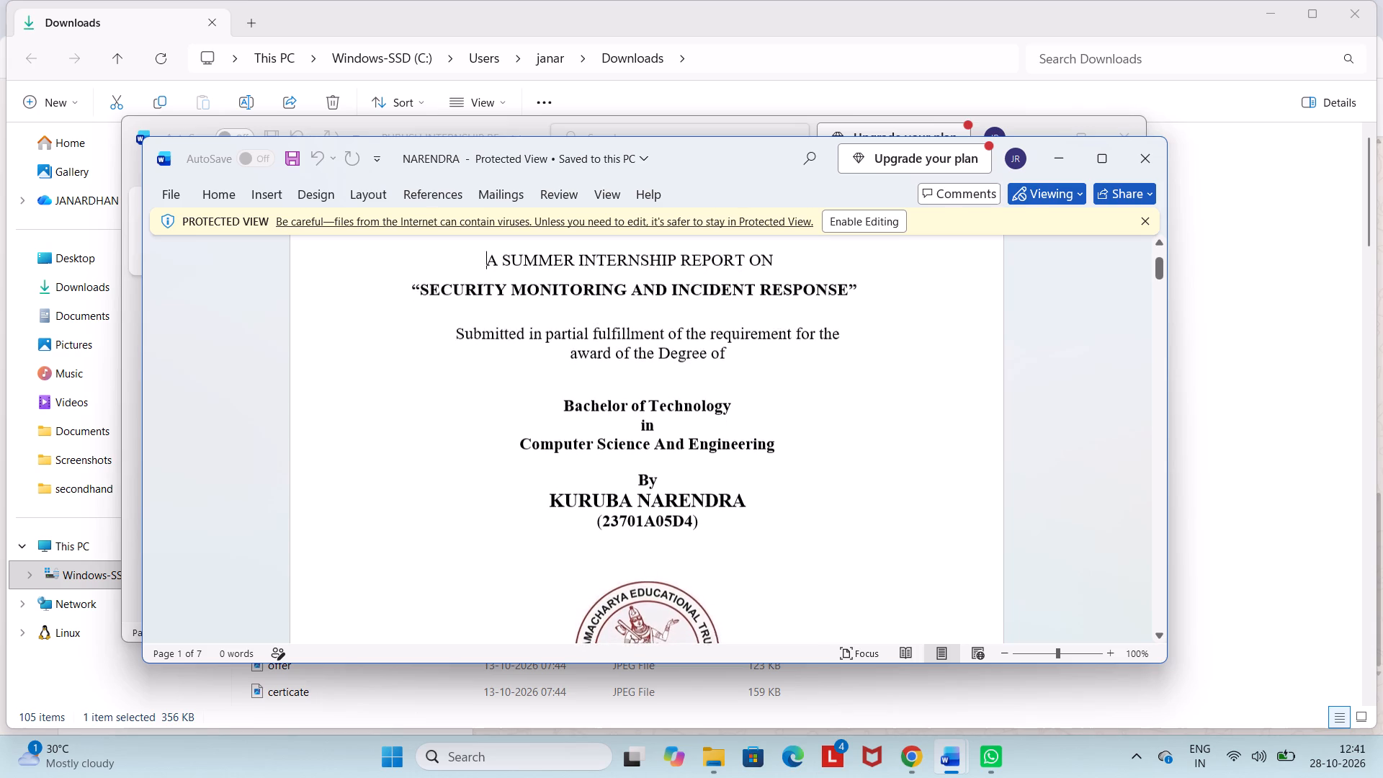
scroll(695, 470, "down", 1)
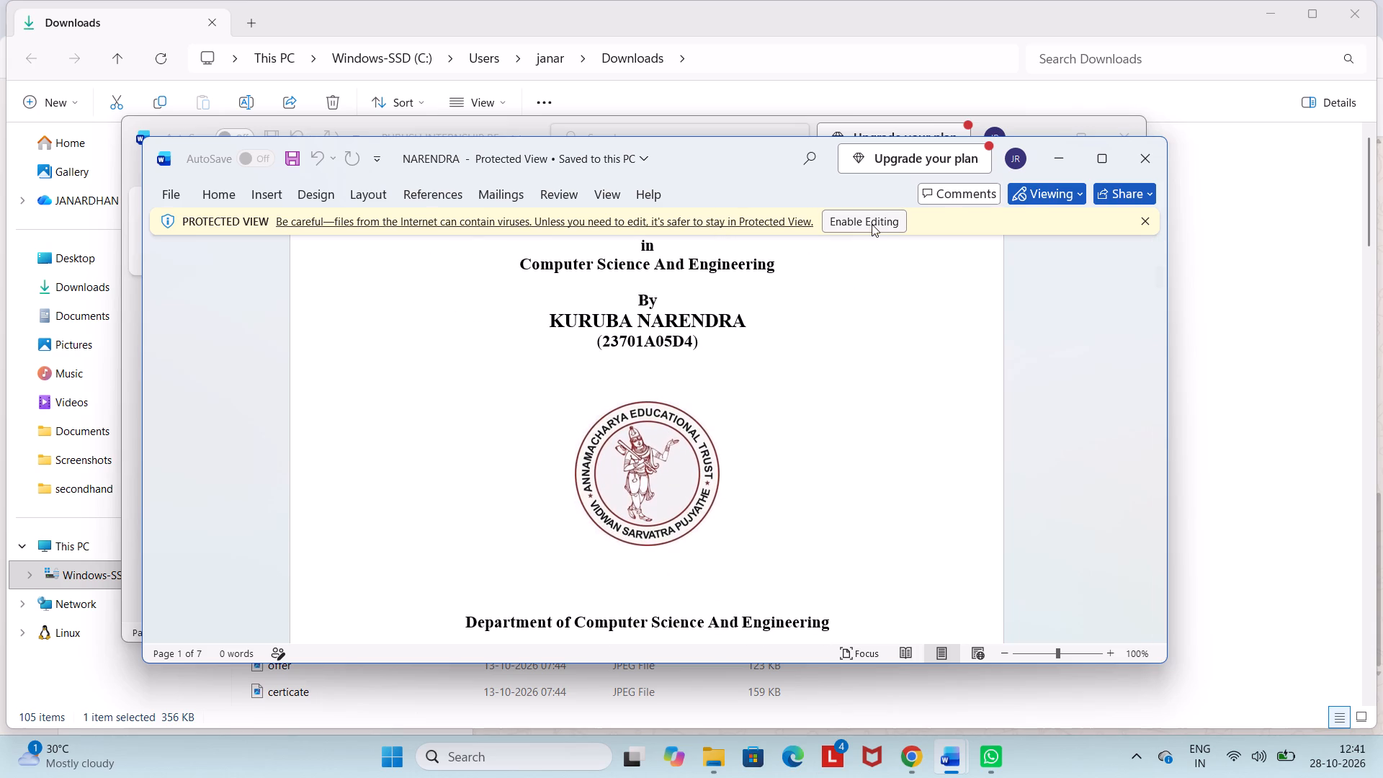
Enable editing for the NARENDRA report and maximize its window.
left_click(872, 224)
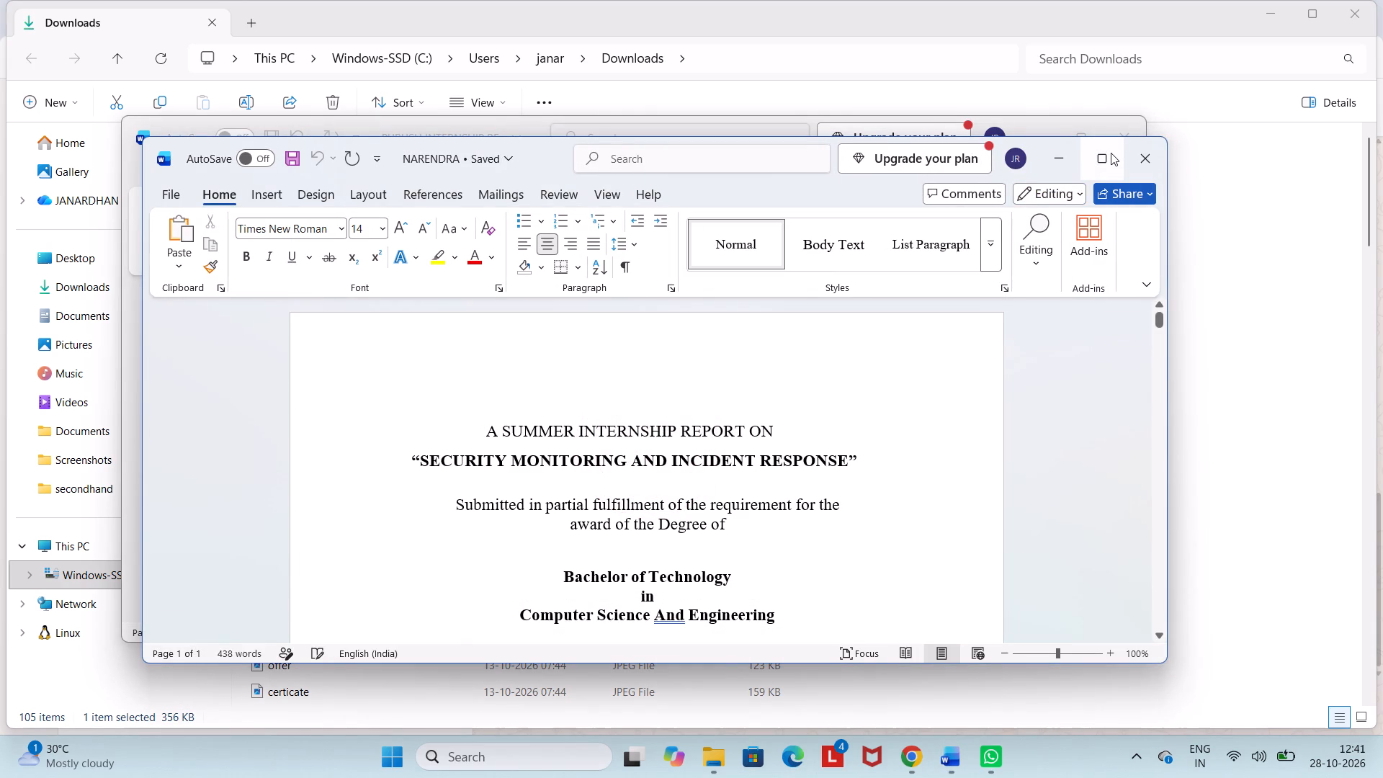
left_click(1111, 153)
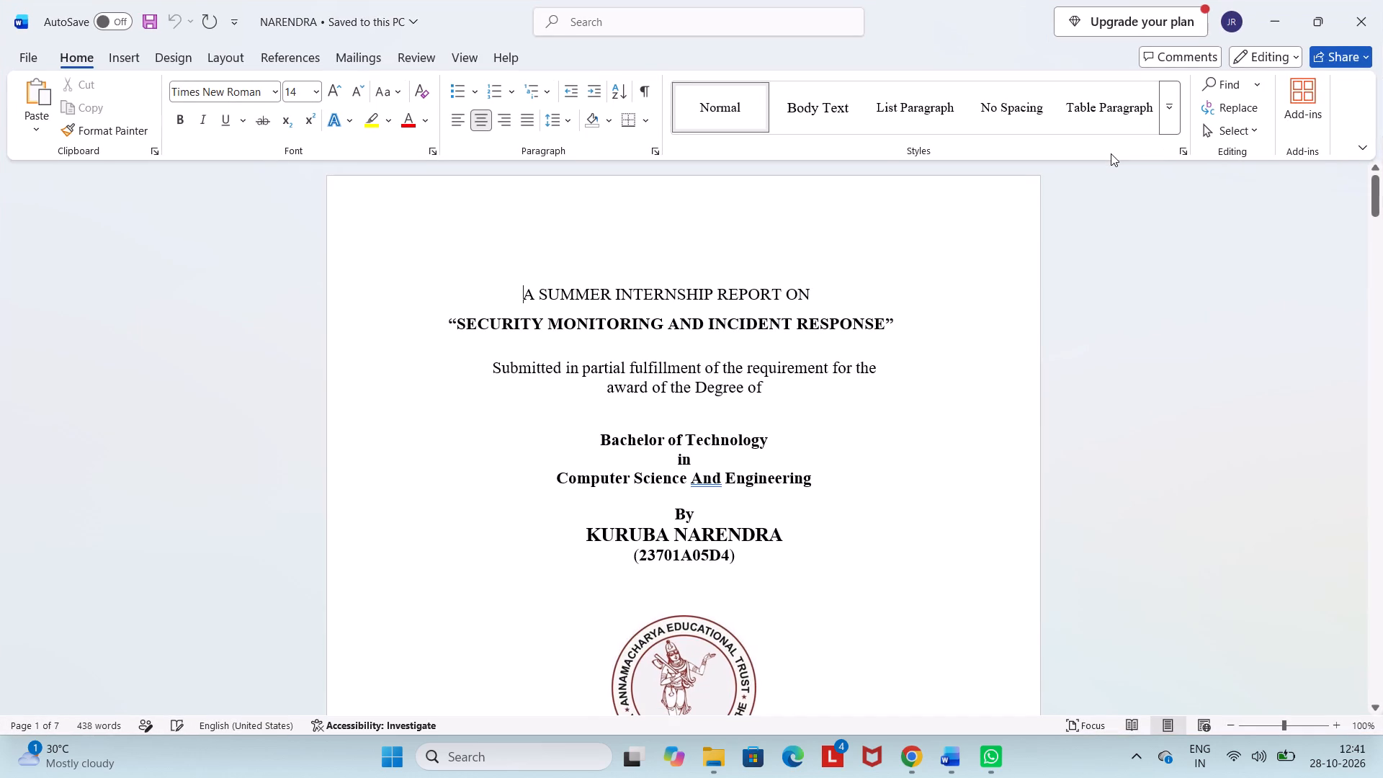
Check the font and size of the title-page lines, from the report heading down to the student's name.
double_click(625, 300)
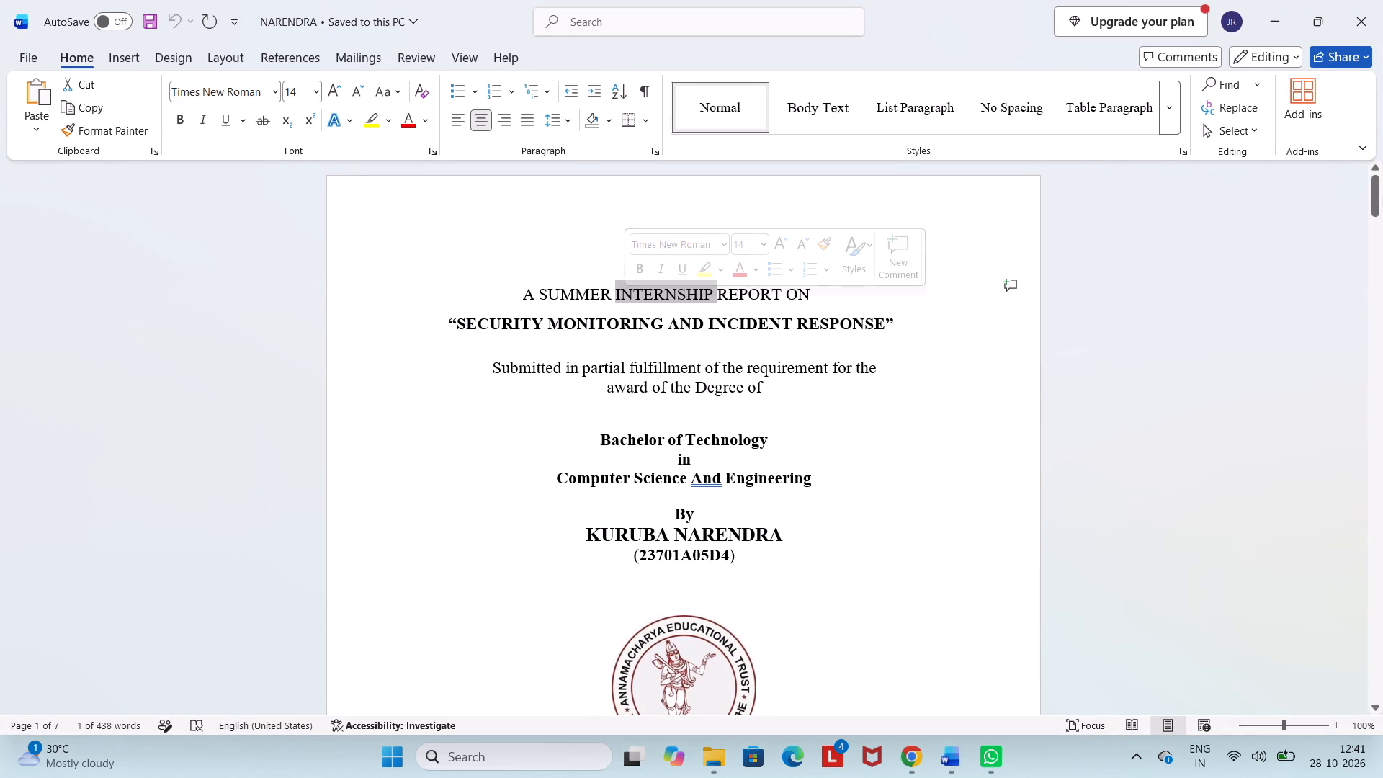
double_click(637, 331)
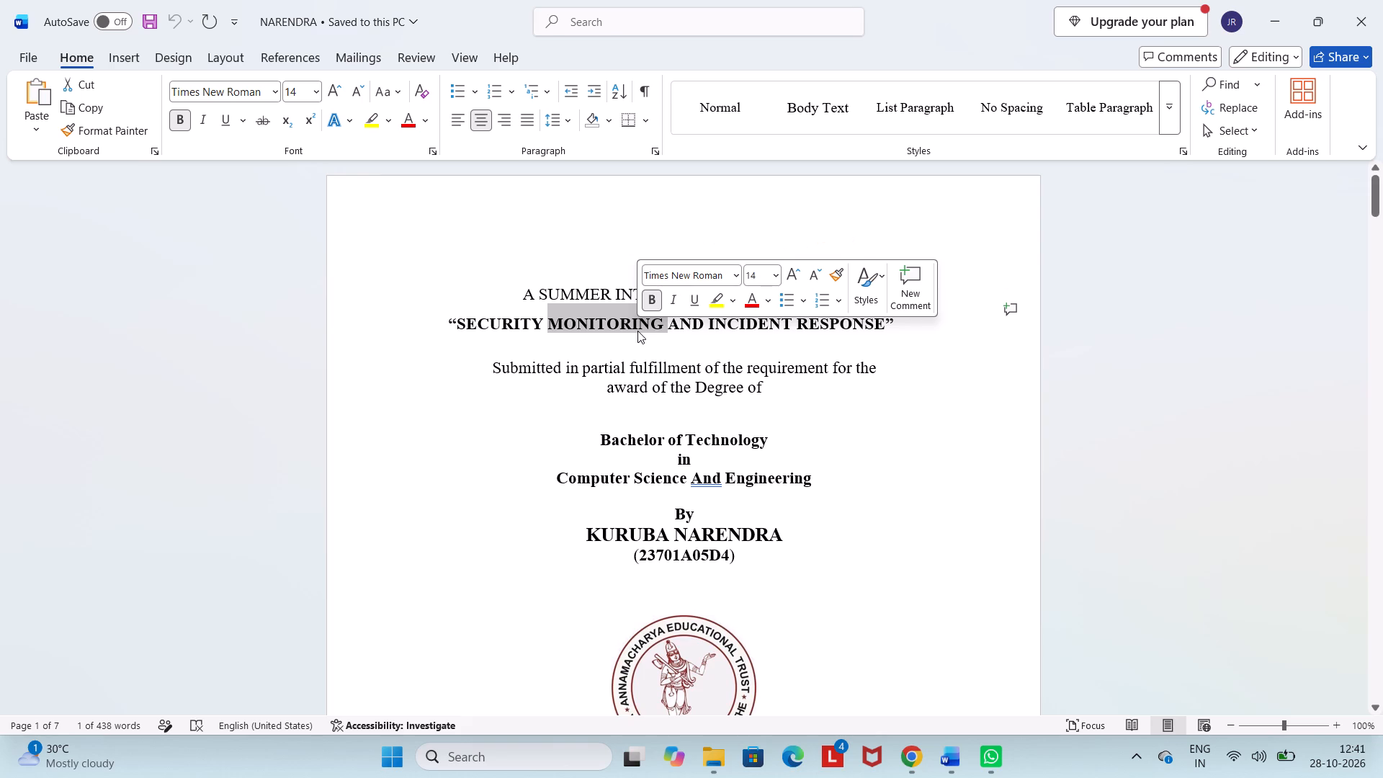
double_click(635, 367)
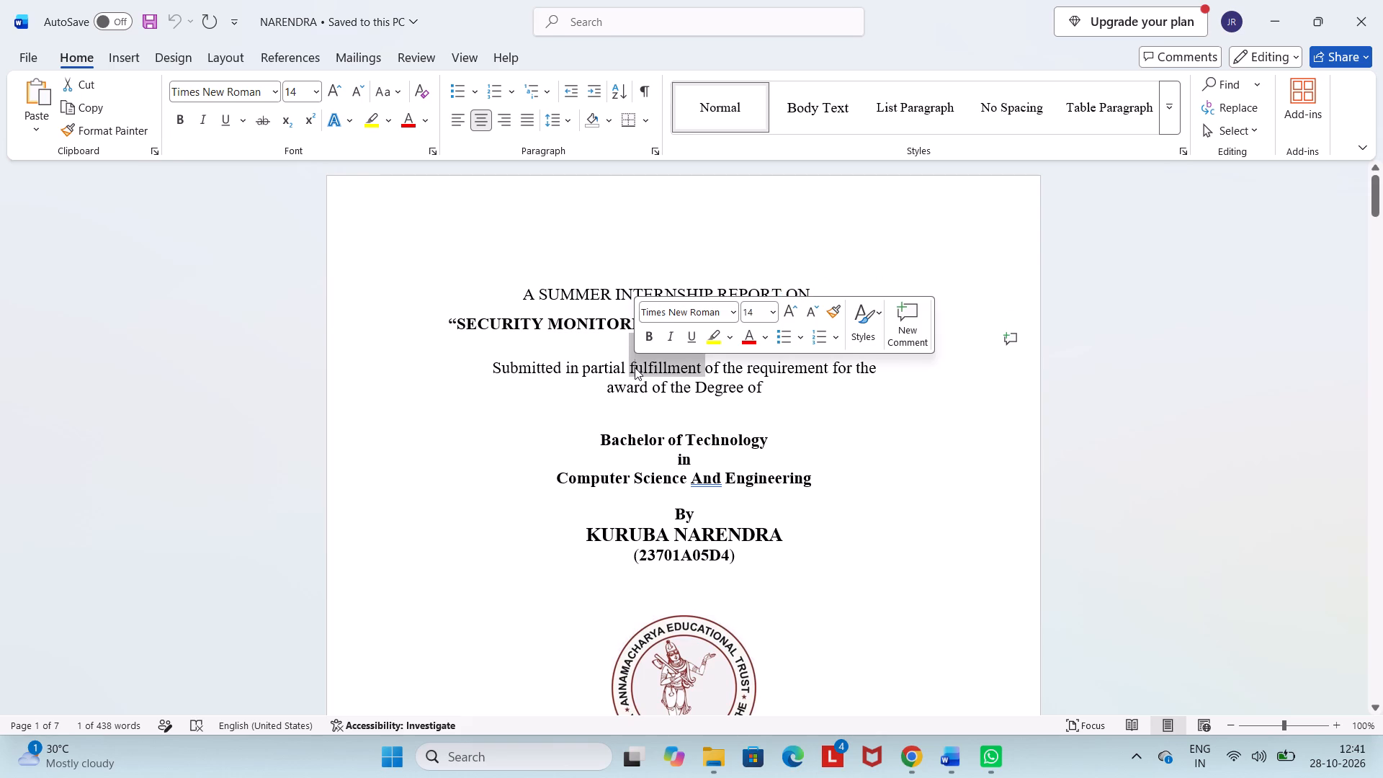
double_click(632, 392)
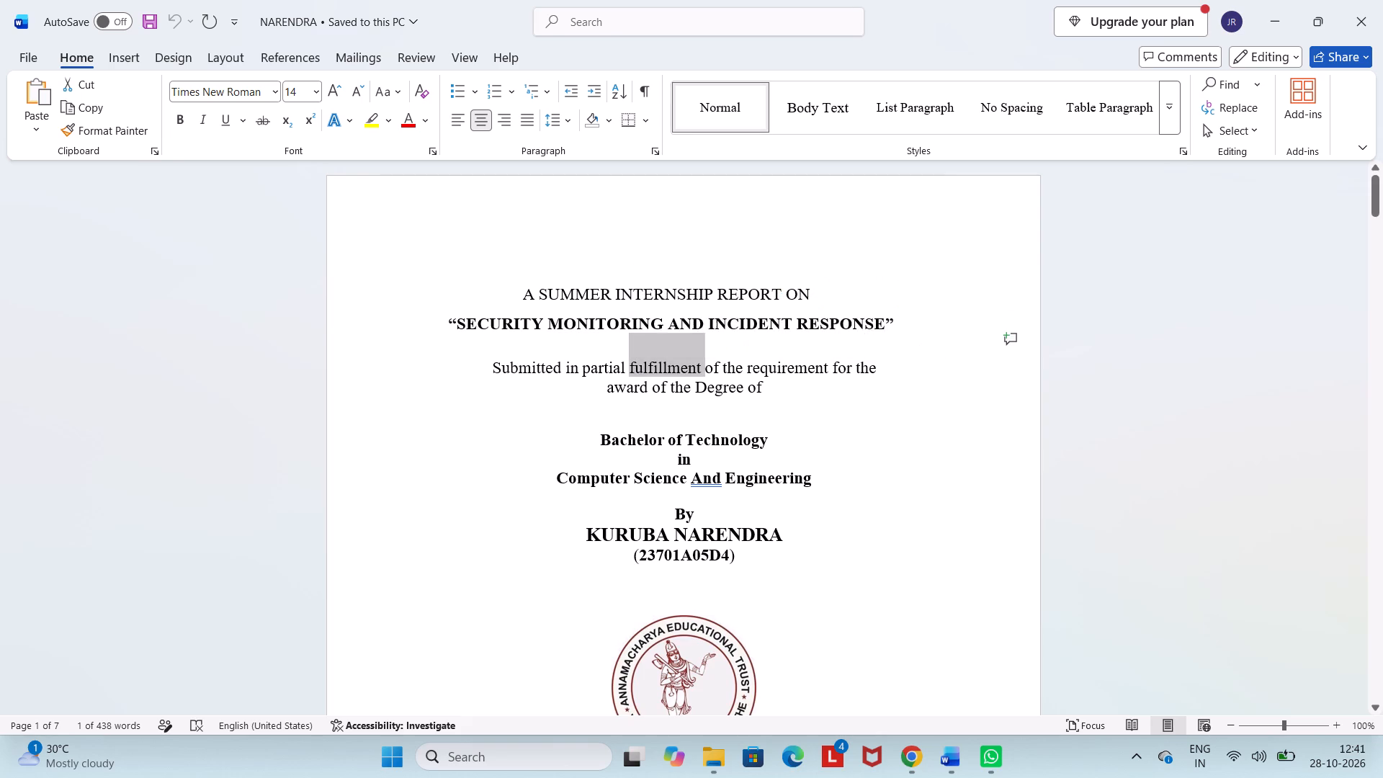
double_click(622, 435)
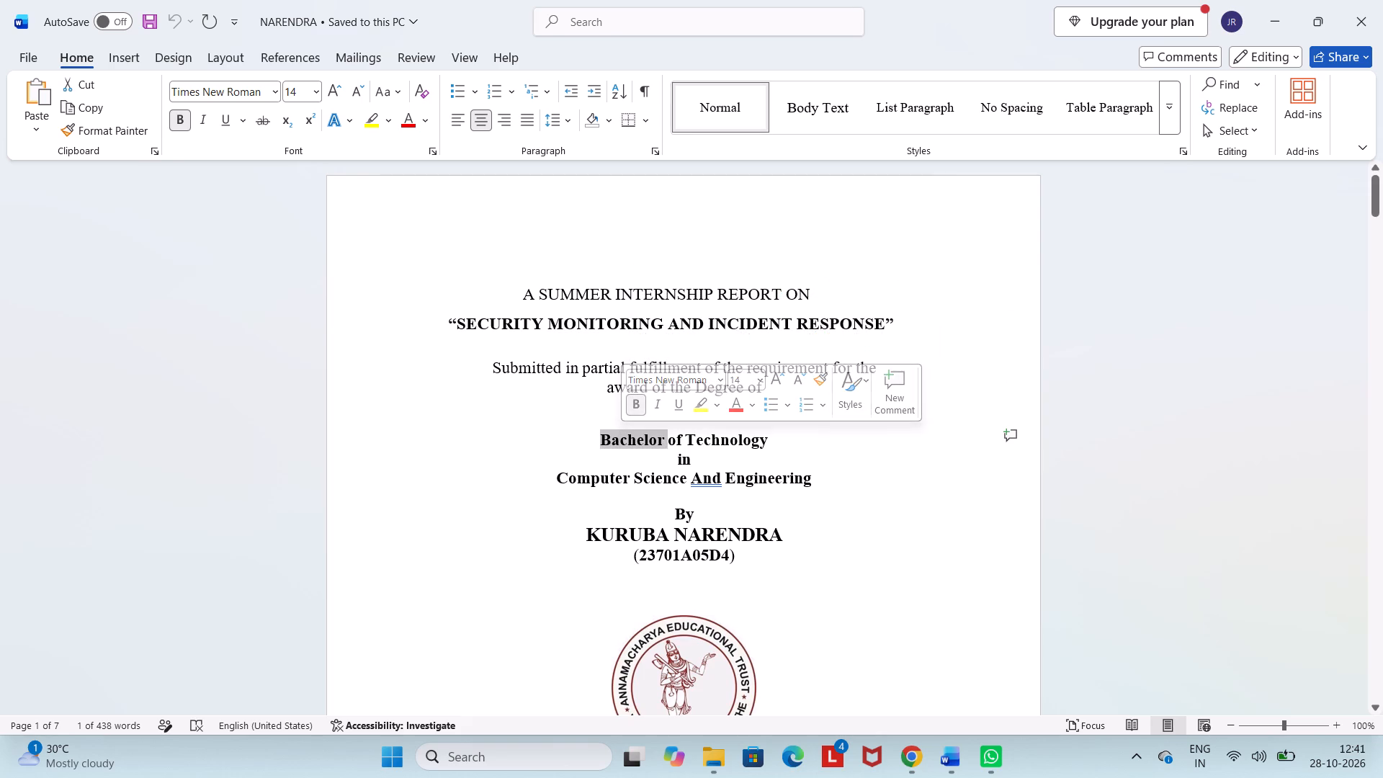
double_click(697, 461)
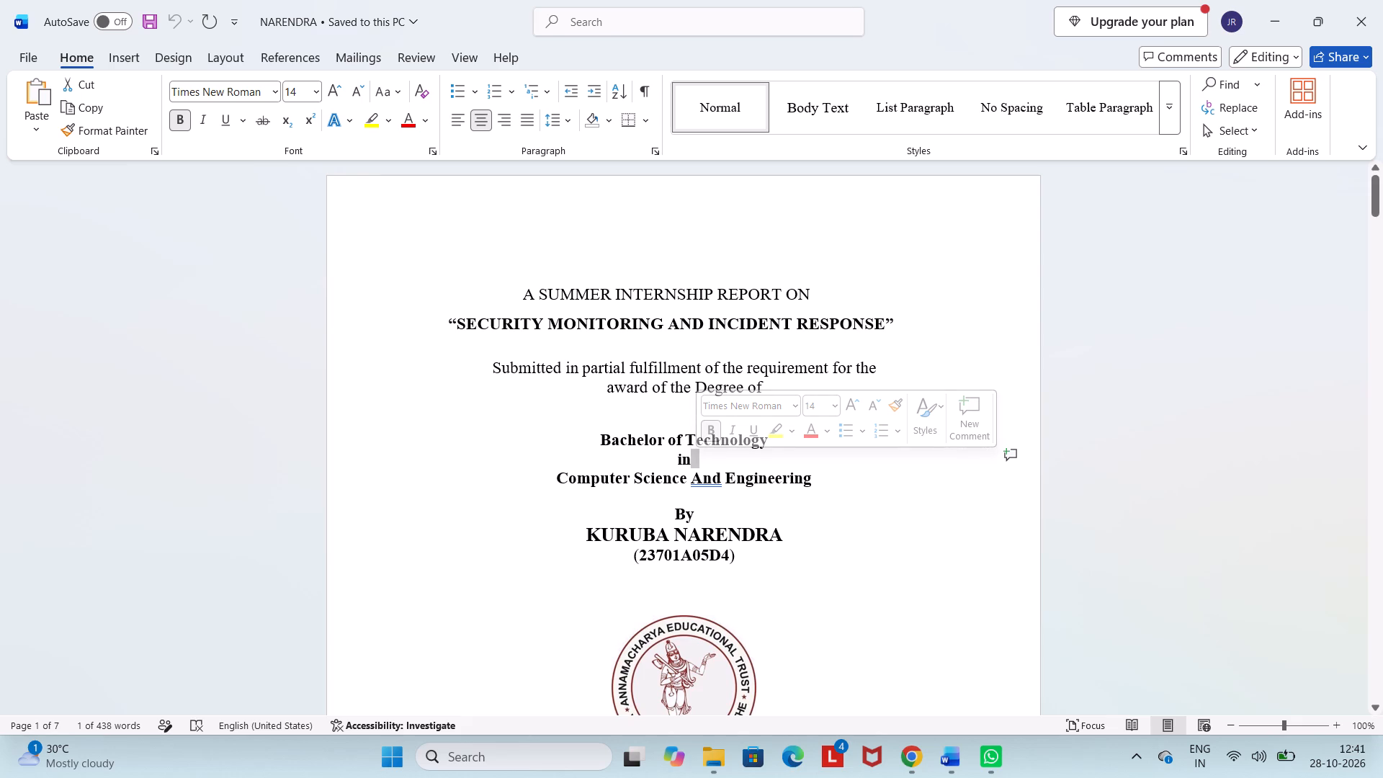
double_click(723, 489)
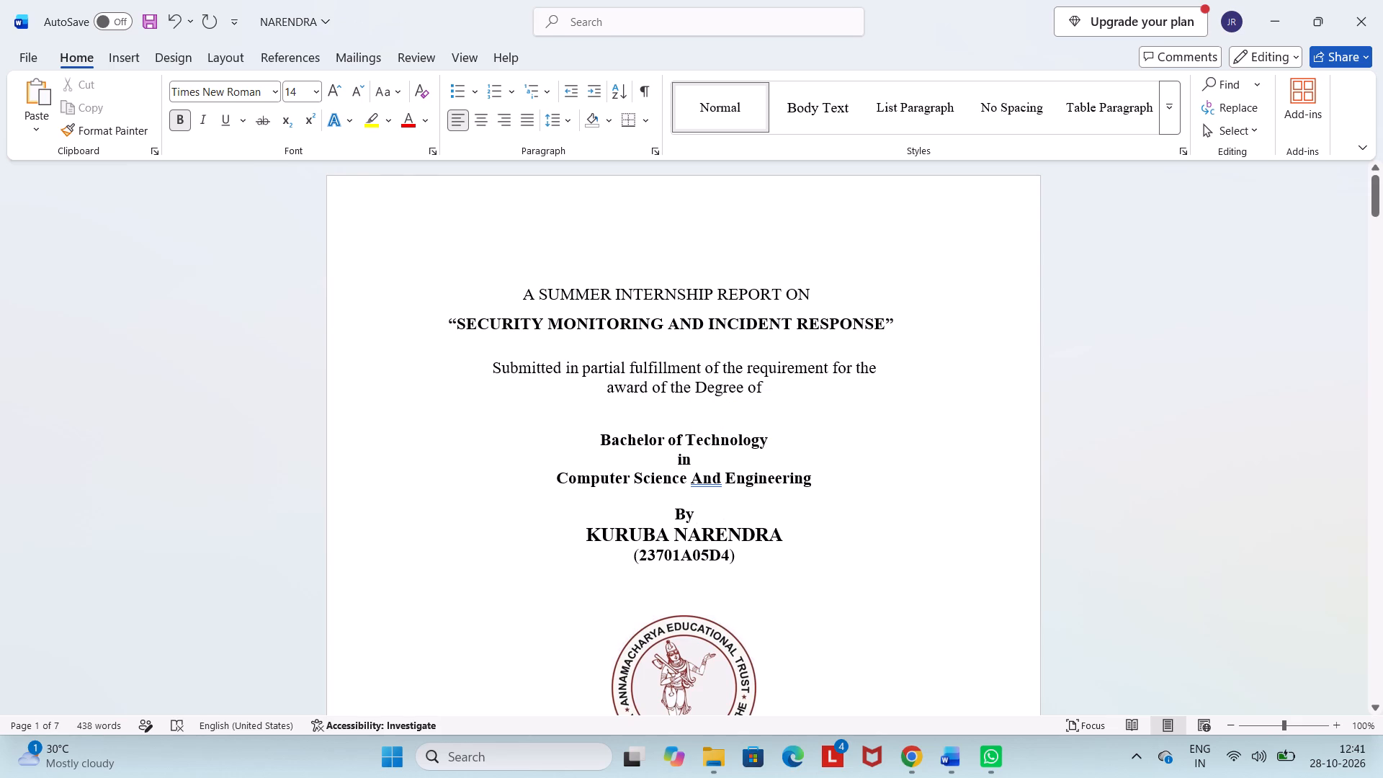
double_click(727, 484)
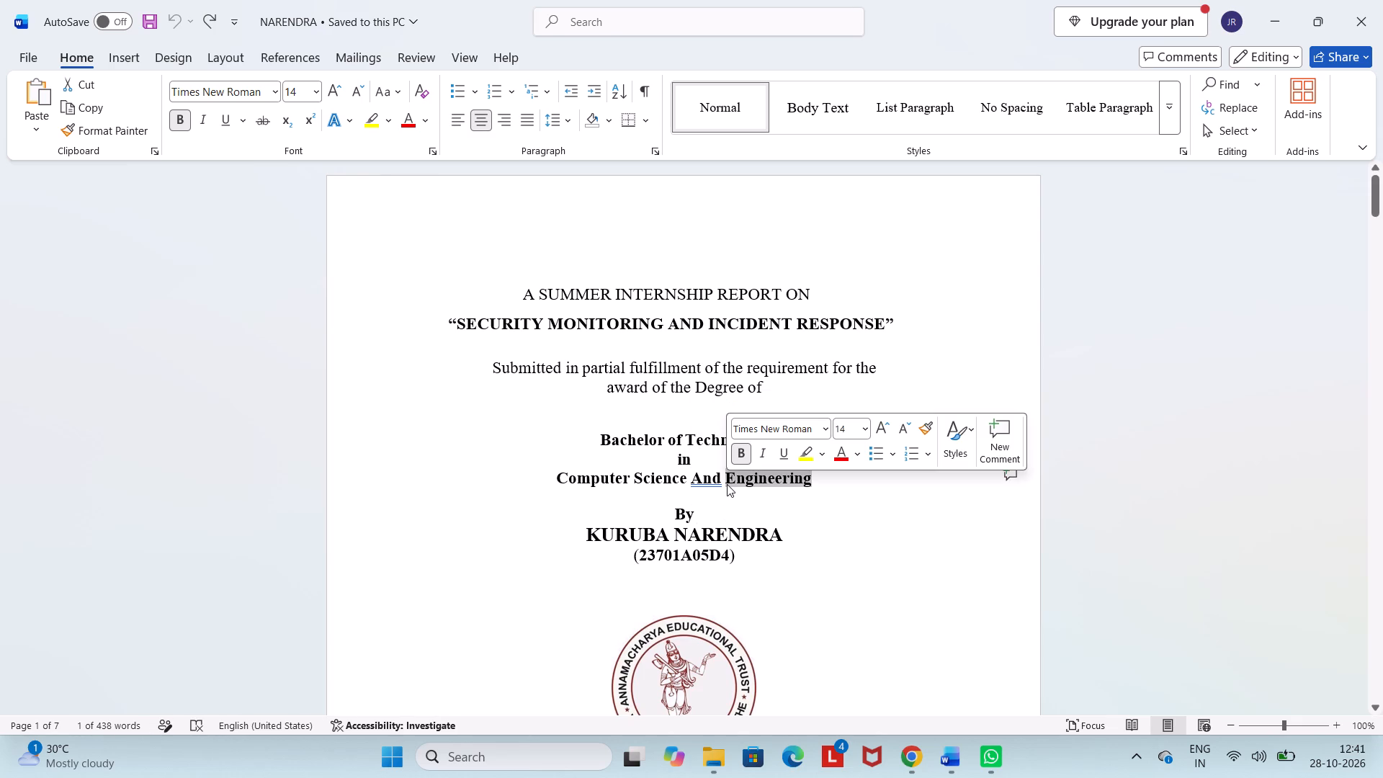
double_click(719, 536)
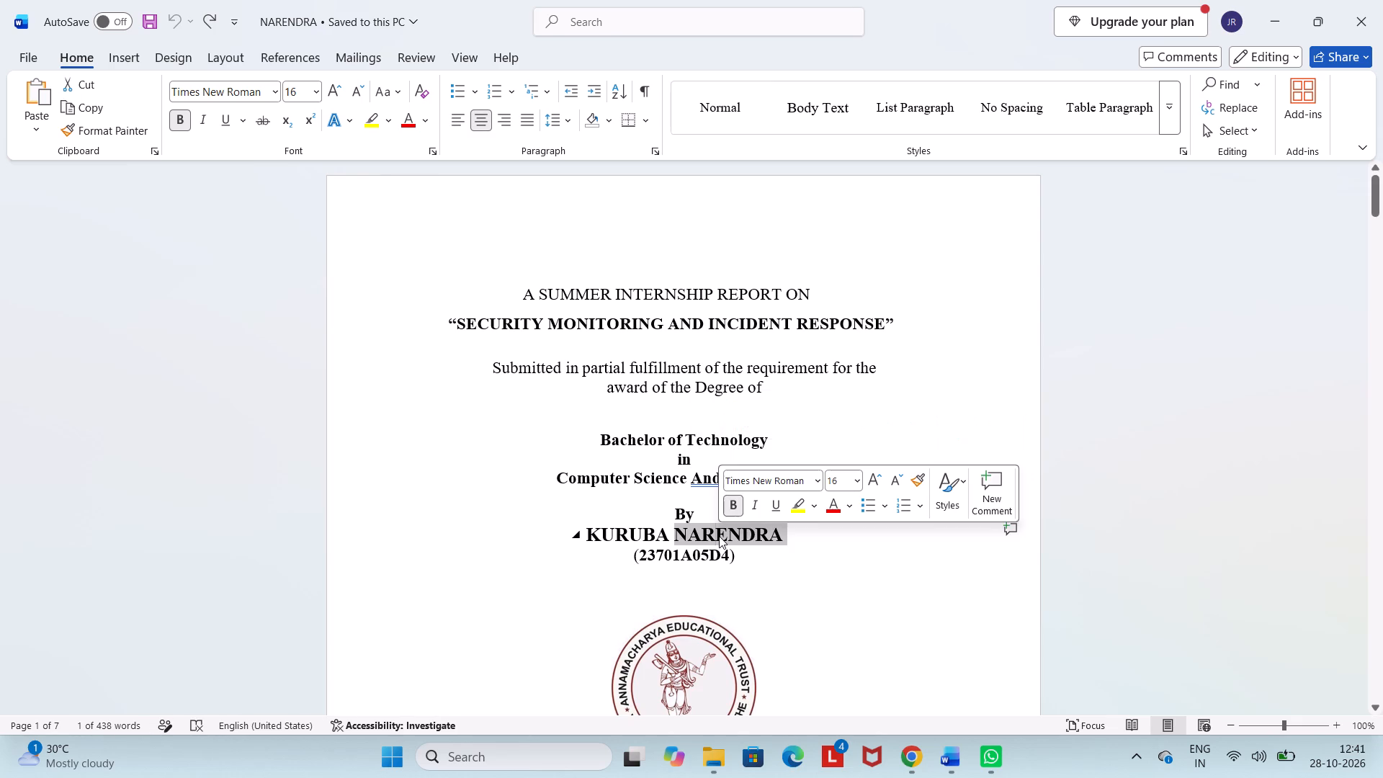
Examine the department and institute lines at the bottom of the title page and the certificate page's layout.
scroll(653, 591, "down", 1)
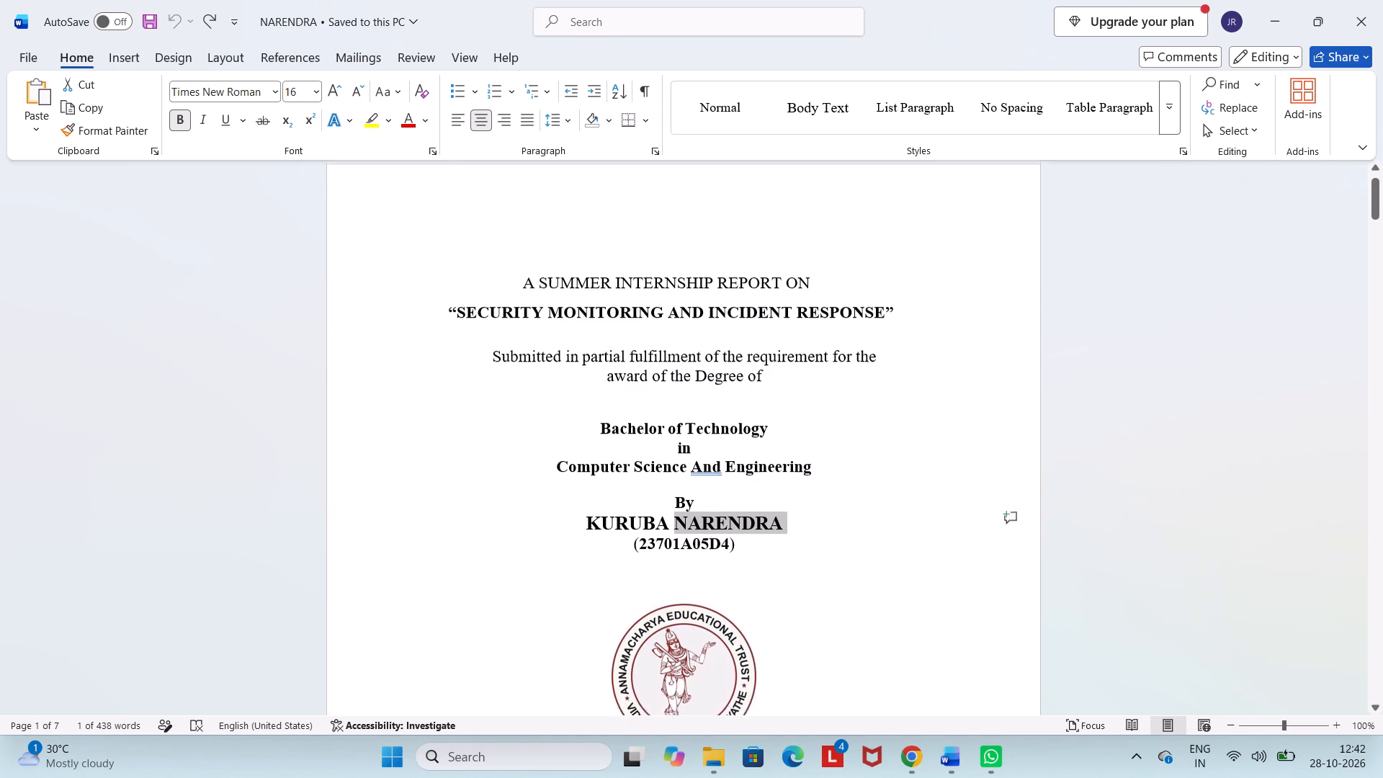
scroll(653, 591, "down", 3)
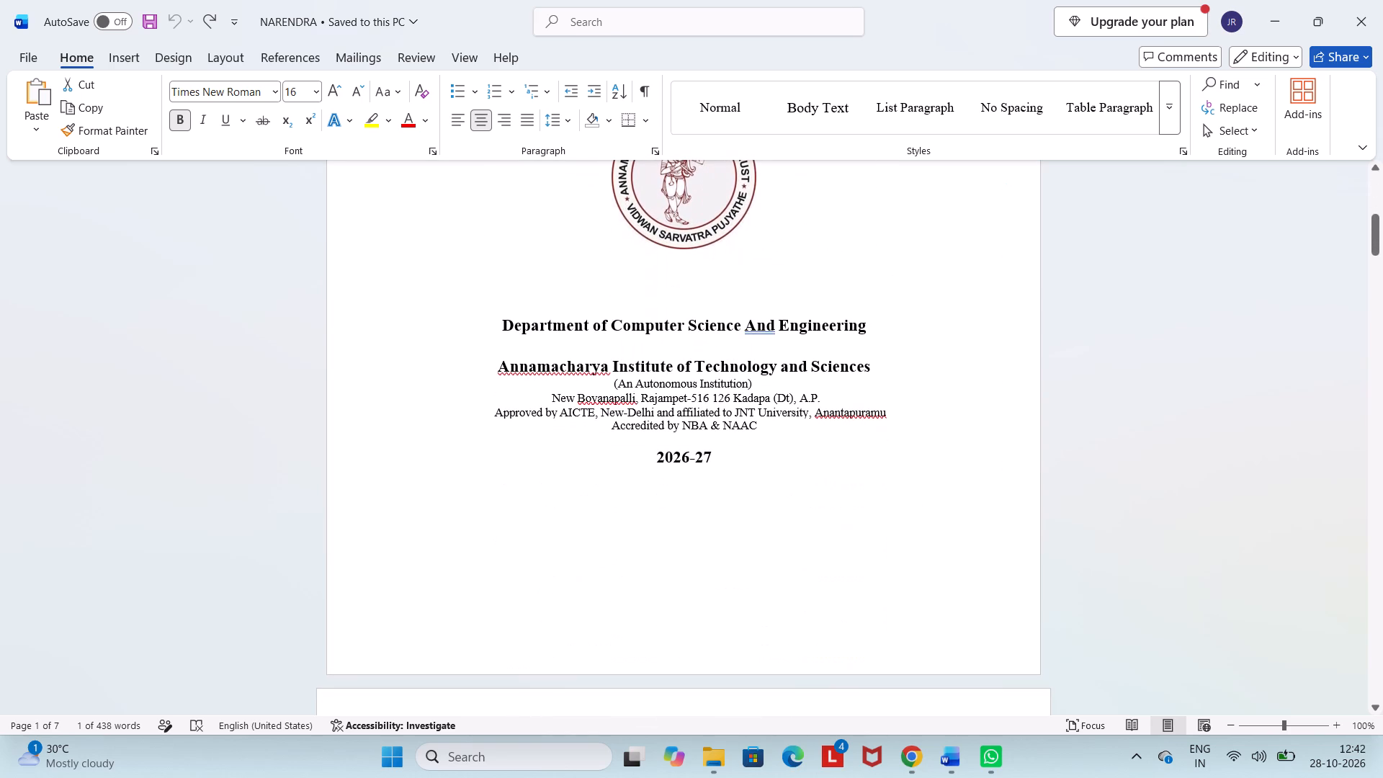
scroll(653, 591, "down", 1)
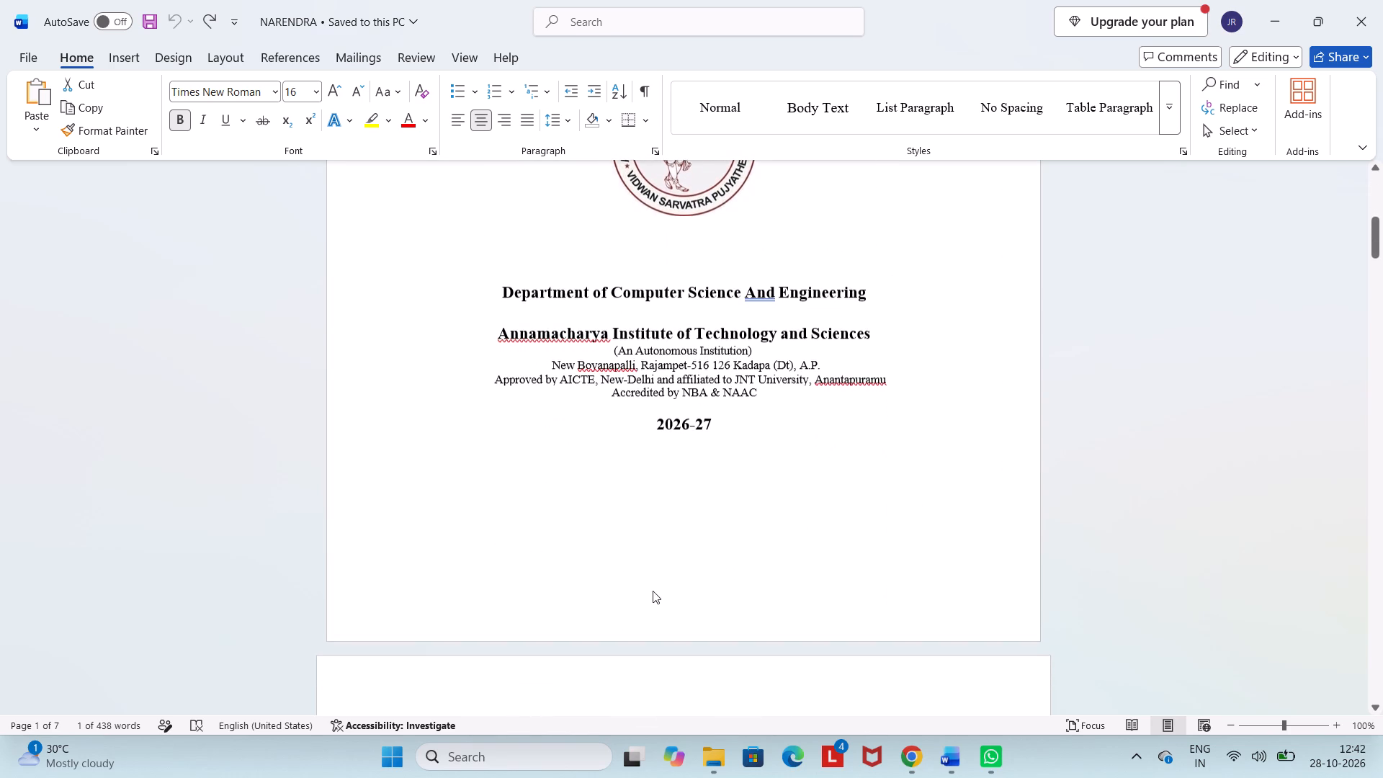
scroll(653, 591, "down", 1)
scroll(730, 563, "down", 1)
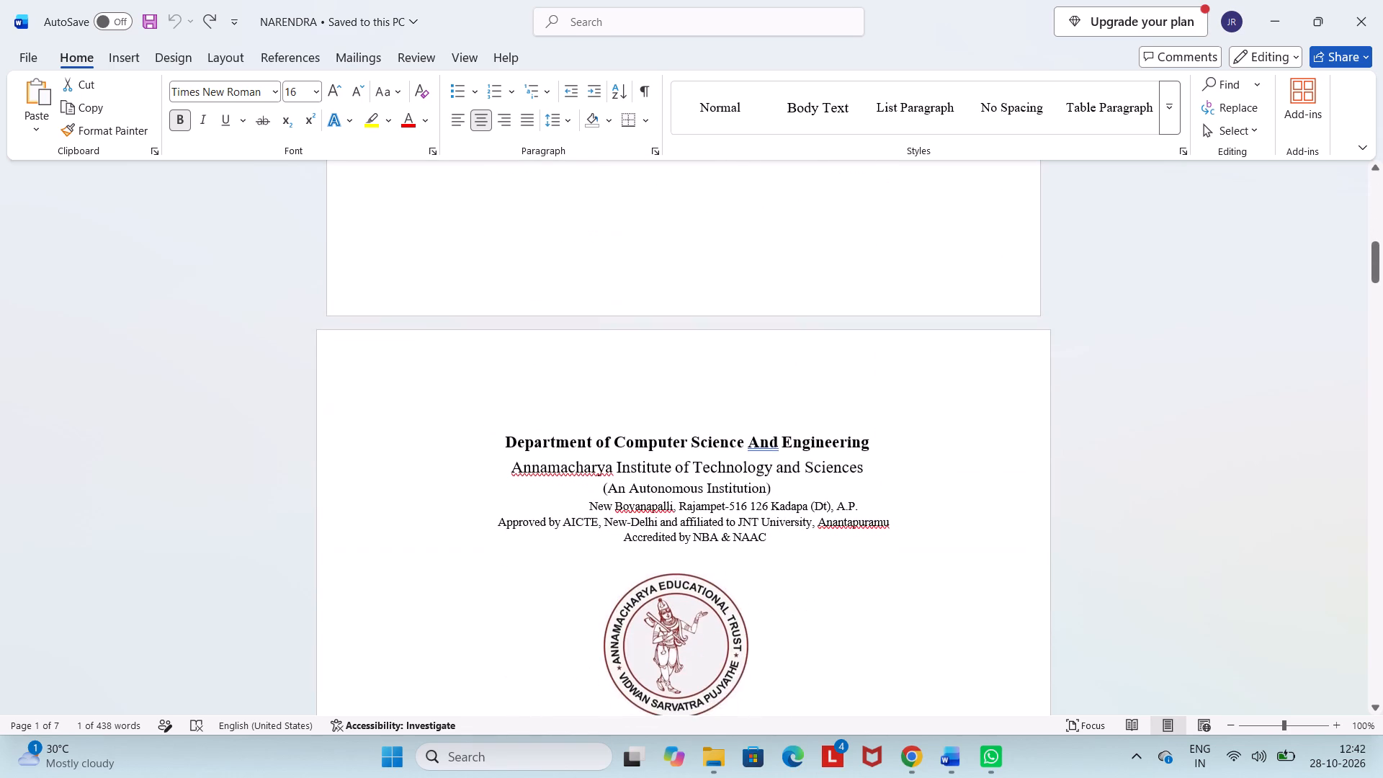
scroll(730, 563, "down", 1)
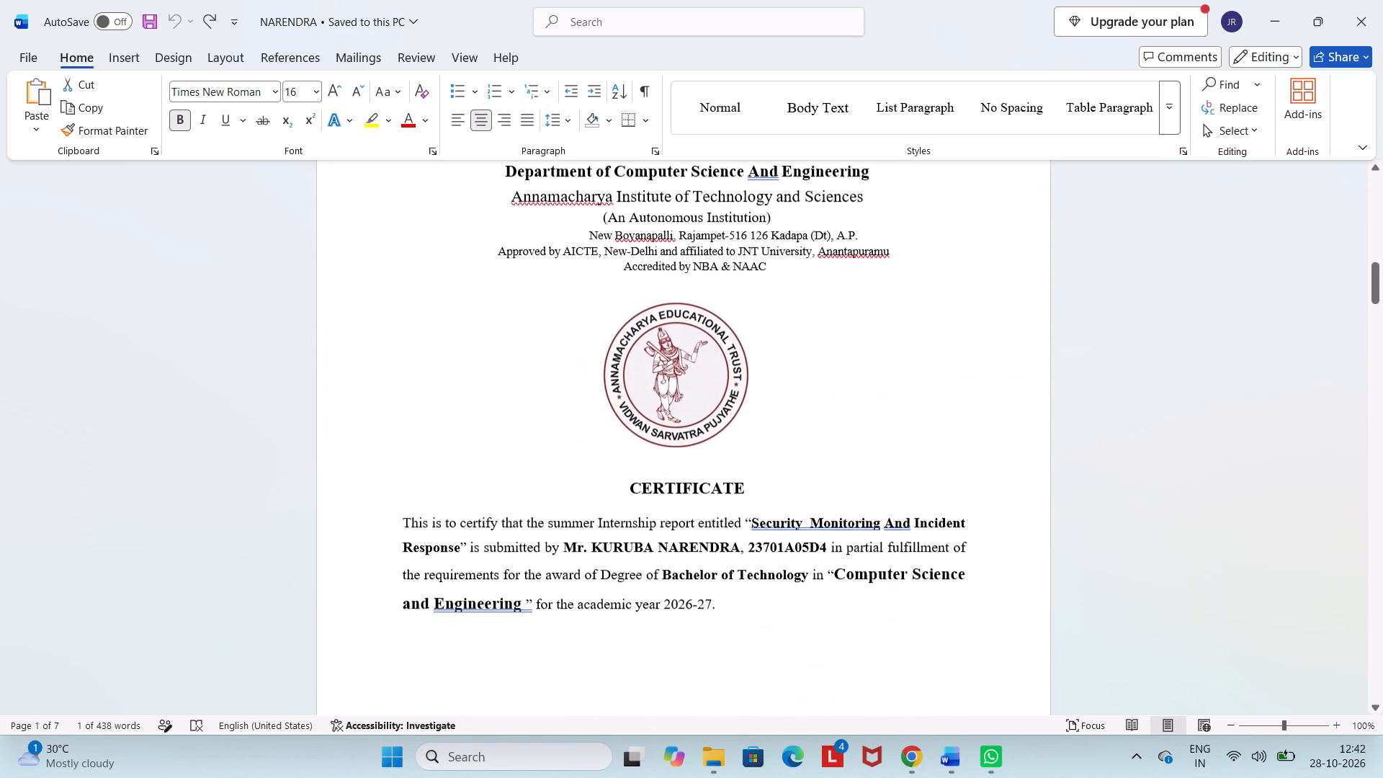
scroll(730, 563, "down", 1)
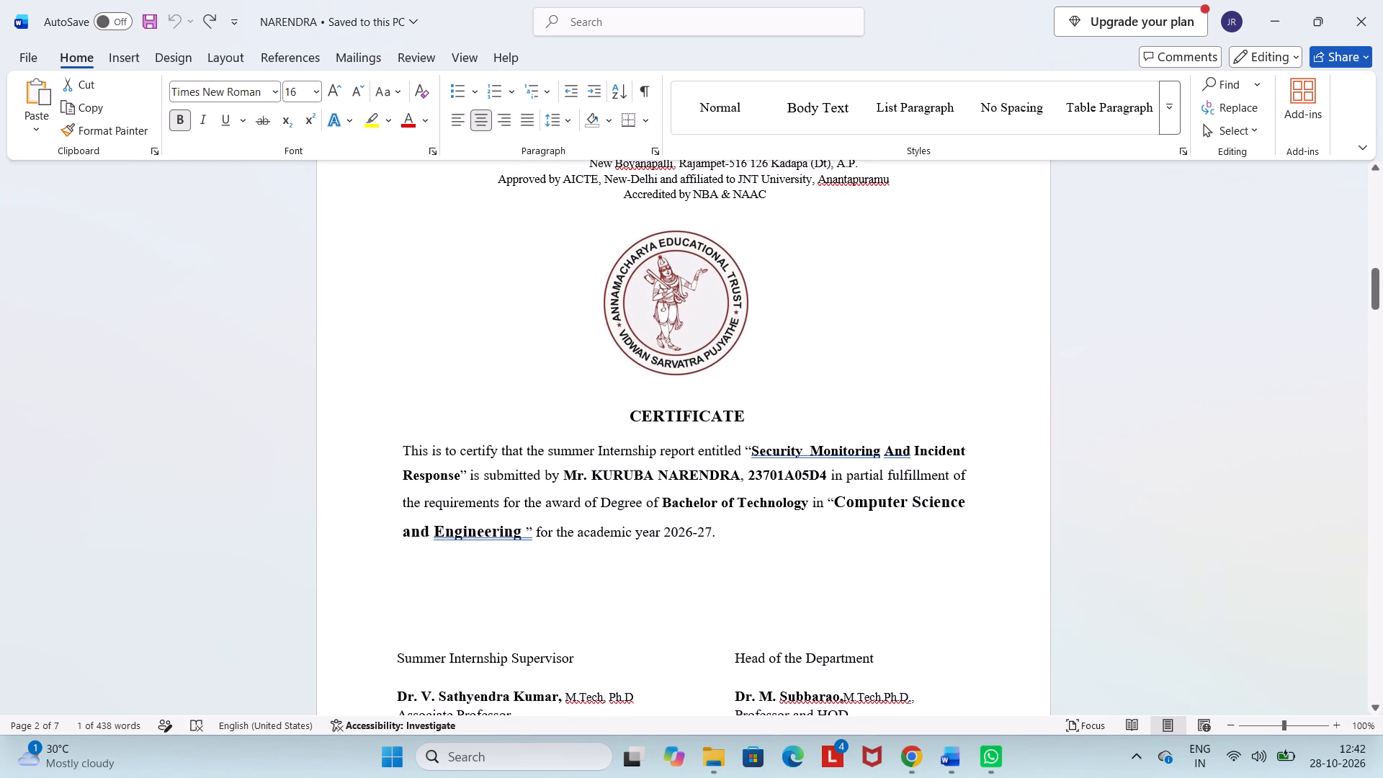
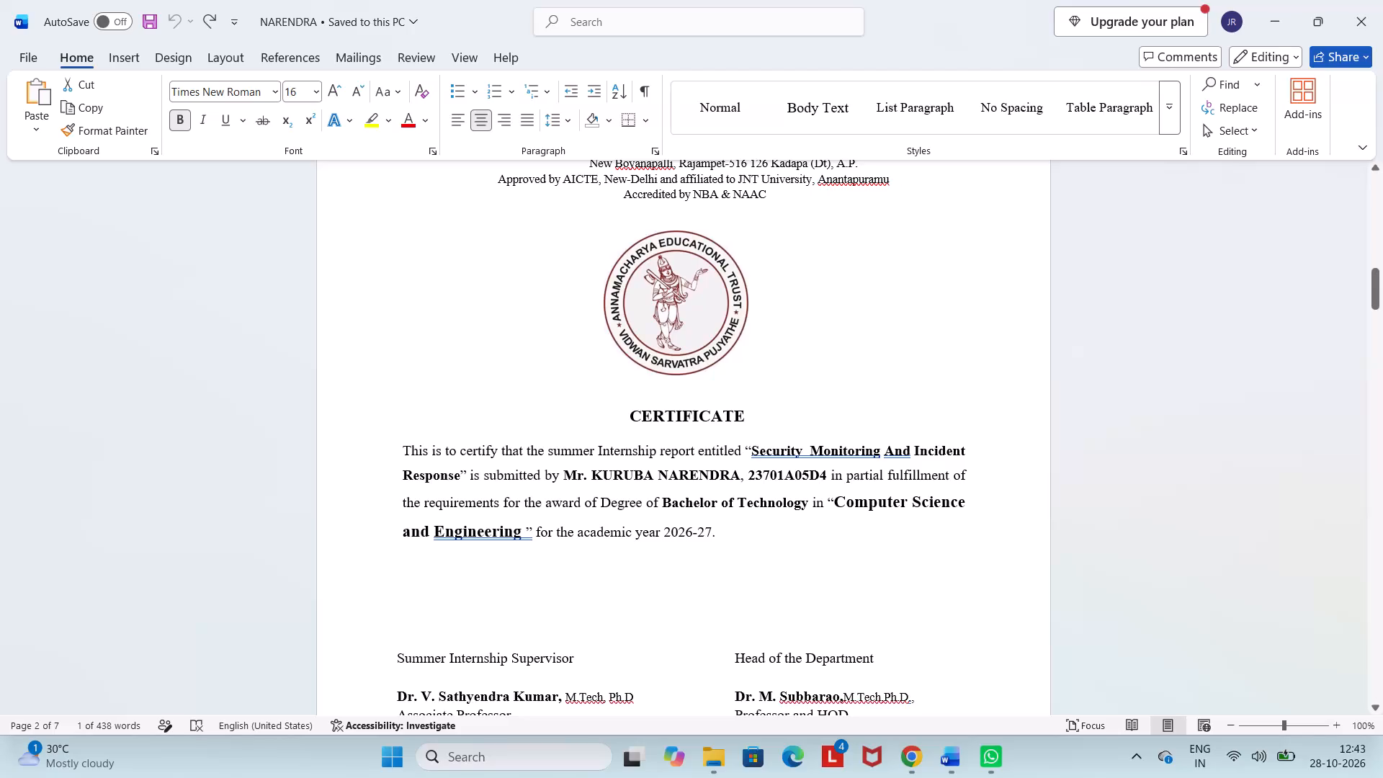
Finish viewing the NARENDRA report past its certificate page and close the document.
scroll(1051, 392, "down", 5)
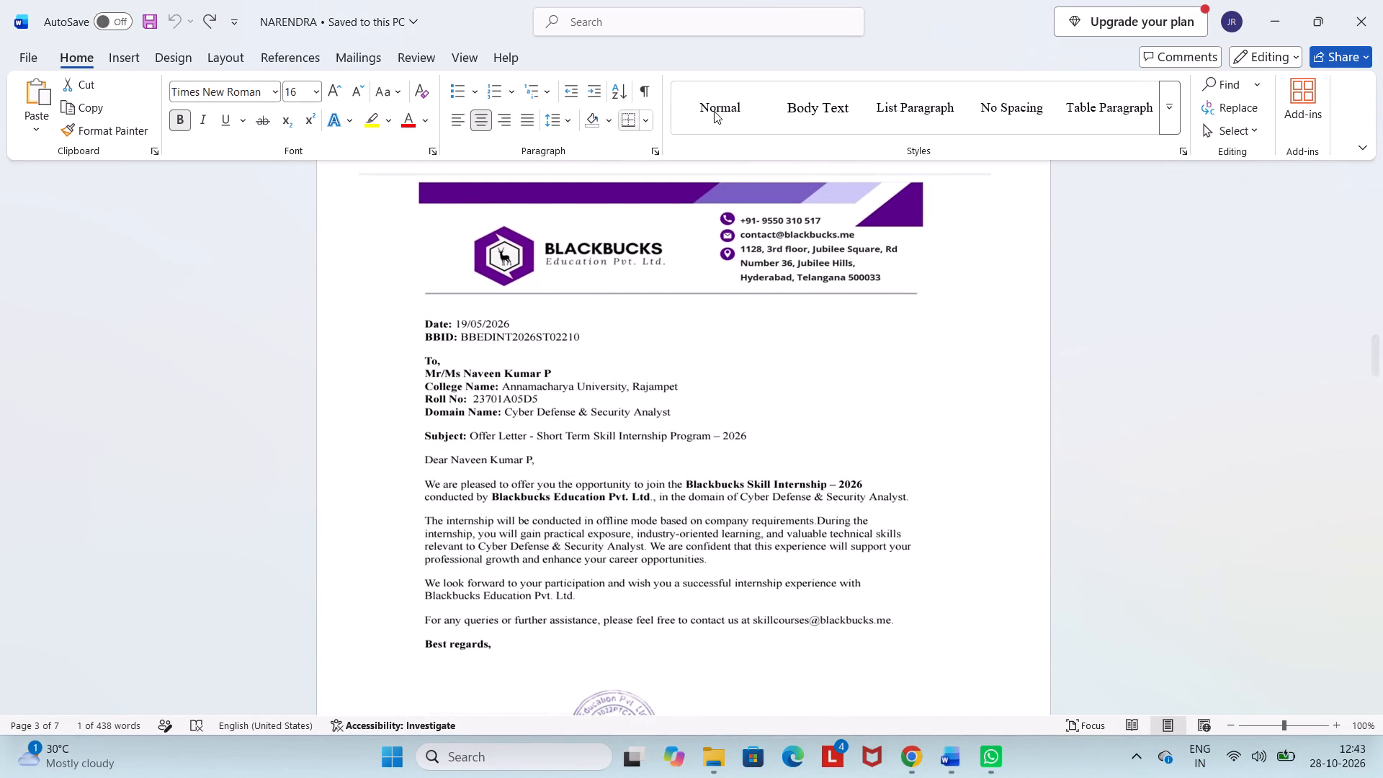
left_click(1367, 11)
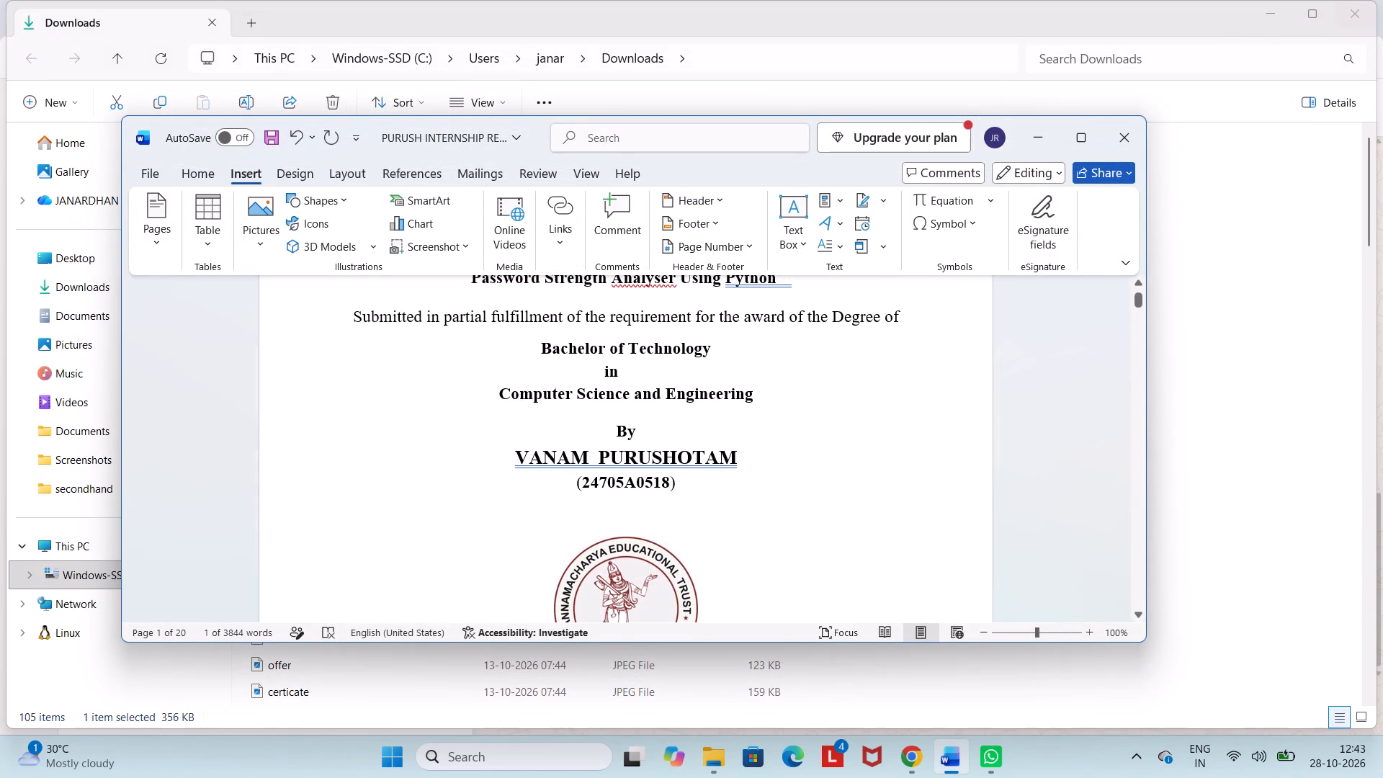
Maximize the PURUSH INTERNSHIP REPORT window and save the document.
left_click(1083, 139)
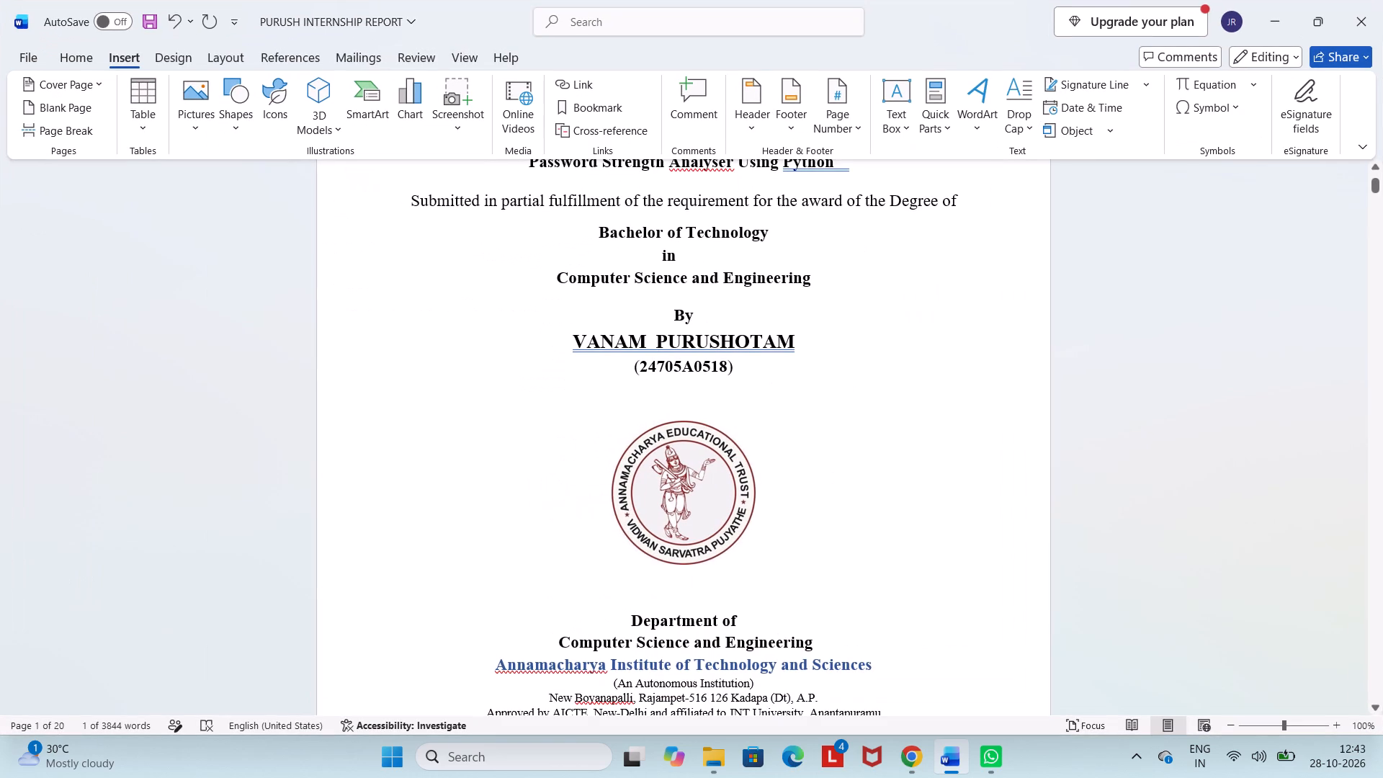
key("ctrl+s")
key("ctrl+s")
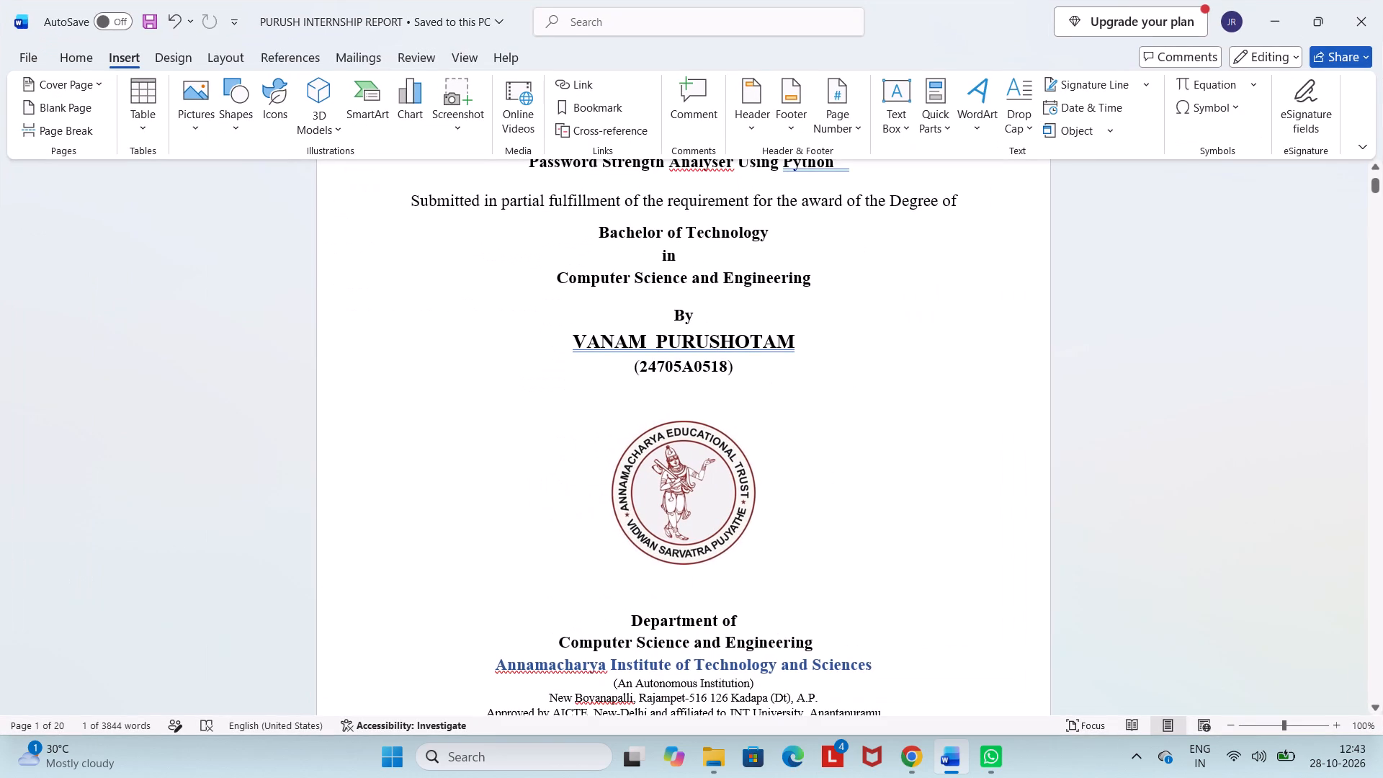
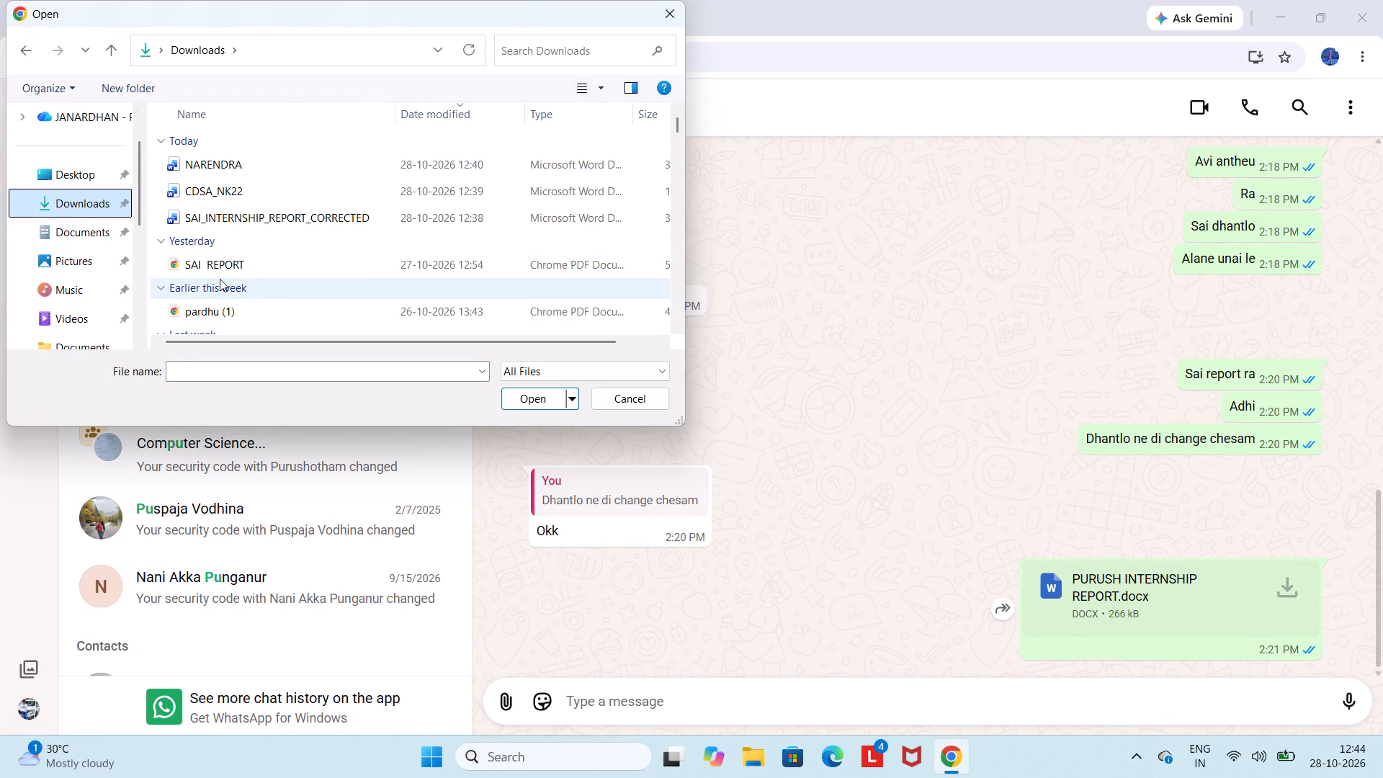
Browse the Downloads folder and switch to the Documents folder to find the report file to attach to the chat.
scroll(220, 279, "down", 1)
scroll(220, 279, "up", 1)
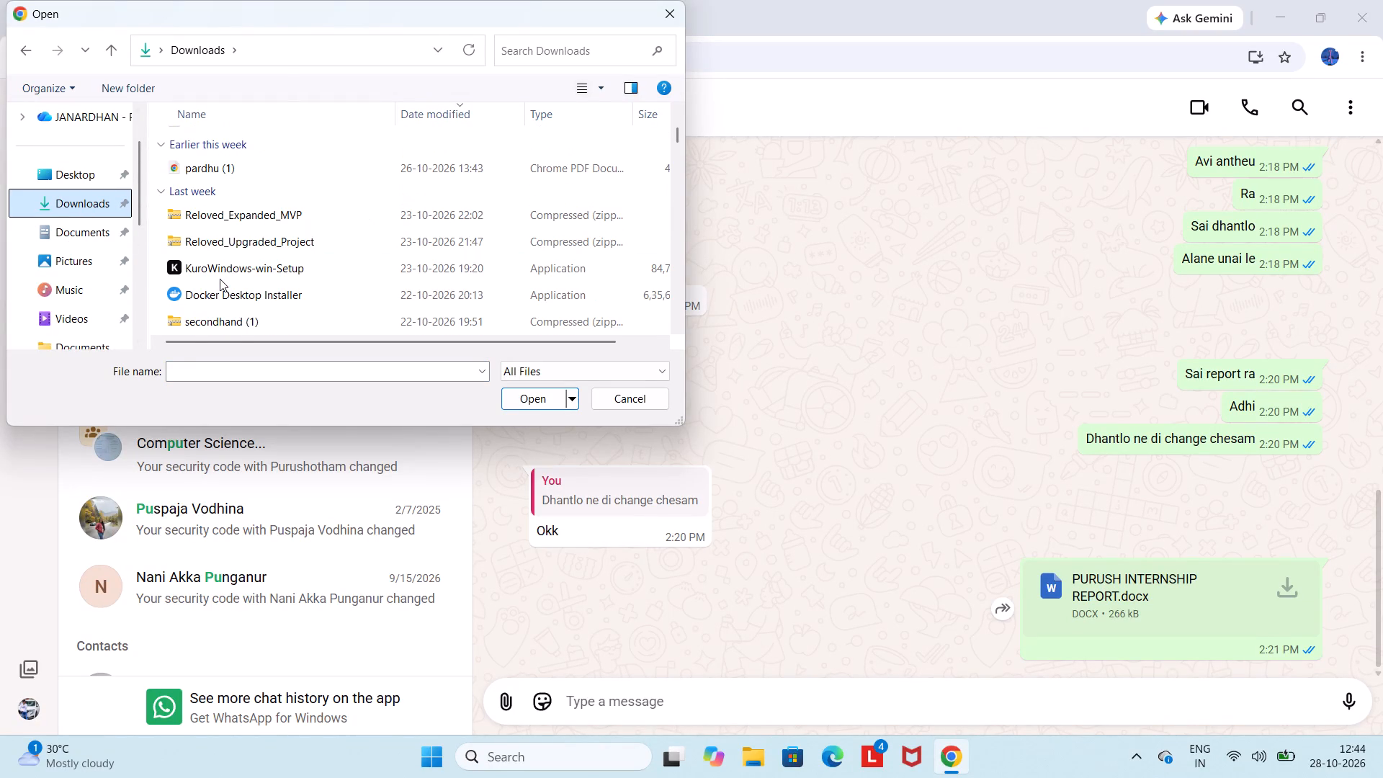
scroll(220, 279, "up", 1)
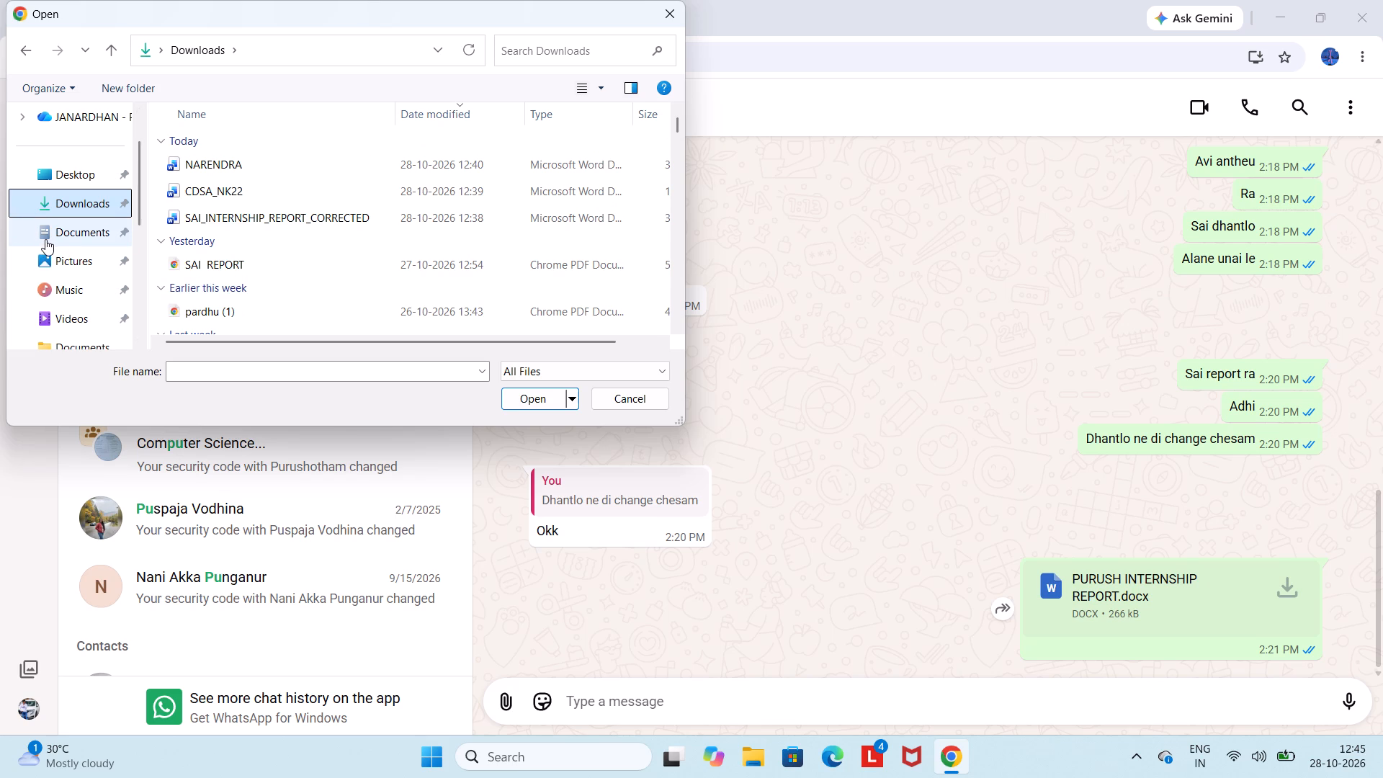
left_click(61, 236)
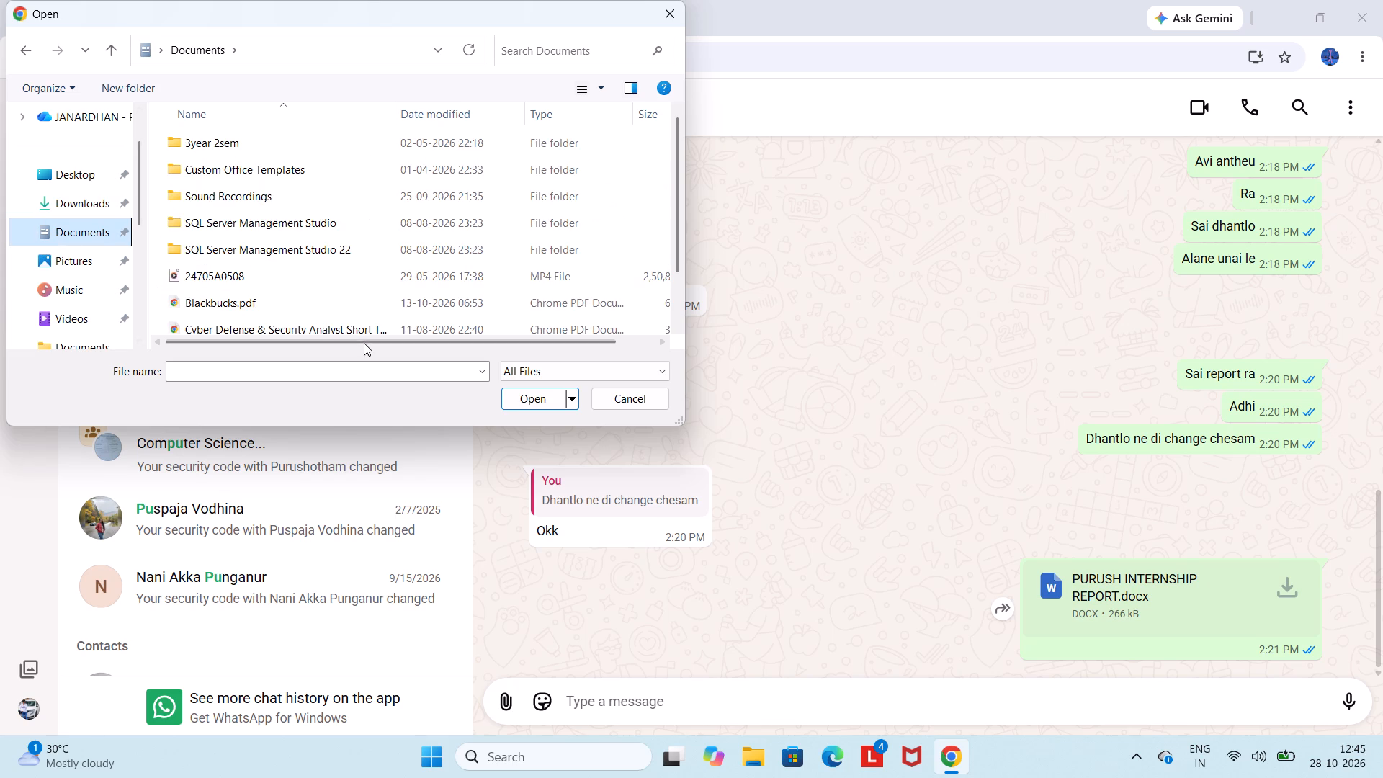
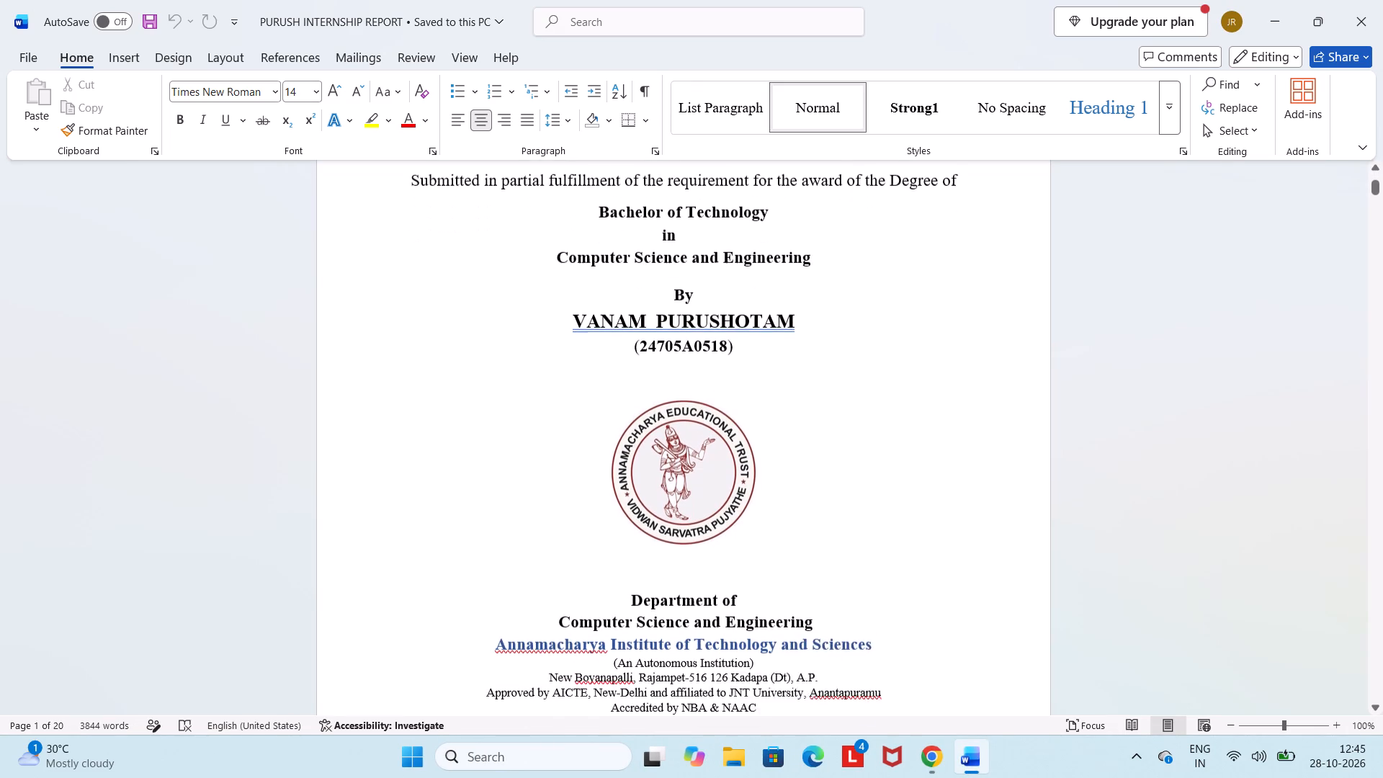
Review the internship report from the lower half of the title page to the certificate page.
scroll(644, 561, "down", 2)
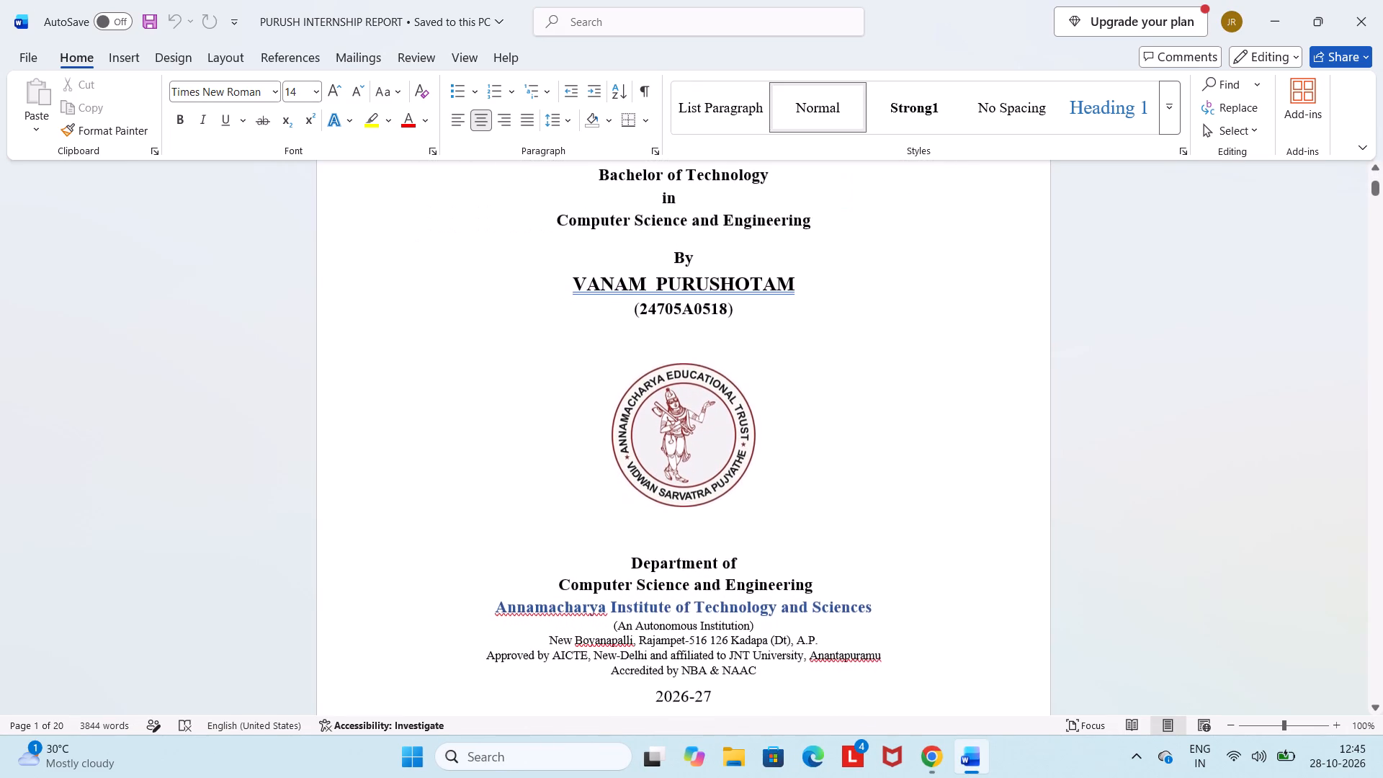
scroll(644, 561, "down", 3)
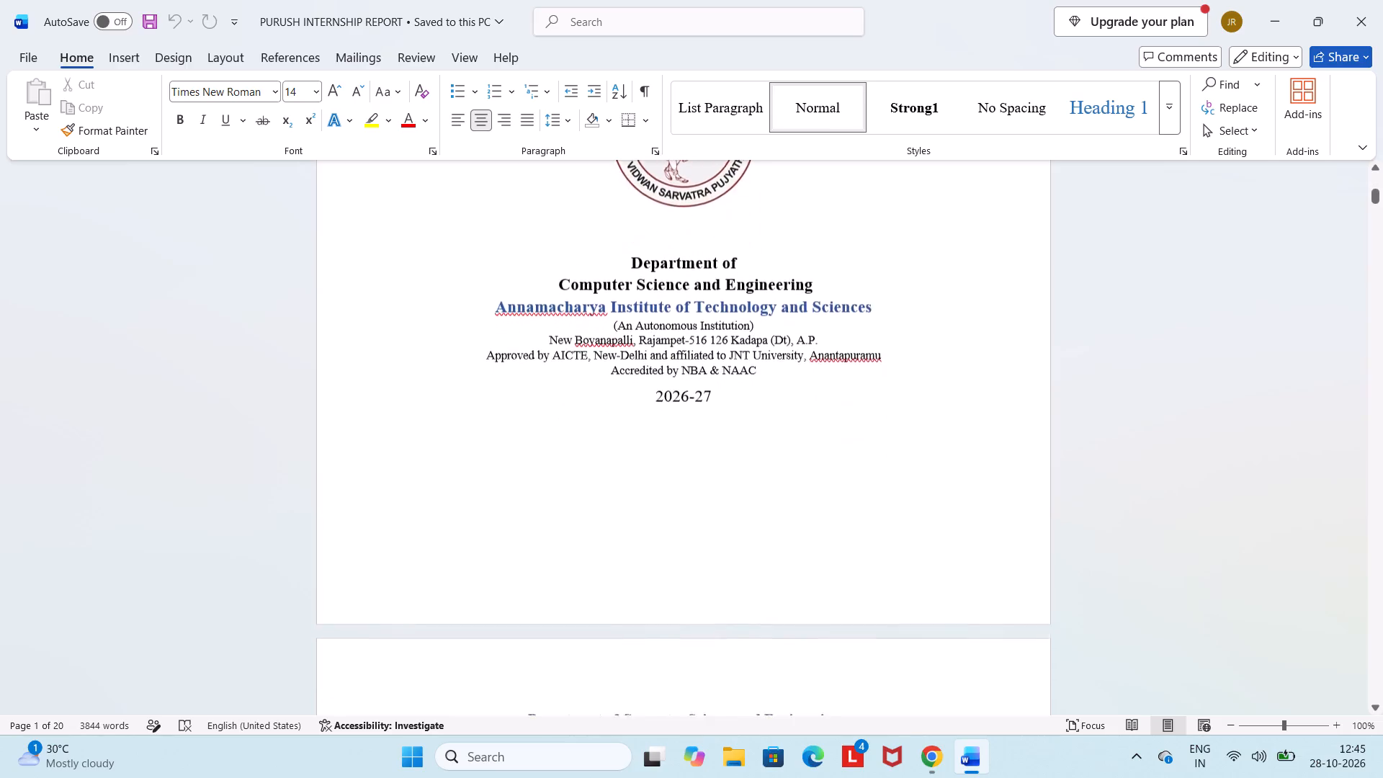
scroll(644, 561, "down", 2)
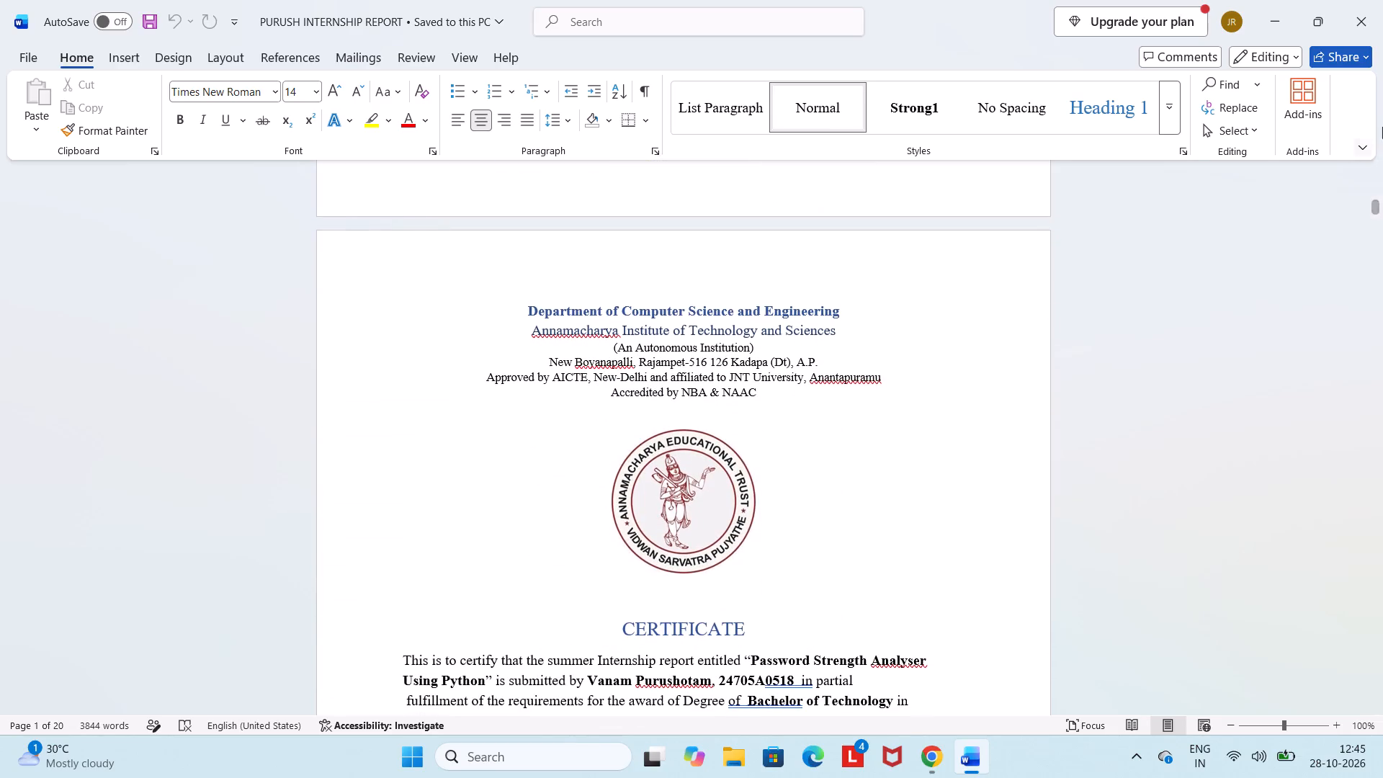
Open the sharing options for the internship report.
left_click(1364, 48)
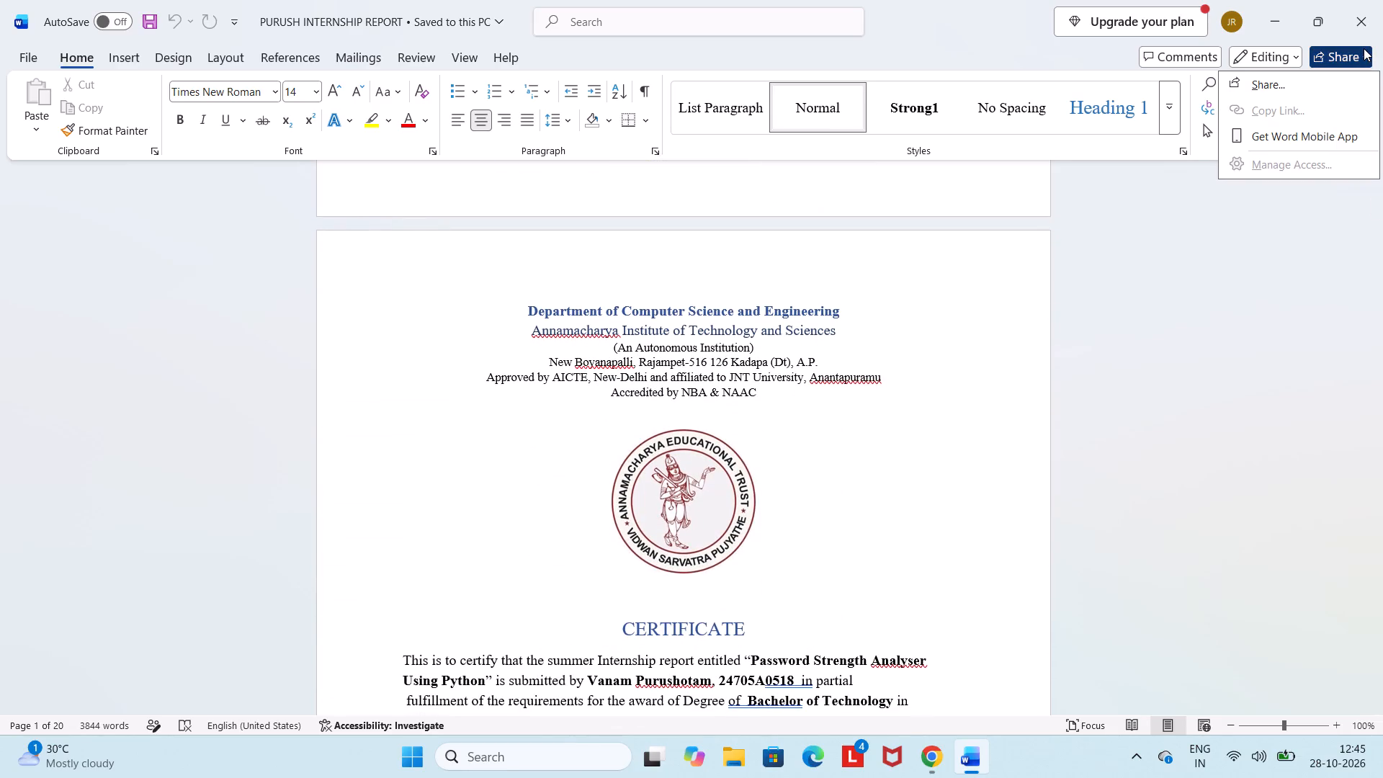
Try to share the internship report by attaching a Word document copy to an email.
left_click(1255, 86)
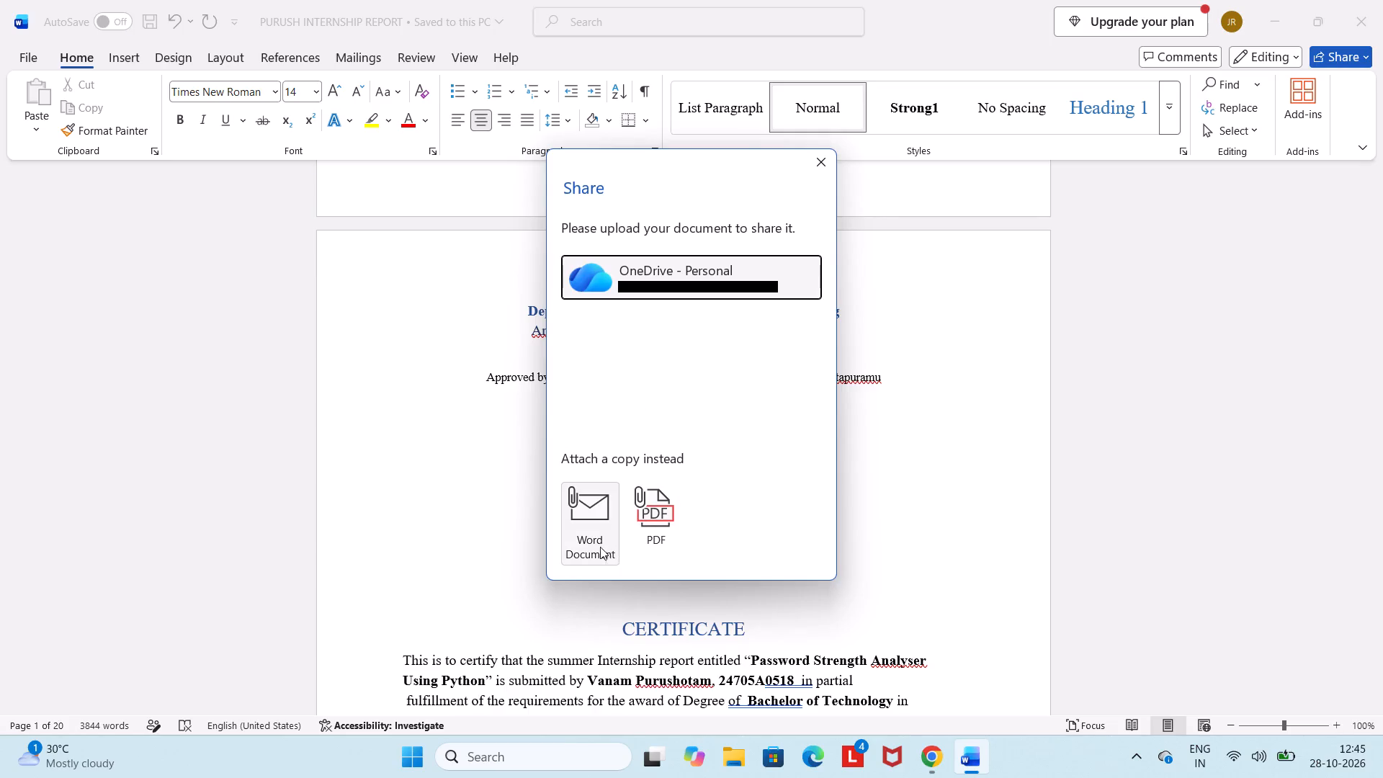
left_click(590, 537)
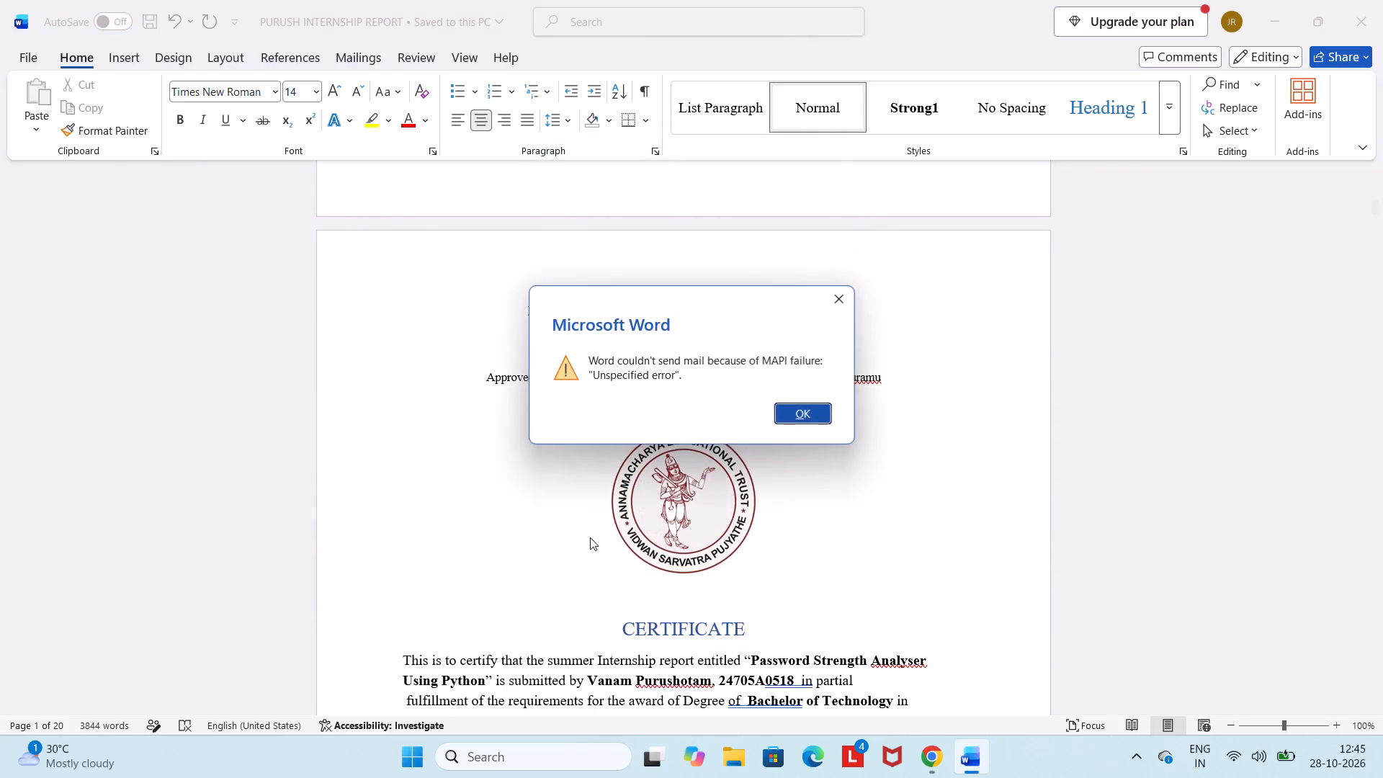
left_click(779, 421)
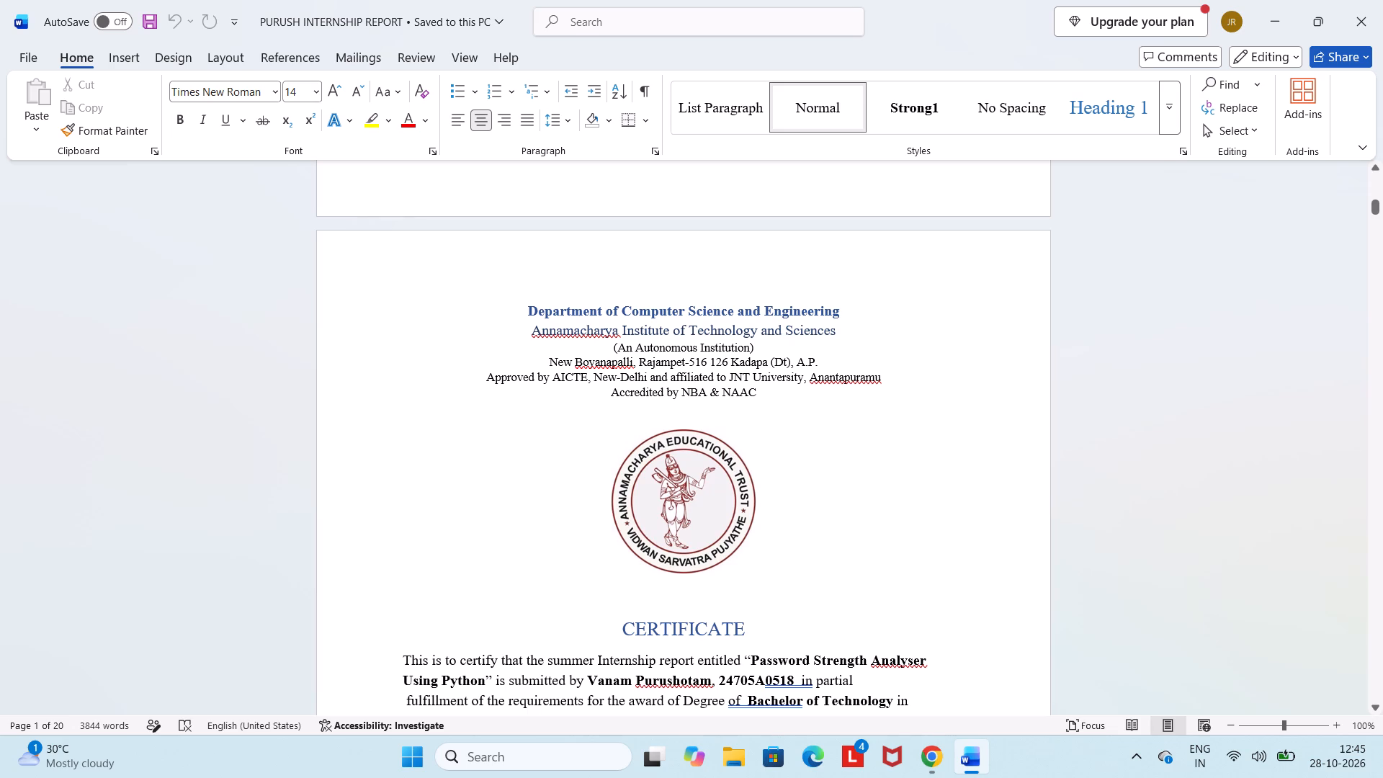
Save the PURUSH INTERNSHIP REPORT document.
key("ctrl+s")
left_click(21, 53)
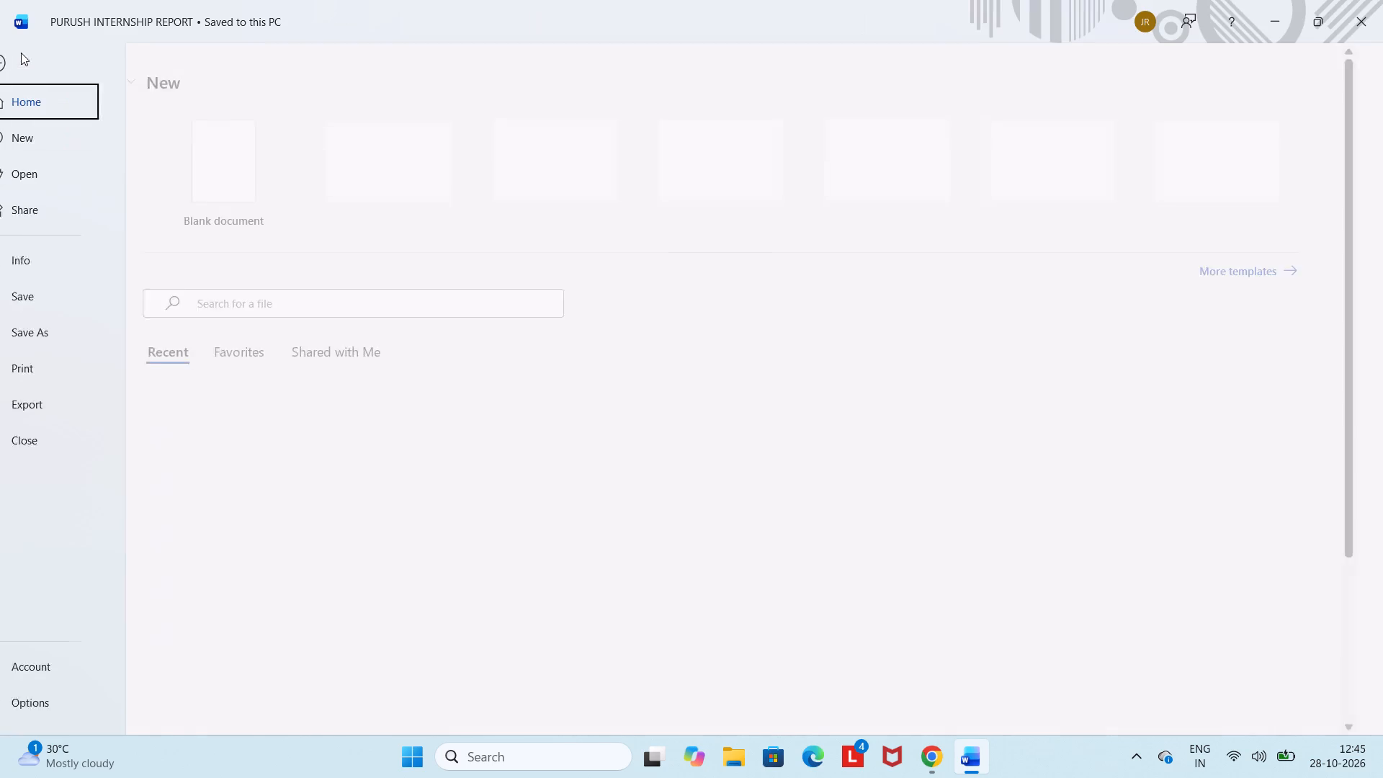
left_click(42, 303)
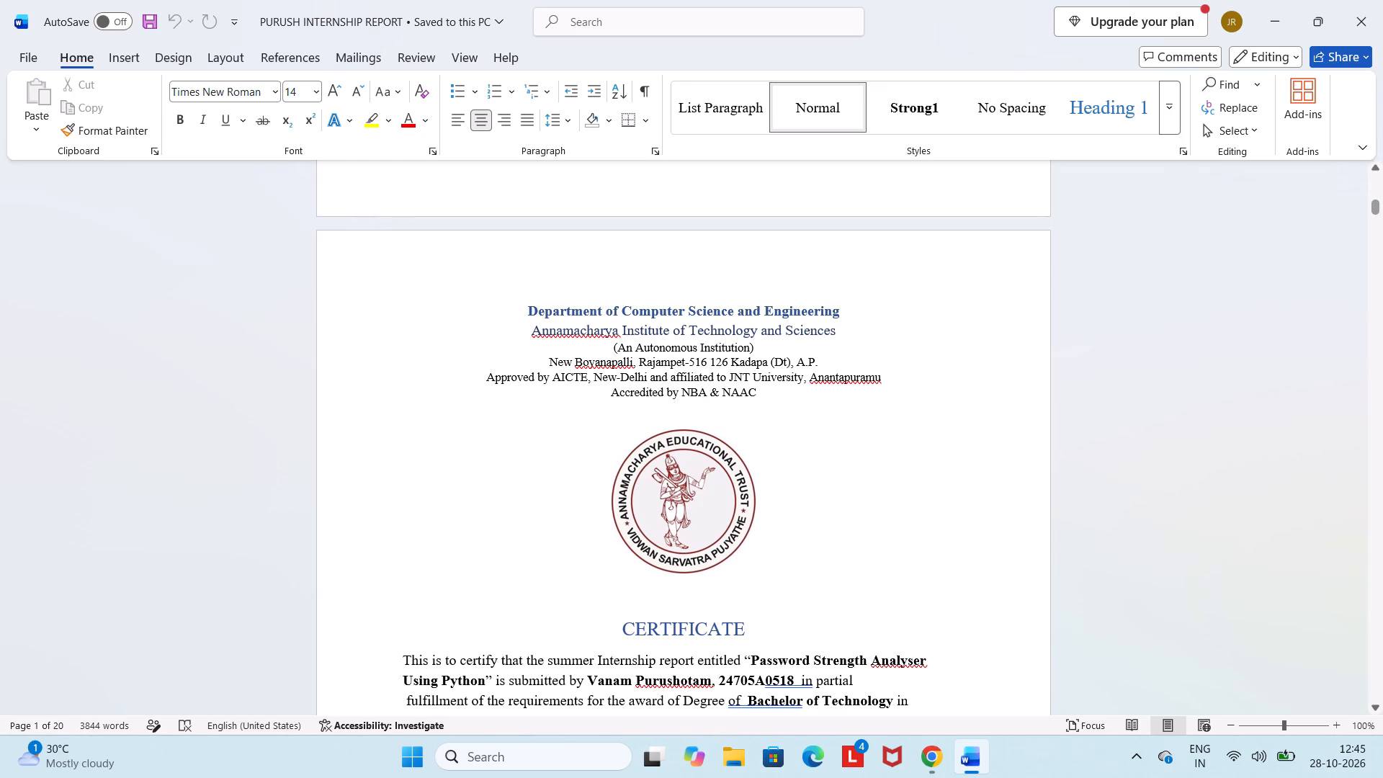
Add "fulfillment" after "in partial" at the end of the certificate paragraph's second line.
left_click(852, 681)
key("space")
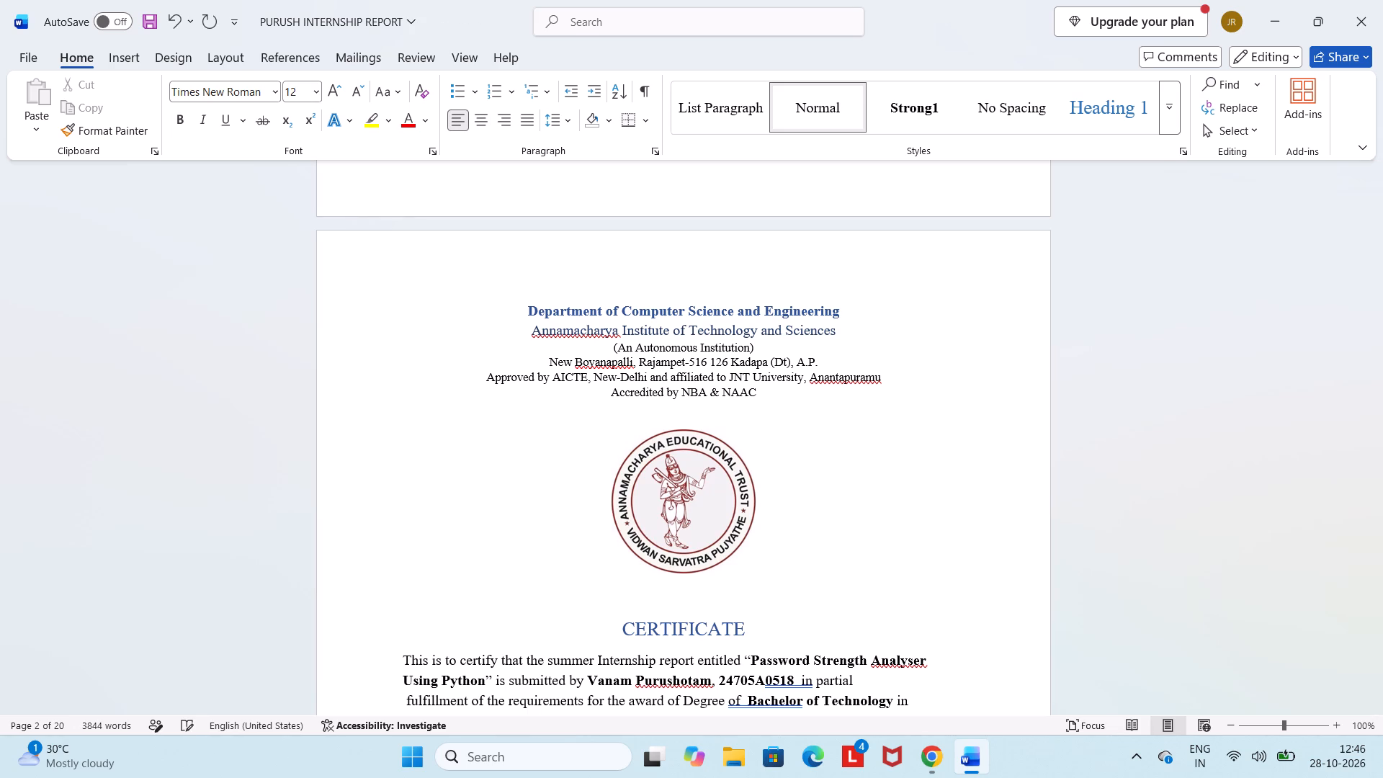
type("FU")
key("BackSpace")
key("BackSpace")
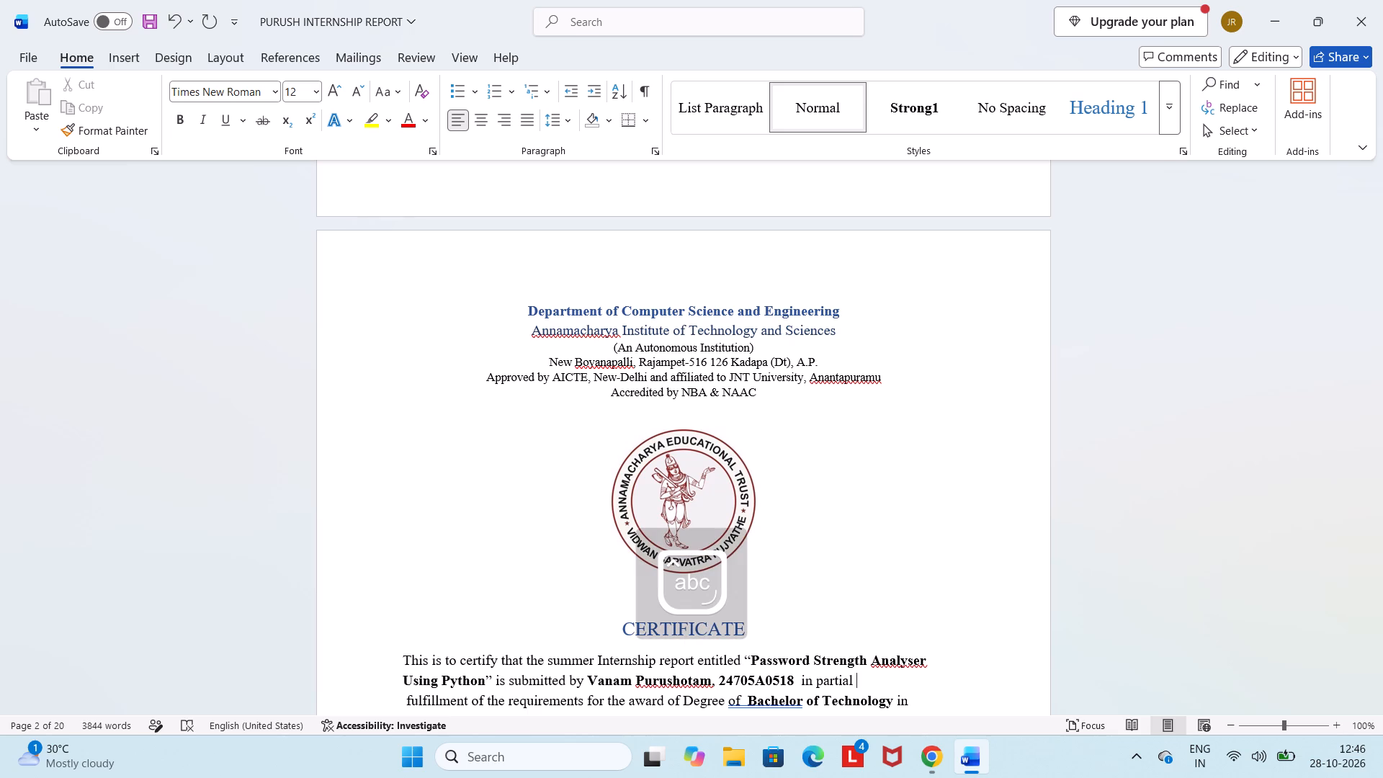
type("fu")
type("lfi")
type("llment")
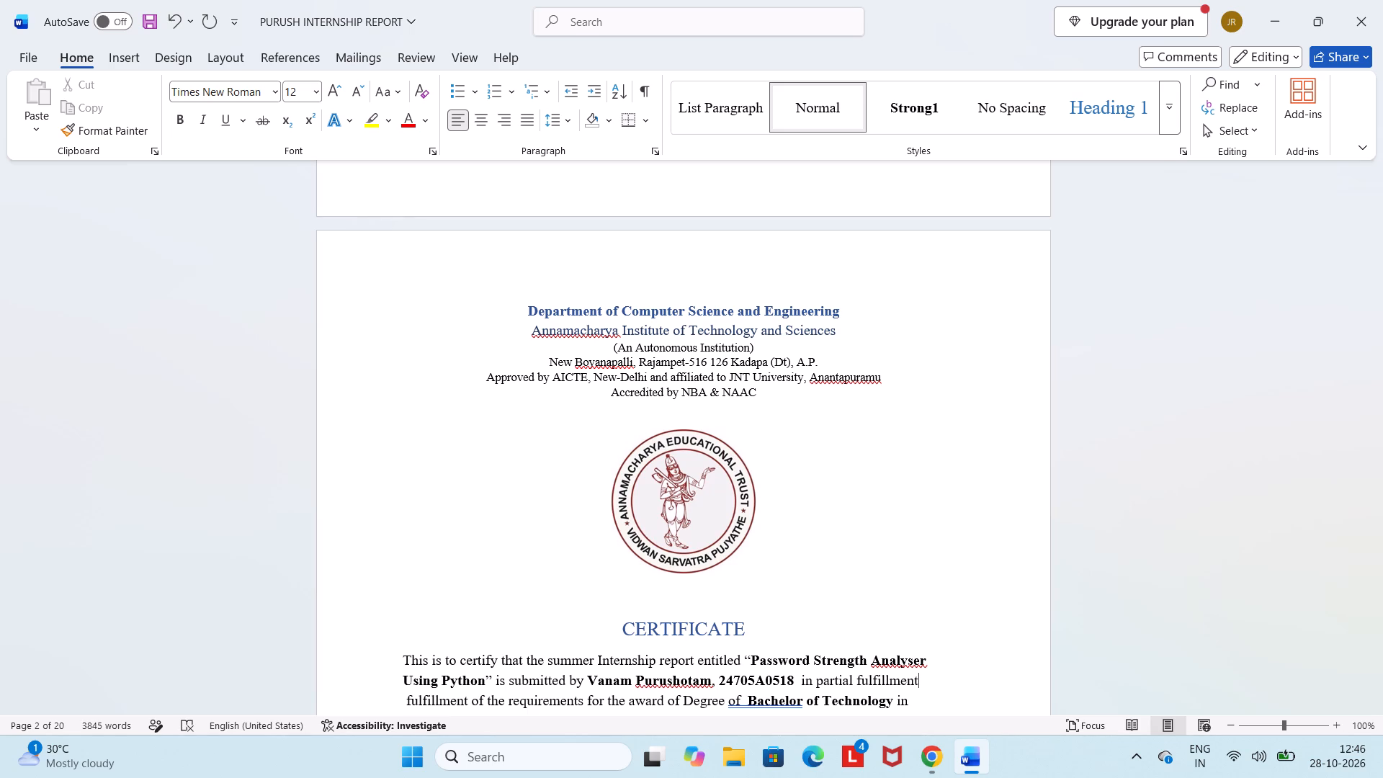
Delete the duplicate "fulfillment" and the extra space at the start of the certificate paragraph's third line.
scroll(1057, 774, "down", 1)
left_click(464, 698)
key("BackSpace")
key("BackSpace")
key("BackSpace")
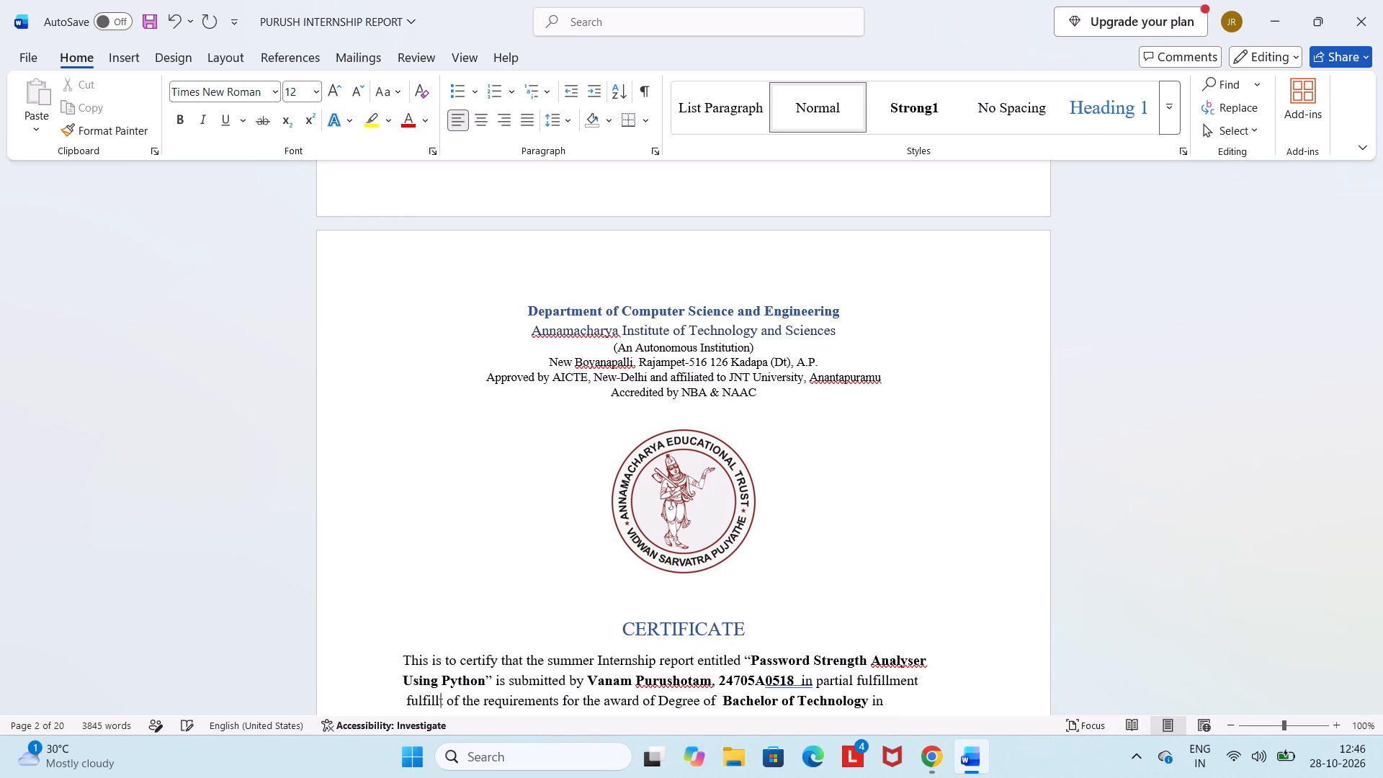
key("BackSpace")
key("BackSpace")
key("BackSpace")
key("BackSpace")
key("BackSpace")
key("BackSpace")
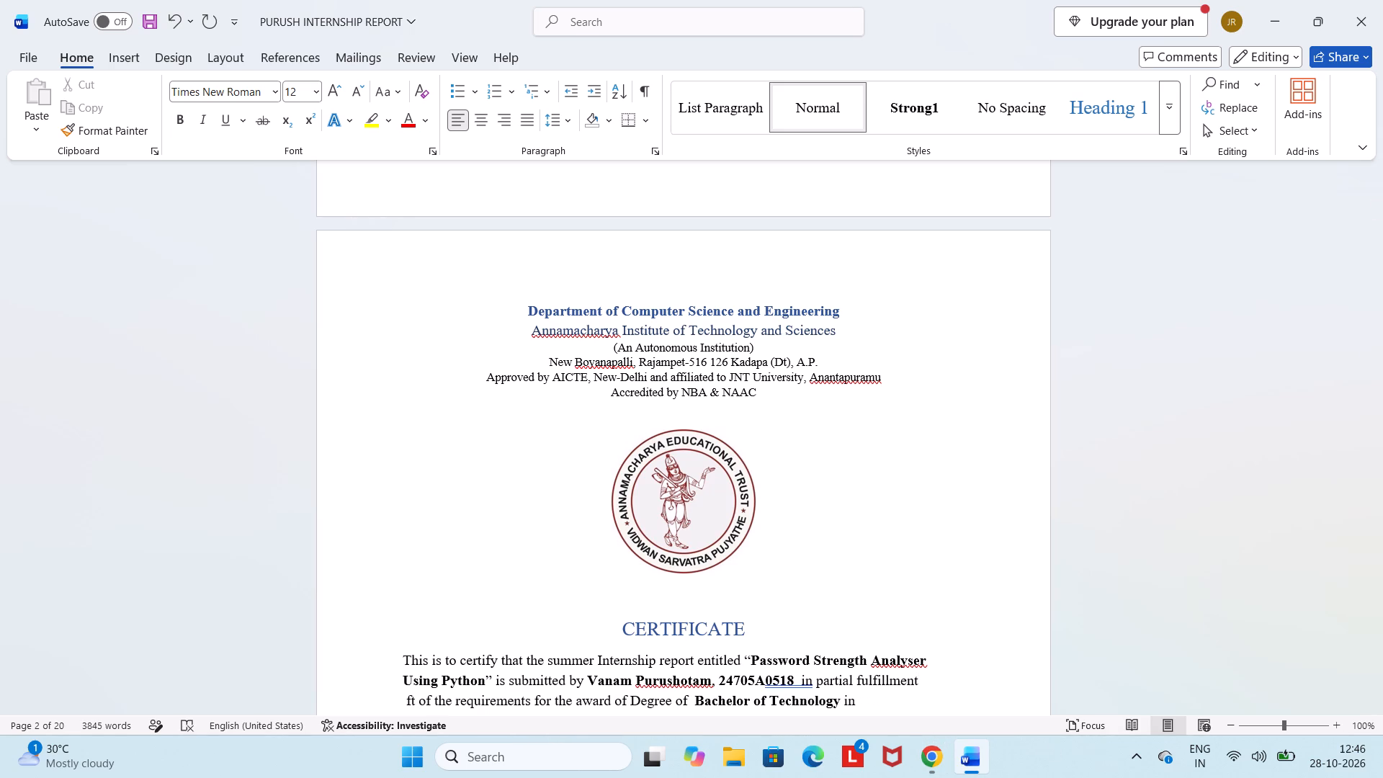
key("BackSpace")
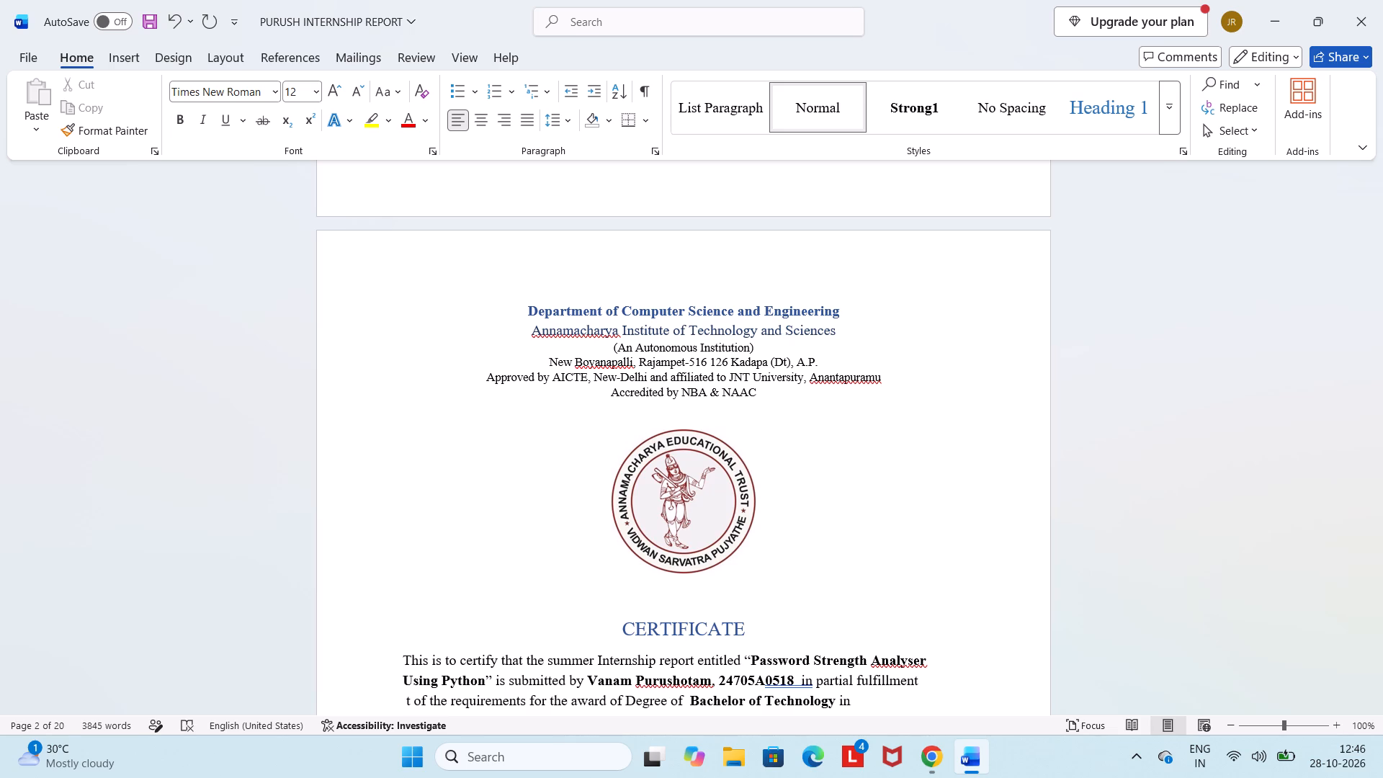
key("Right")
key("BackSpace")
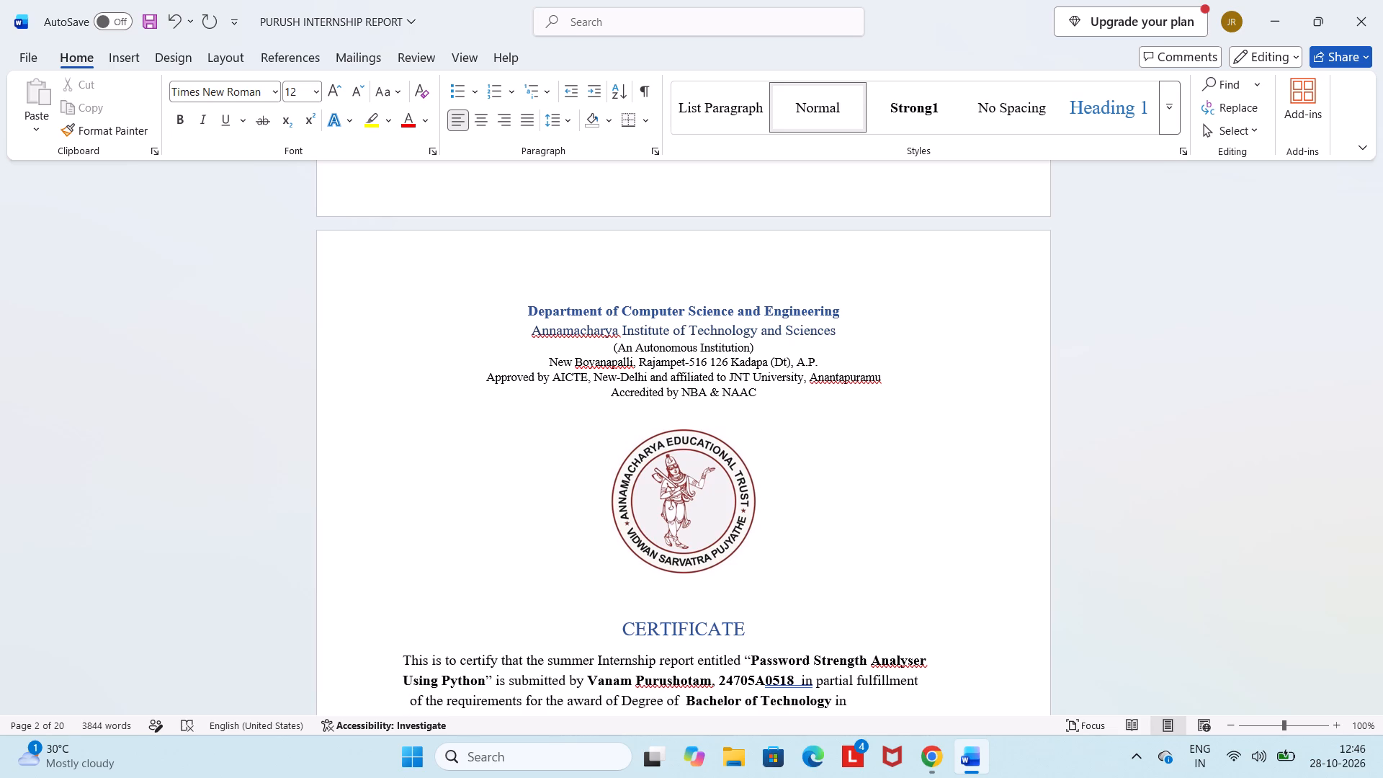
key("Right")
key("BackSpace")
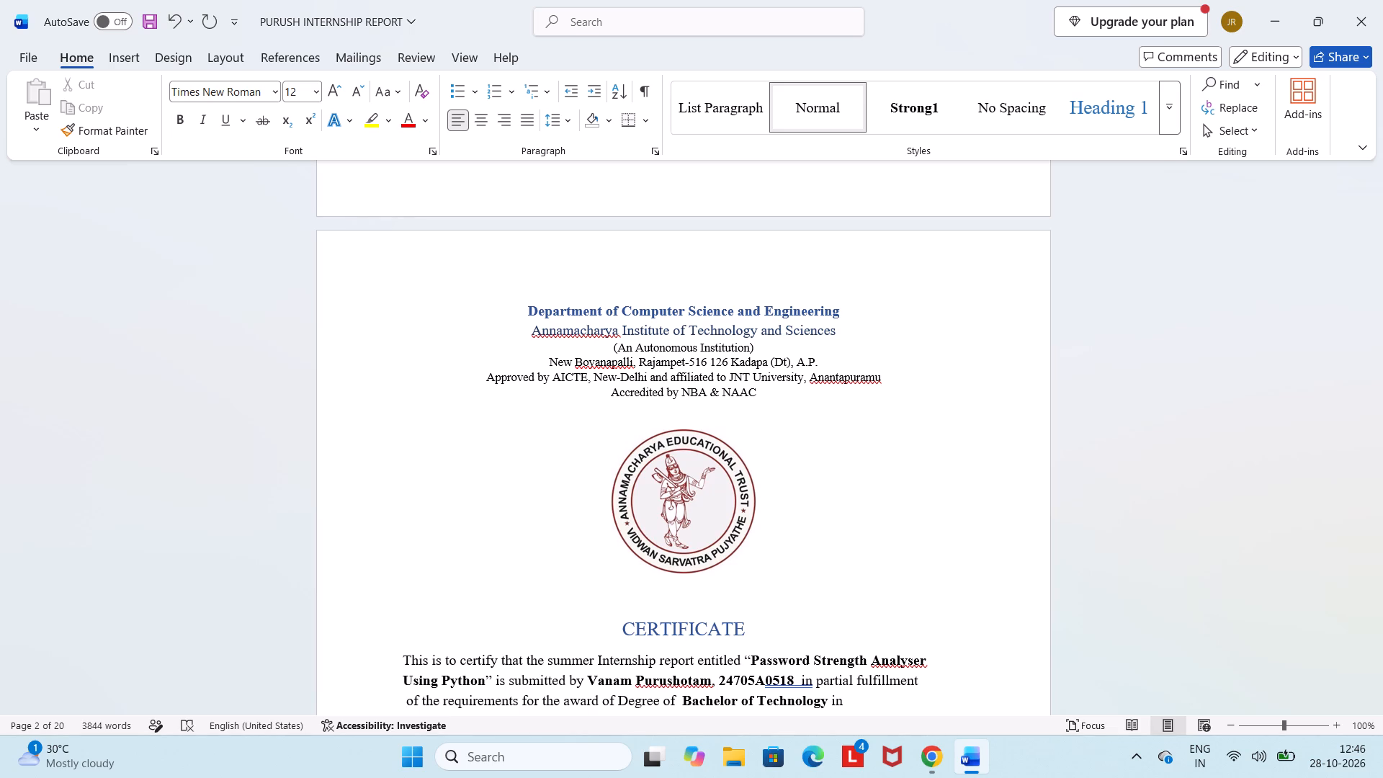
Add "computer" after "Bachelor of Technology in" at the end of the certificate paragraph's third line.
scroll(597, 699, "down", 1)
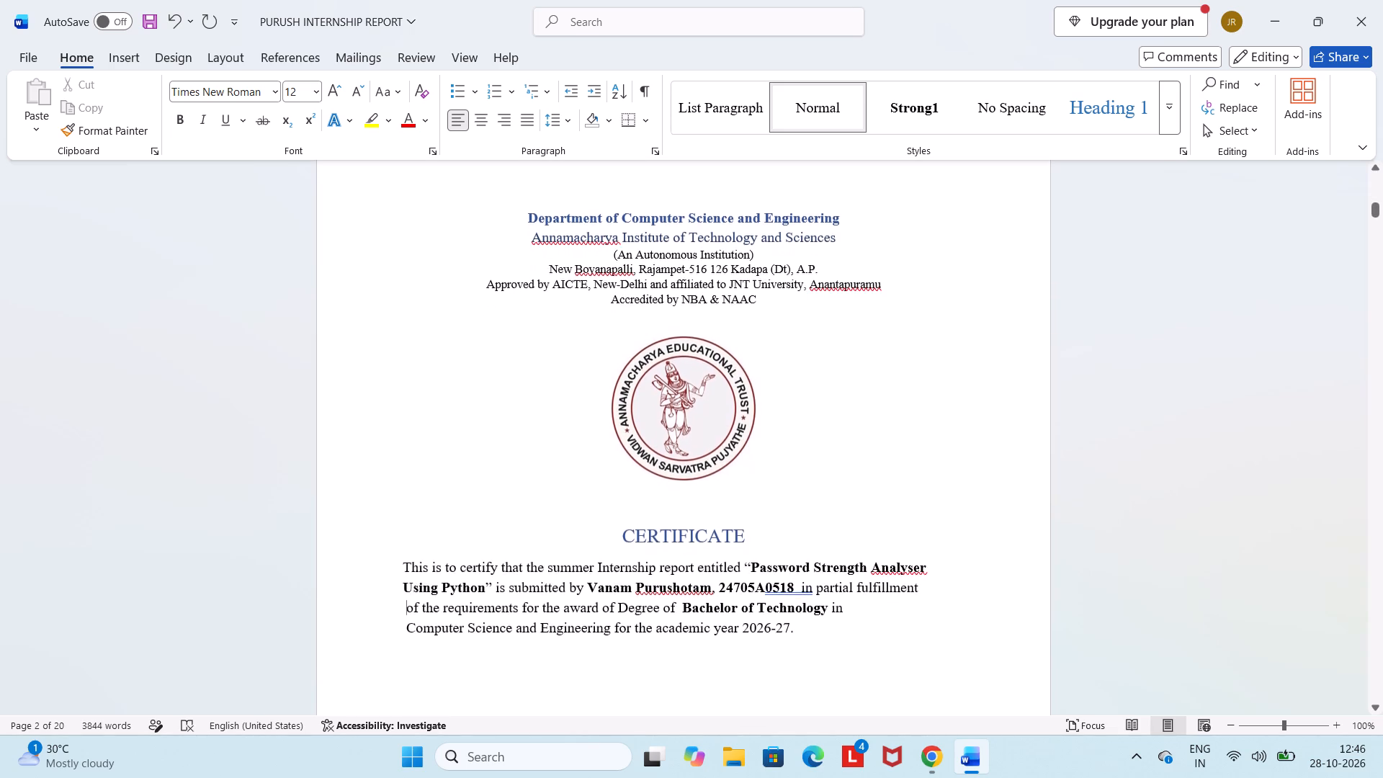
scroll(597, 699, "down", 1)
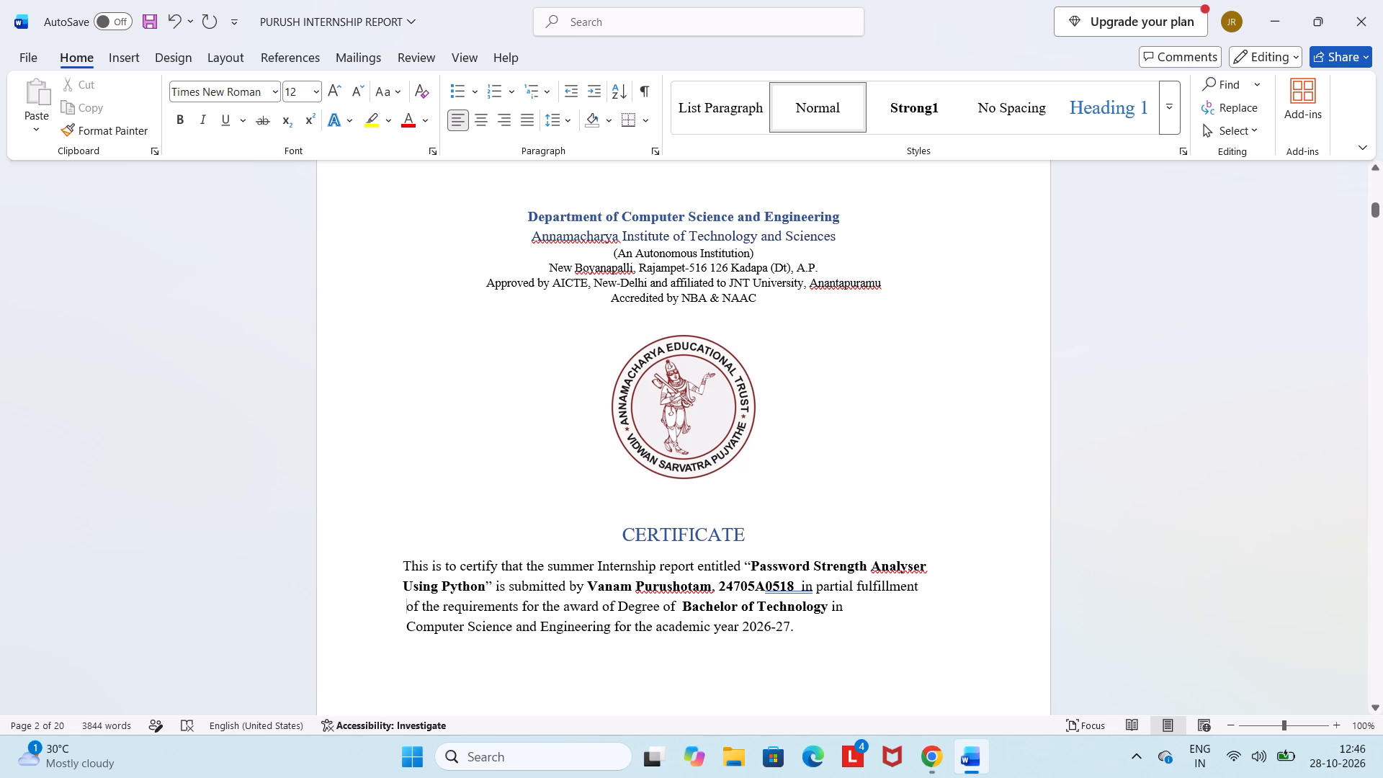
left_click(843, 601)
key("space")
type("computer")
Delete the duplicate "Computer" before "Science and Engineering" at the start of the certificate paragraph's last line.
left_click(467, 625)
key("BackSpace")
key("BackSpace")
key("BackSpace")
key("BackSpace")
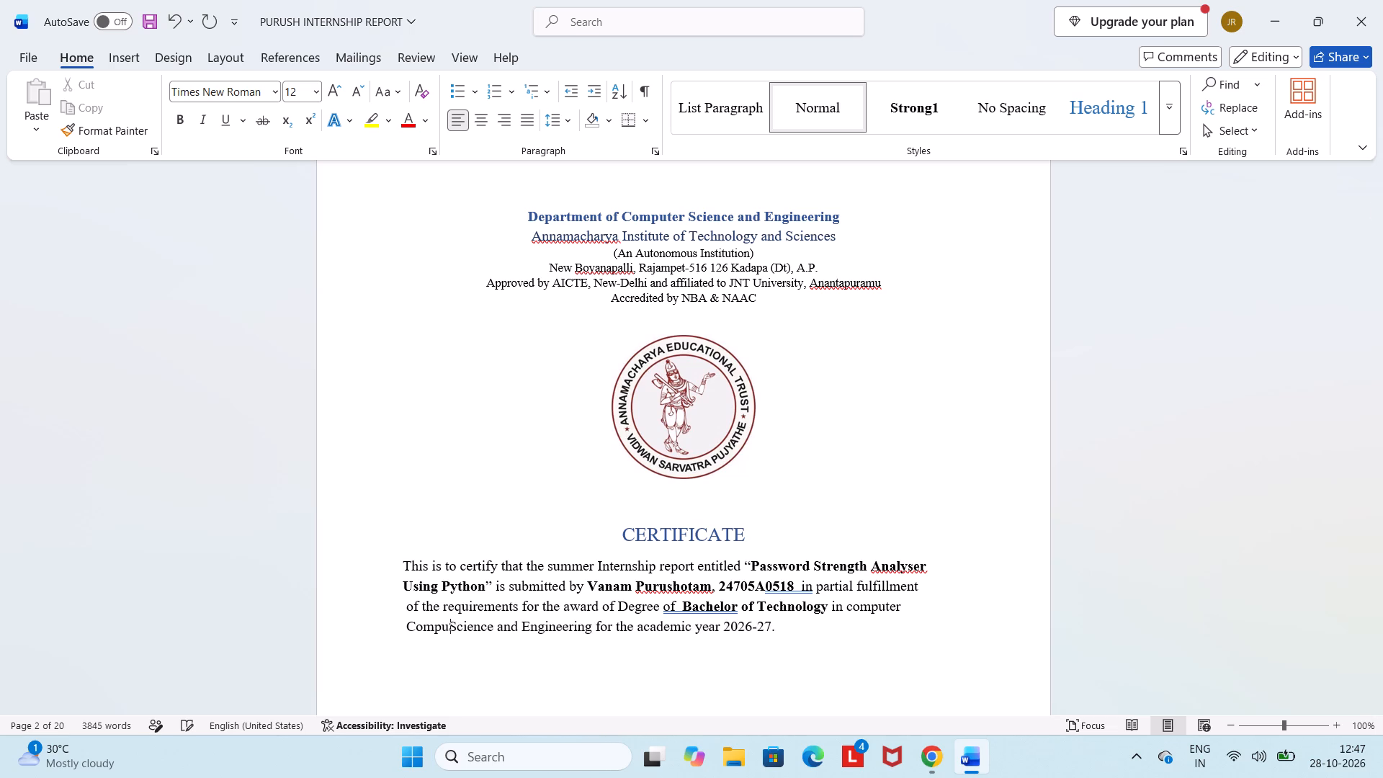
key("BackSpace")
key("BackSpace")
key("BackSpace")
key("BackSpace")
key("BackSpace")
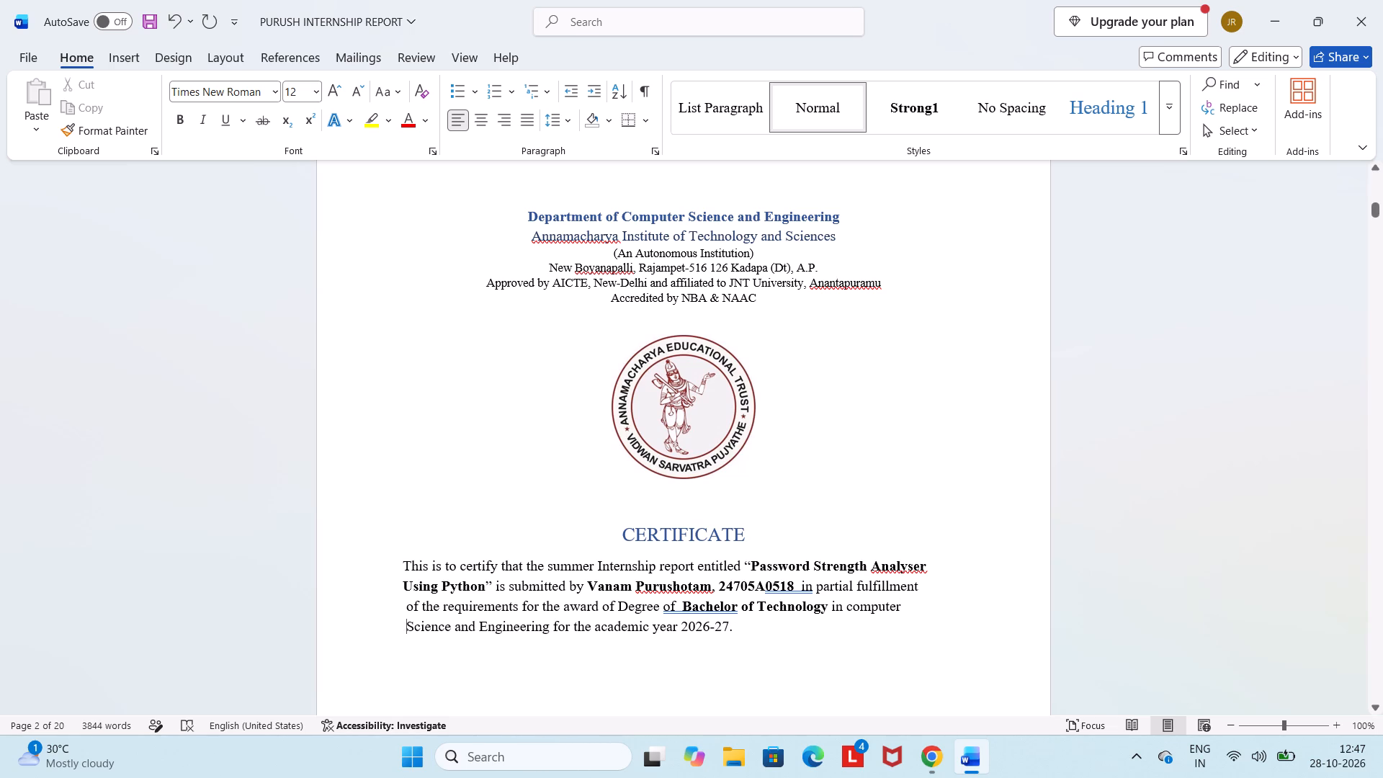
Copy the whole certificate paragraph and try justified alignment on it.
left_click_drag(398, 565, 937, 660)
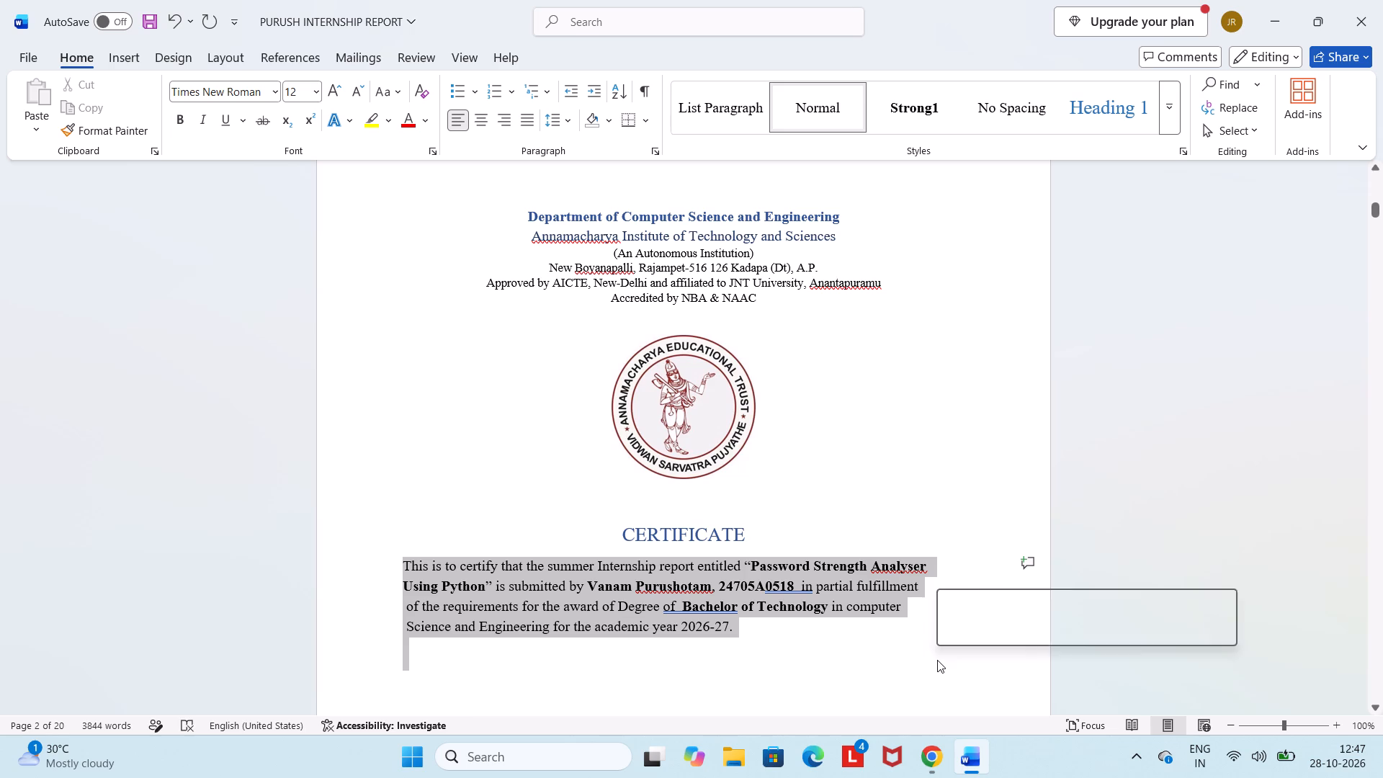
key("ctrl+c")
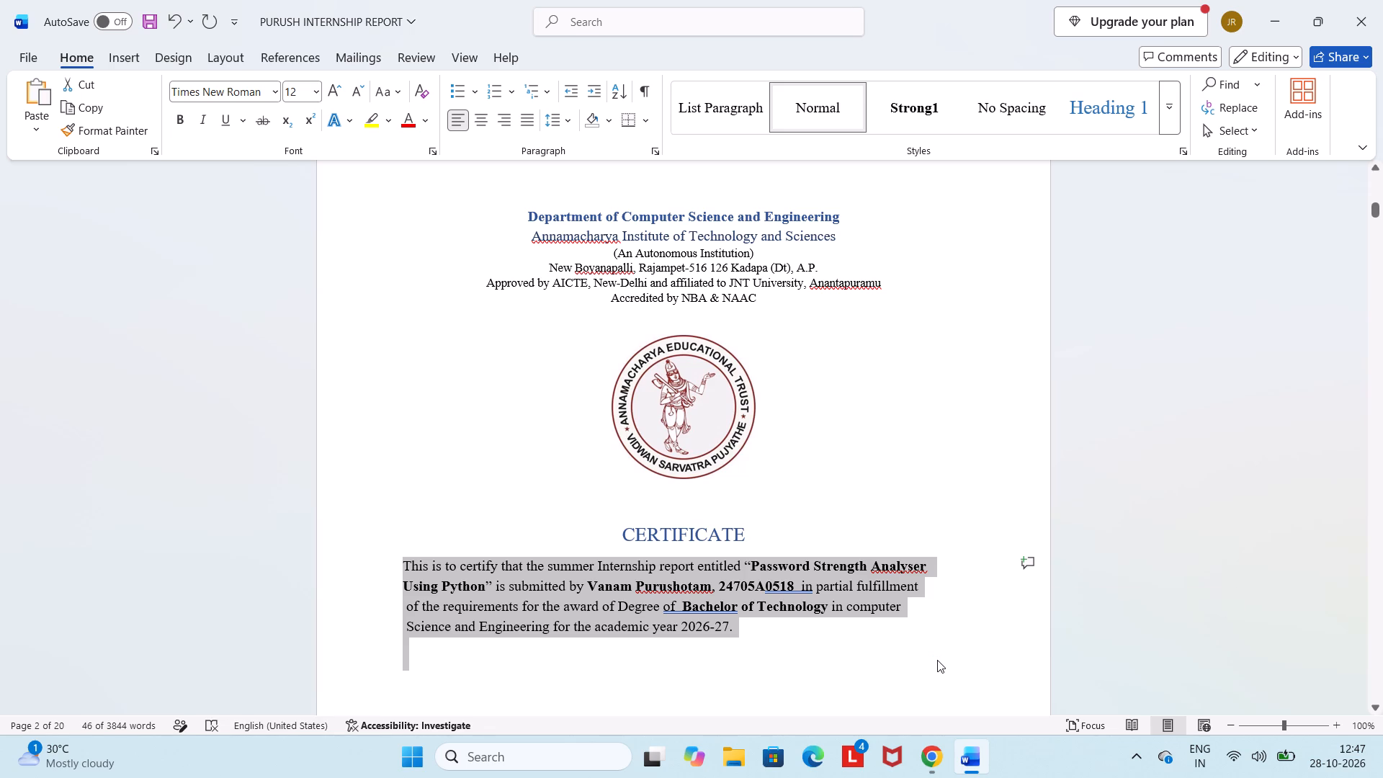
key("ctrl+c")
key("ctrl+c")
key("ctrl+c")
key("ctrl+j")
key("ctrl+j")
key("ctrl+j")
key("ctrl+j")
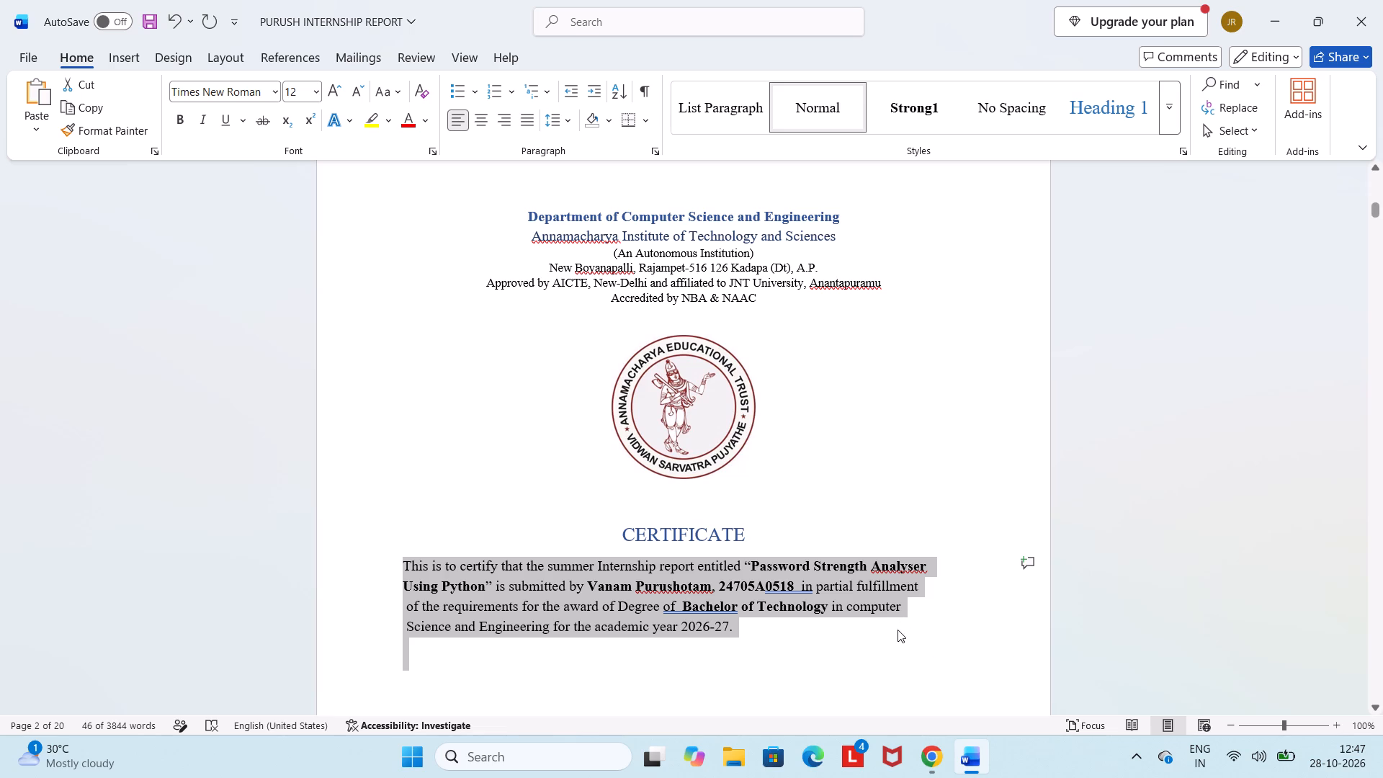
Close the PURUSH INTERNSHIP REPORT document without saving the latest changes.
left_click(1373, 7)
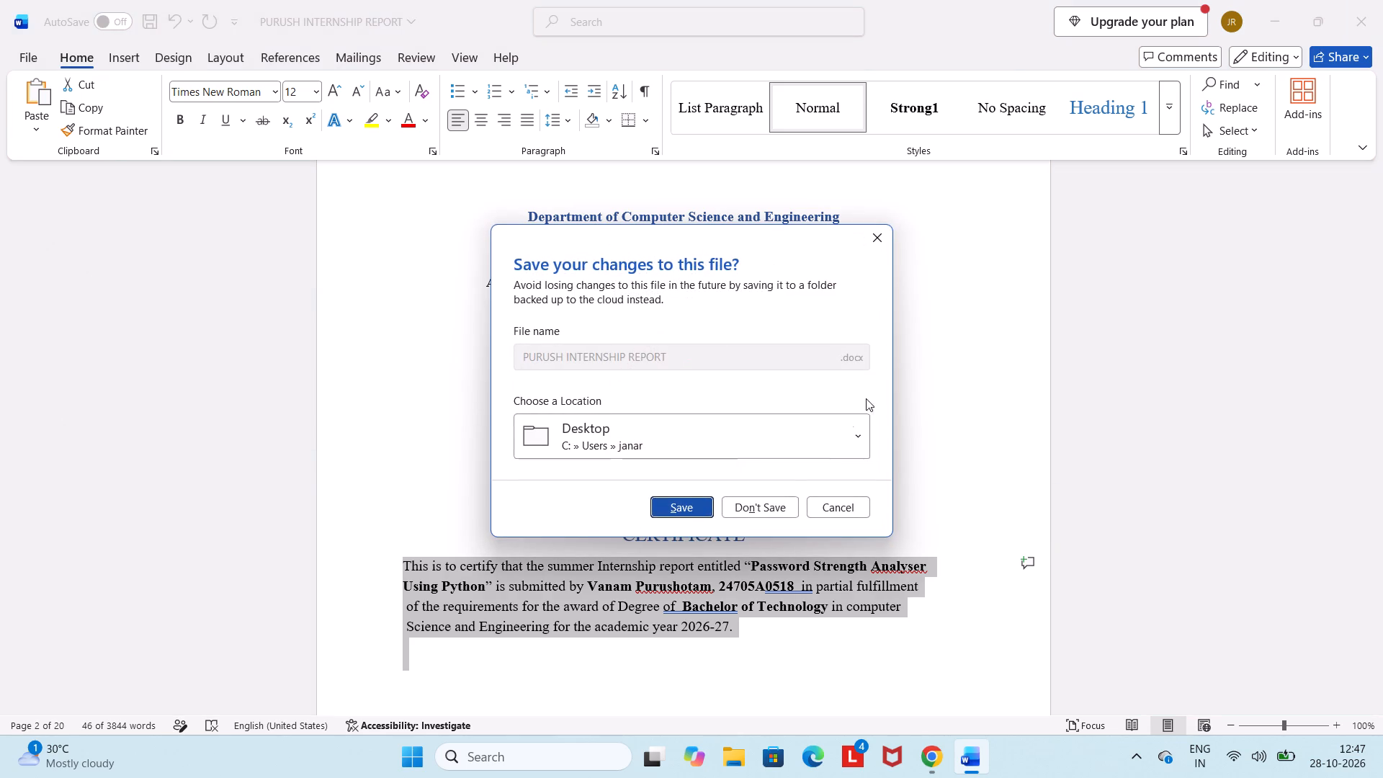
left_click(754, 498)
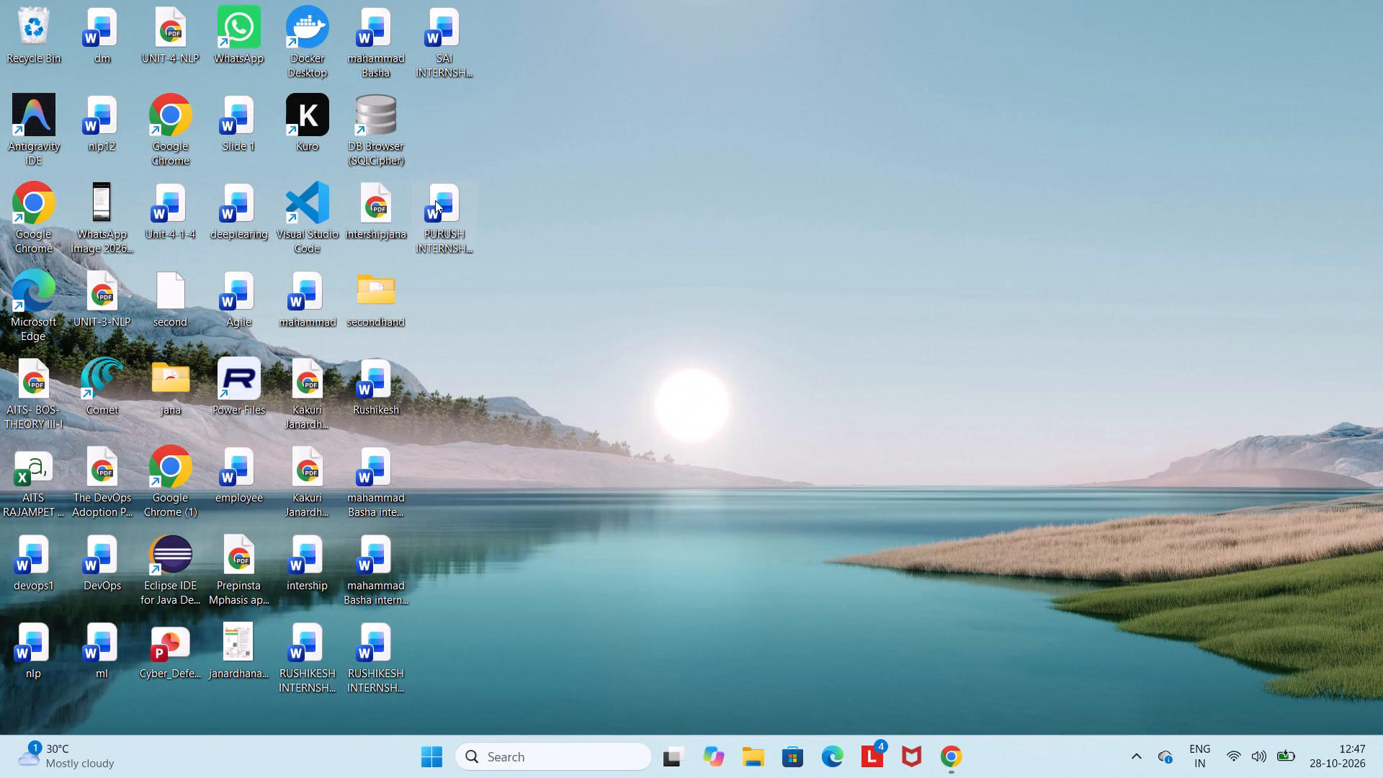
Share the PURUSH INTERNSHIP REPORT file from the desktop through WhatsApp.
right_click(435, 200)
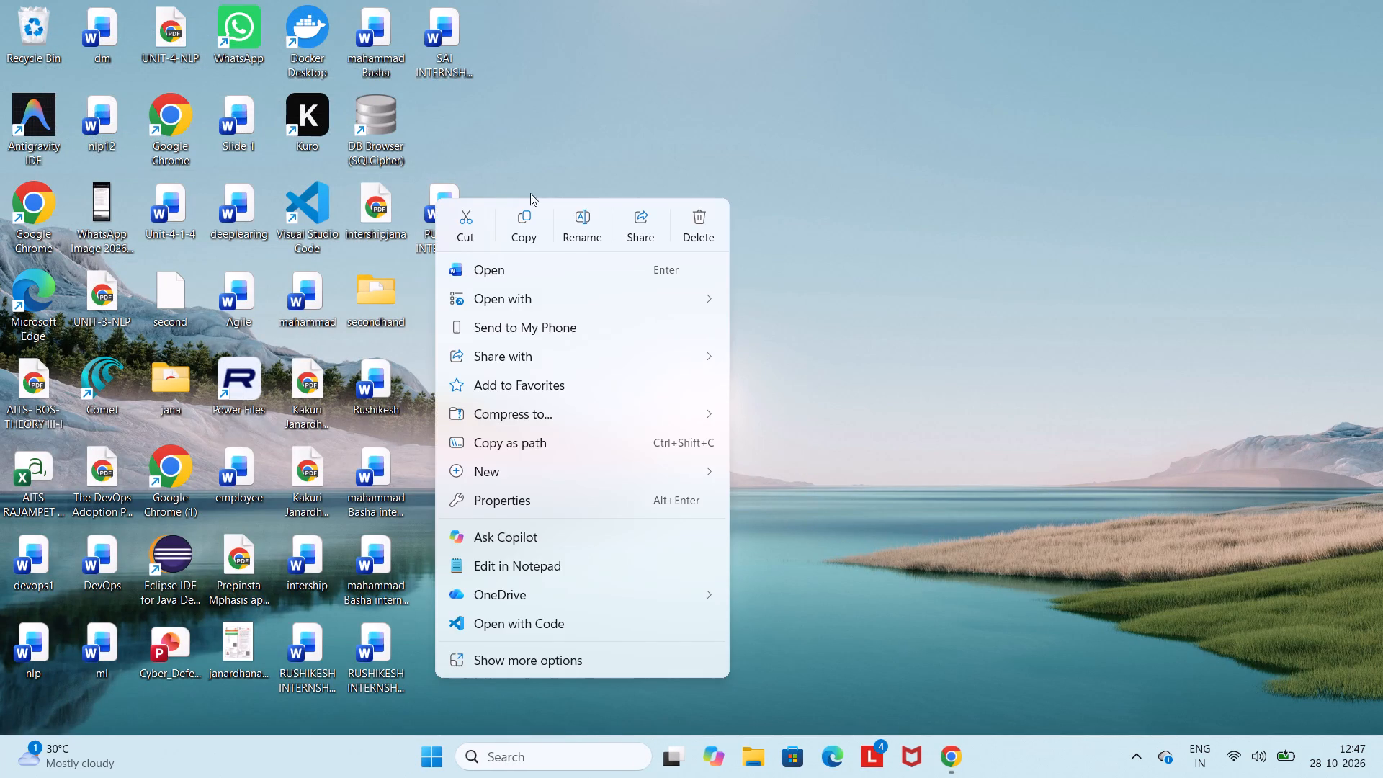
left_click(644, 214)
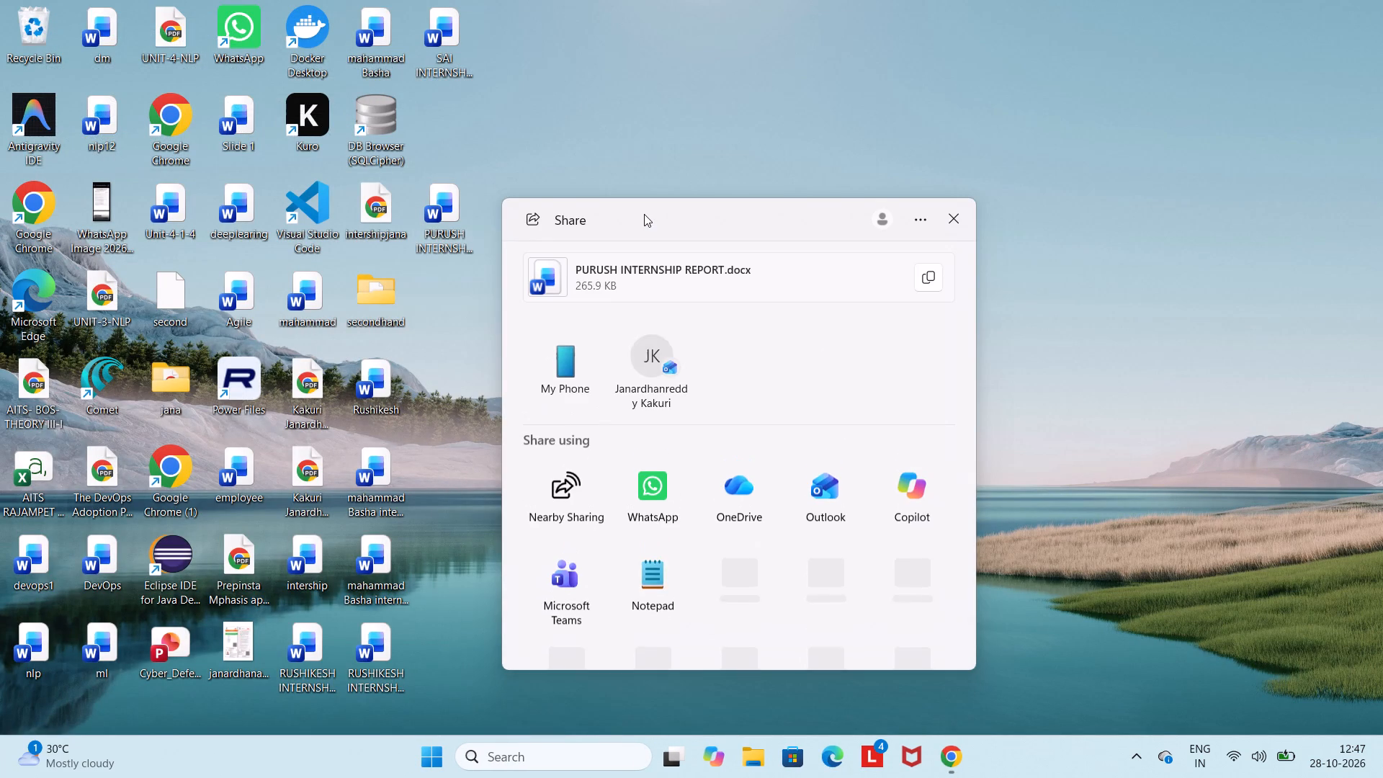
left_click(662, 517)
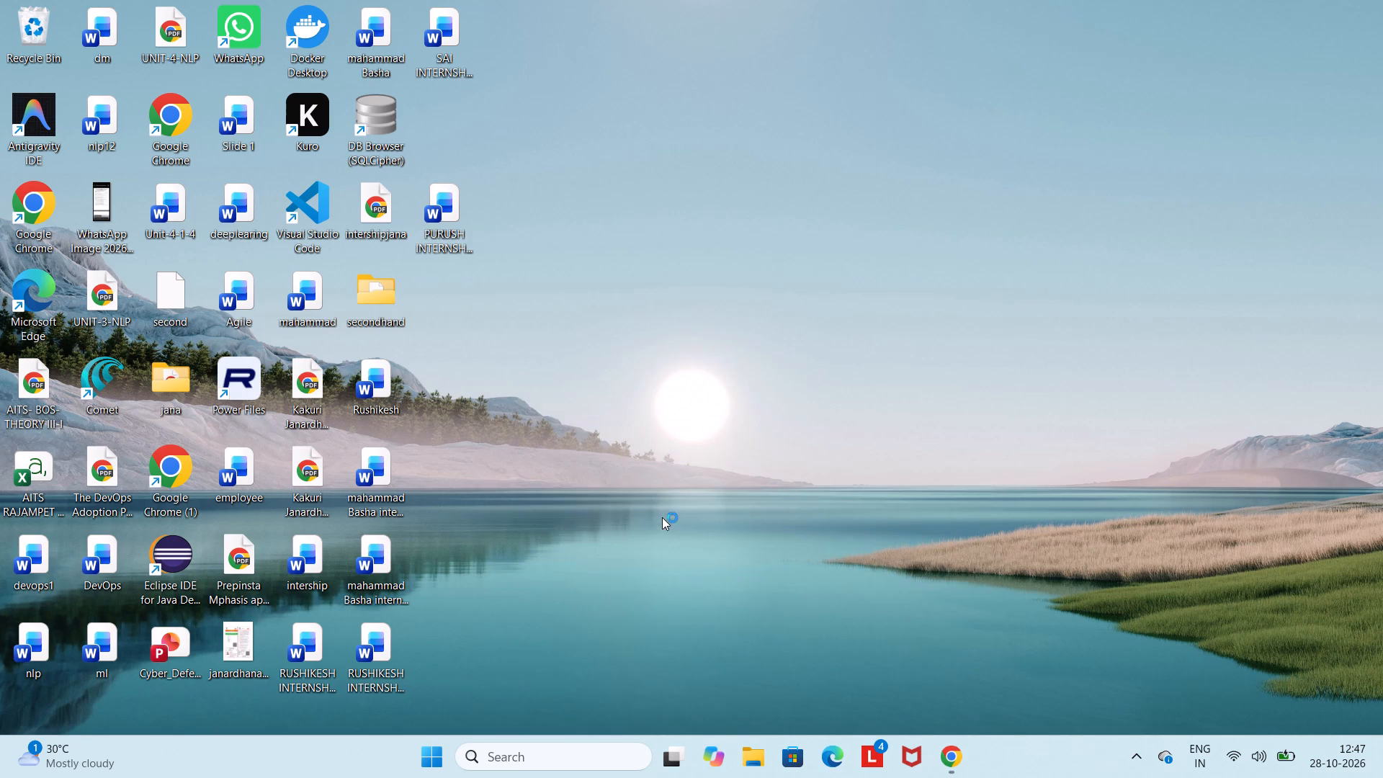
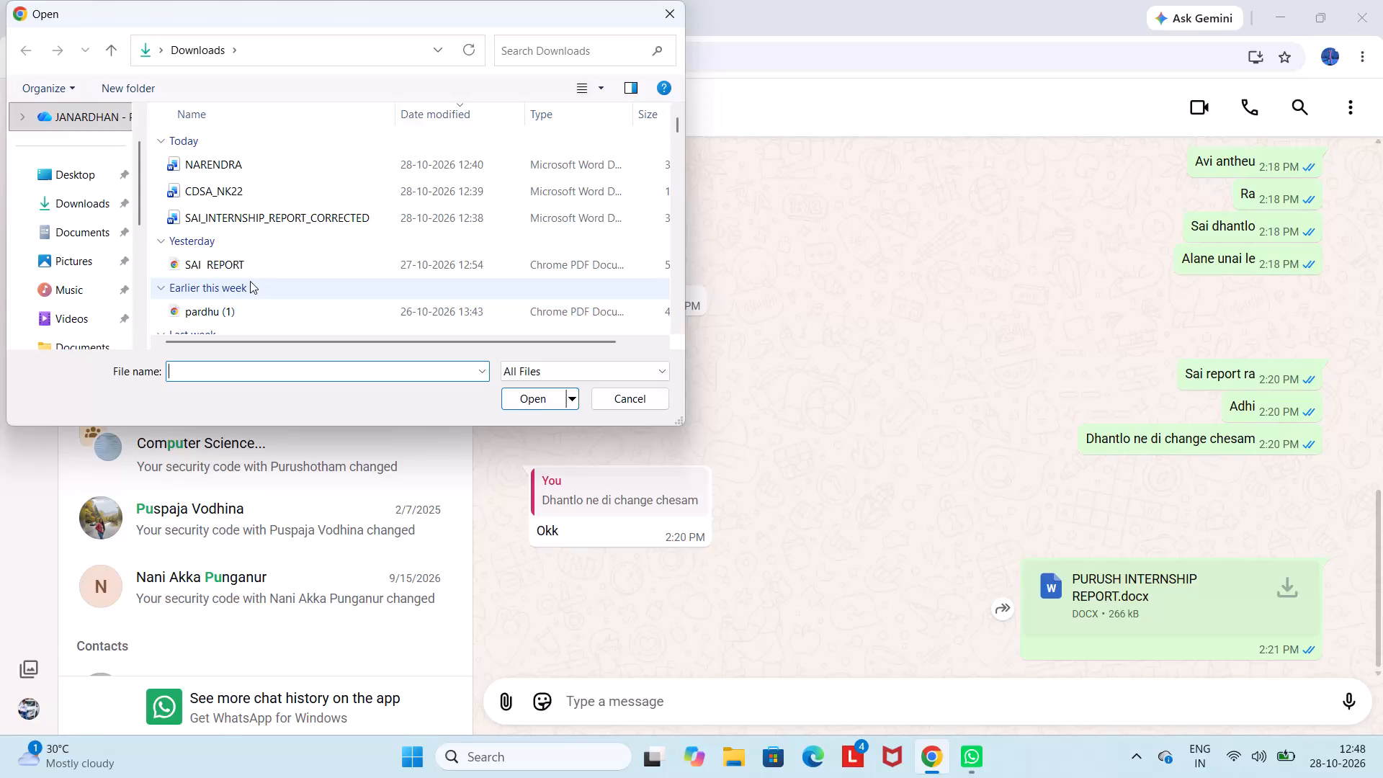
Look through the Downloads folder in the file picker for the edited PURUSH INTERNSHIP REPORT document to attach.
scroll(250, 281, "down", 1)
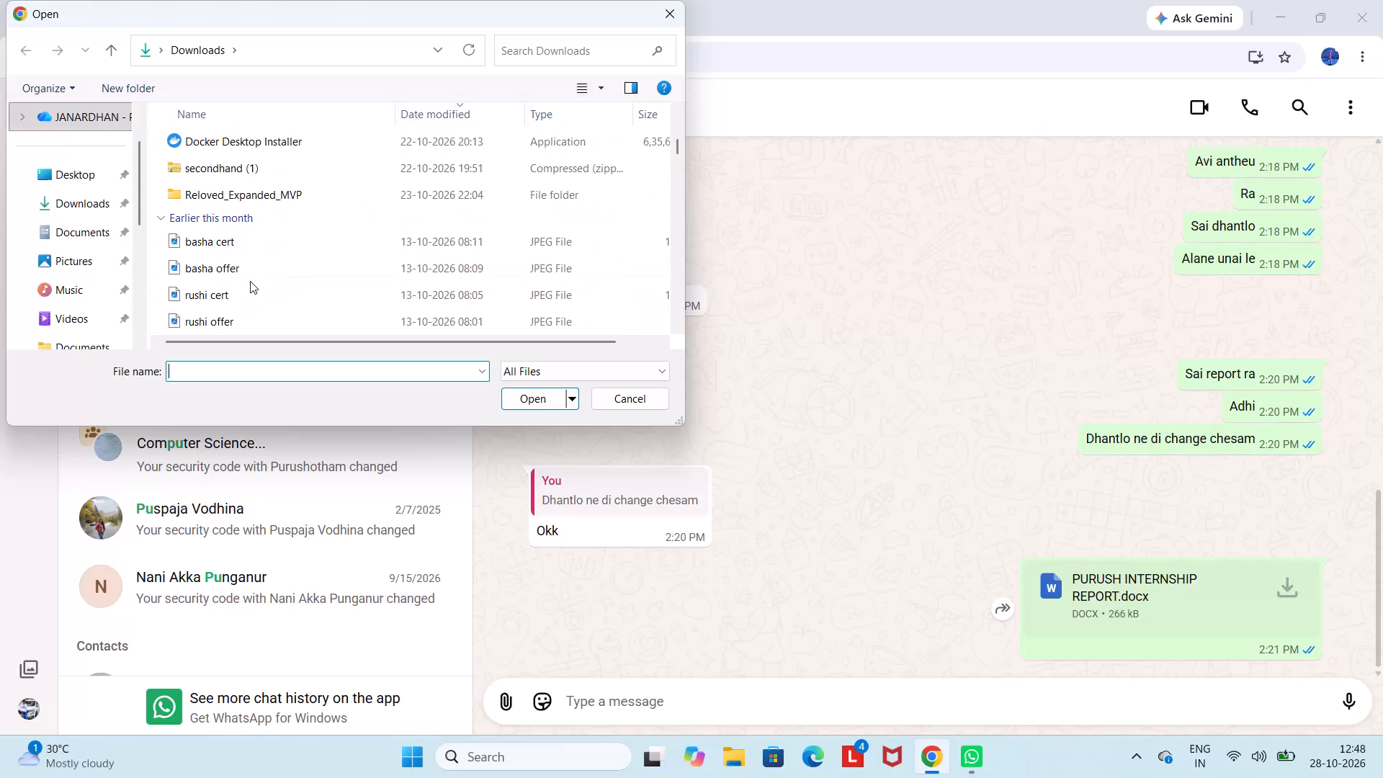
scroll(250, 281, "down", 1)
scroll(250, 281, "up", 1)
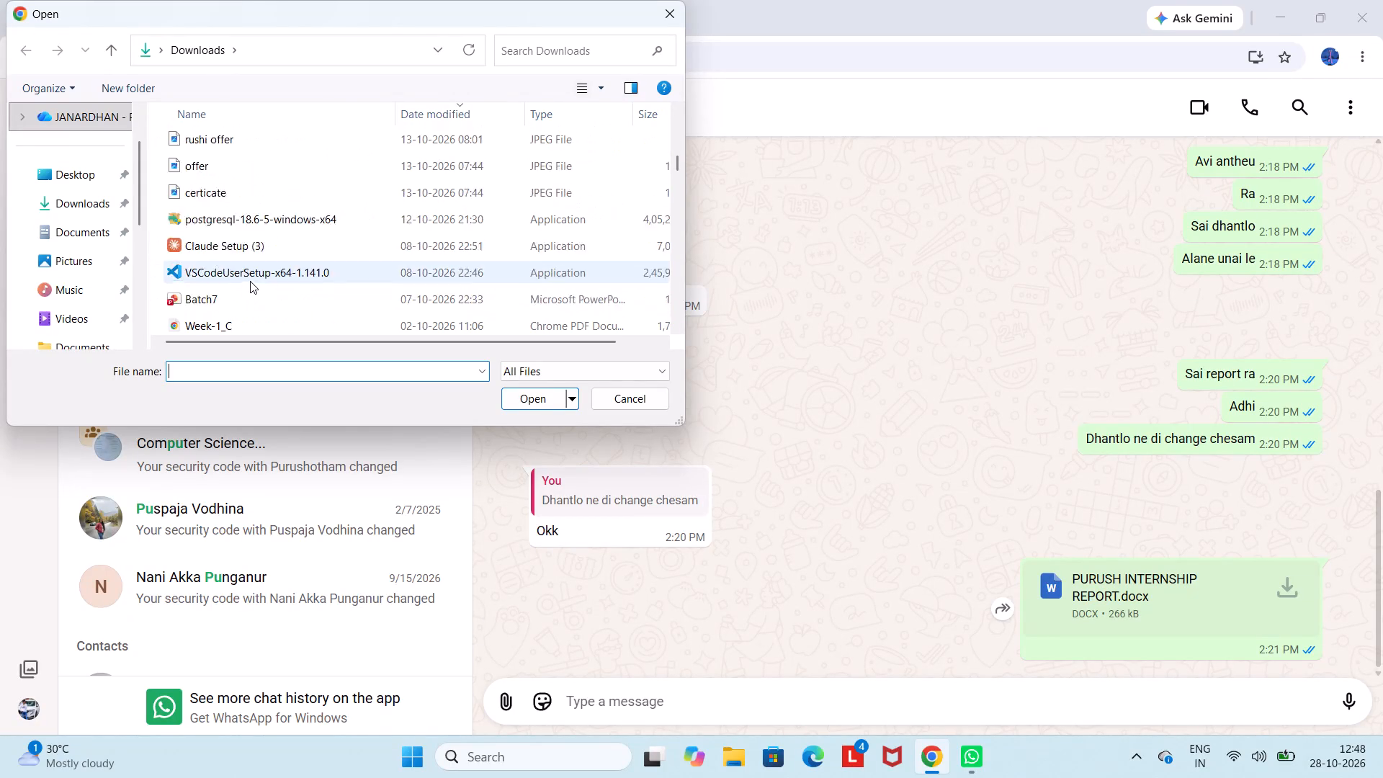
scroll(250, 281, "up", 1)
scroll(250, 281, "down", 1)
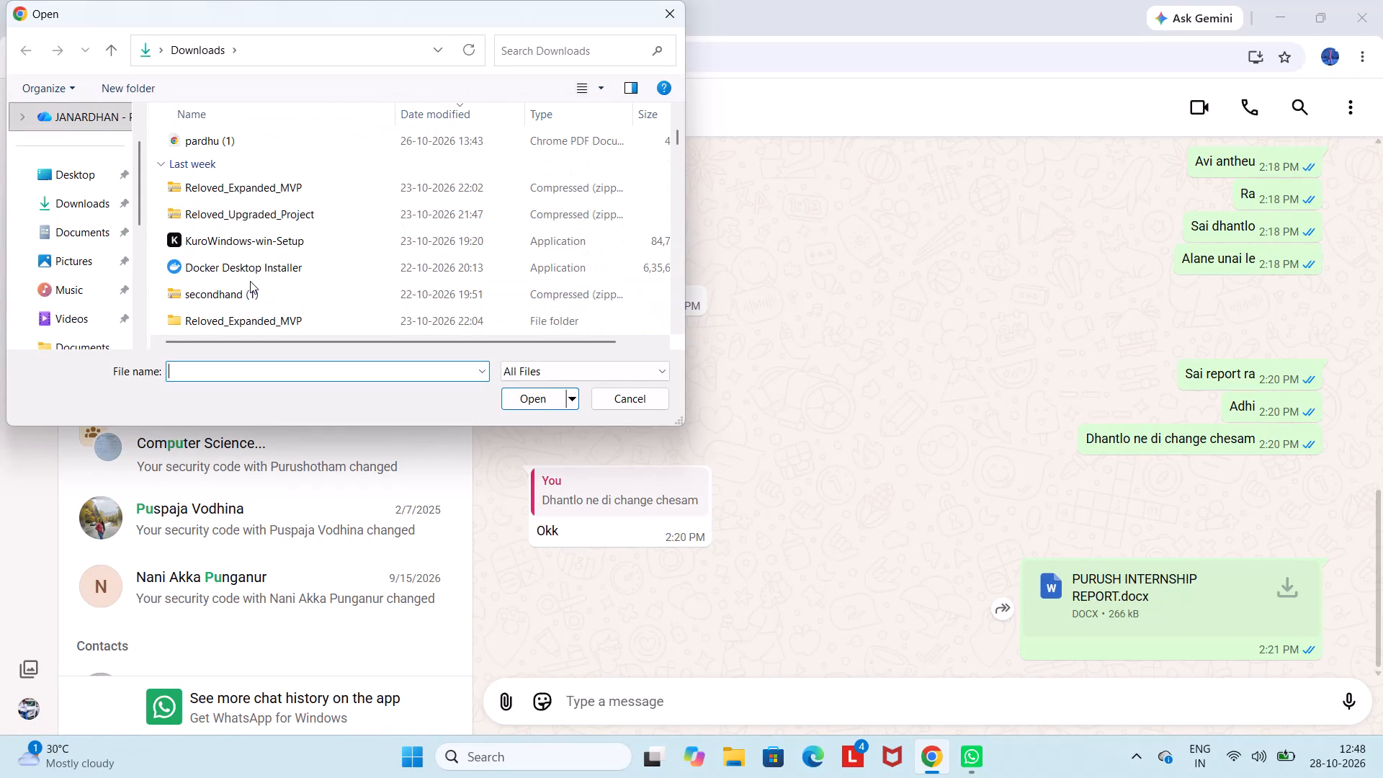
scroll(250, 281, "down", 4)
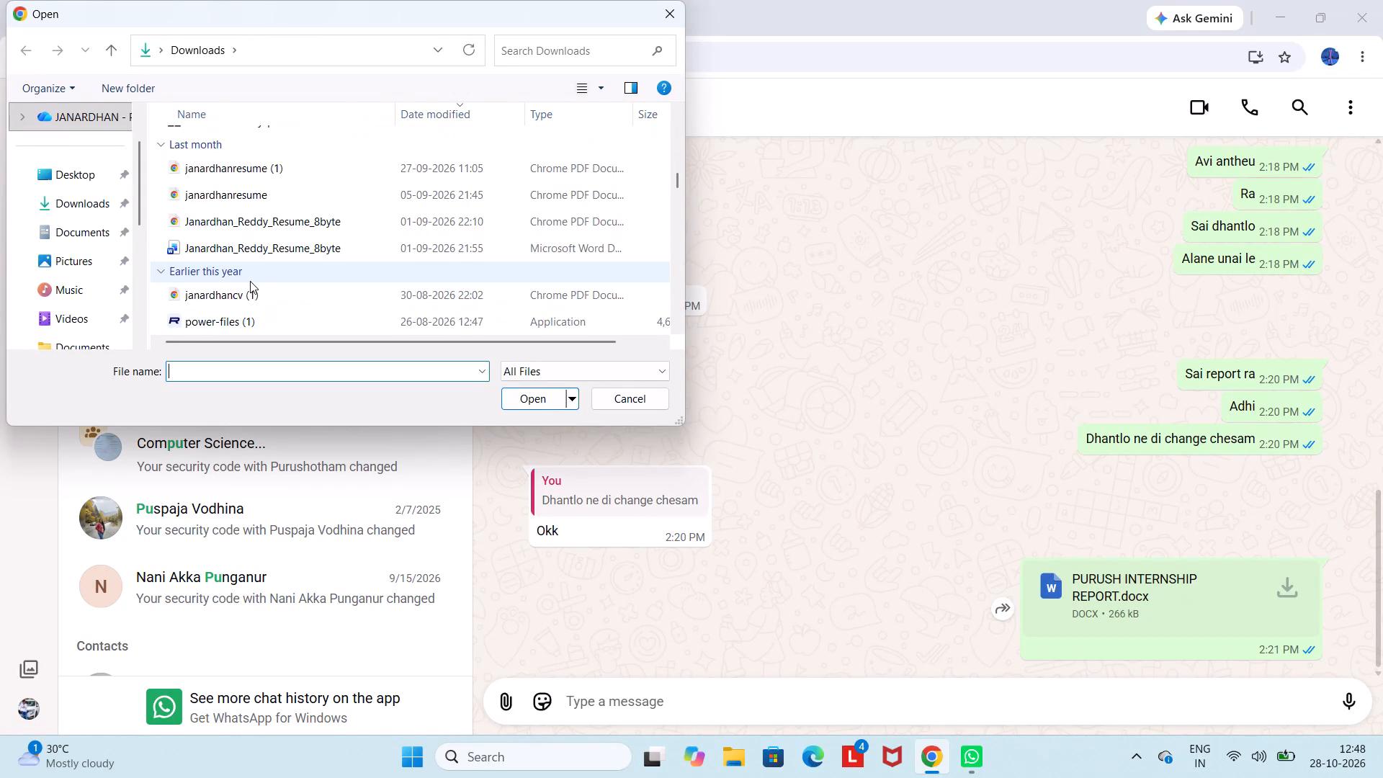
scroll(250, 281, "down", 3)
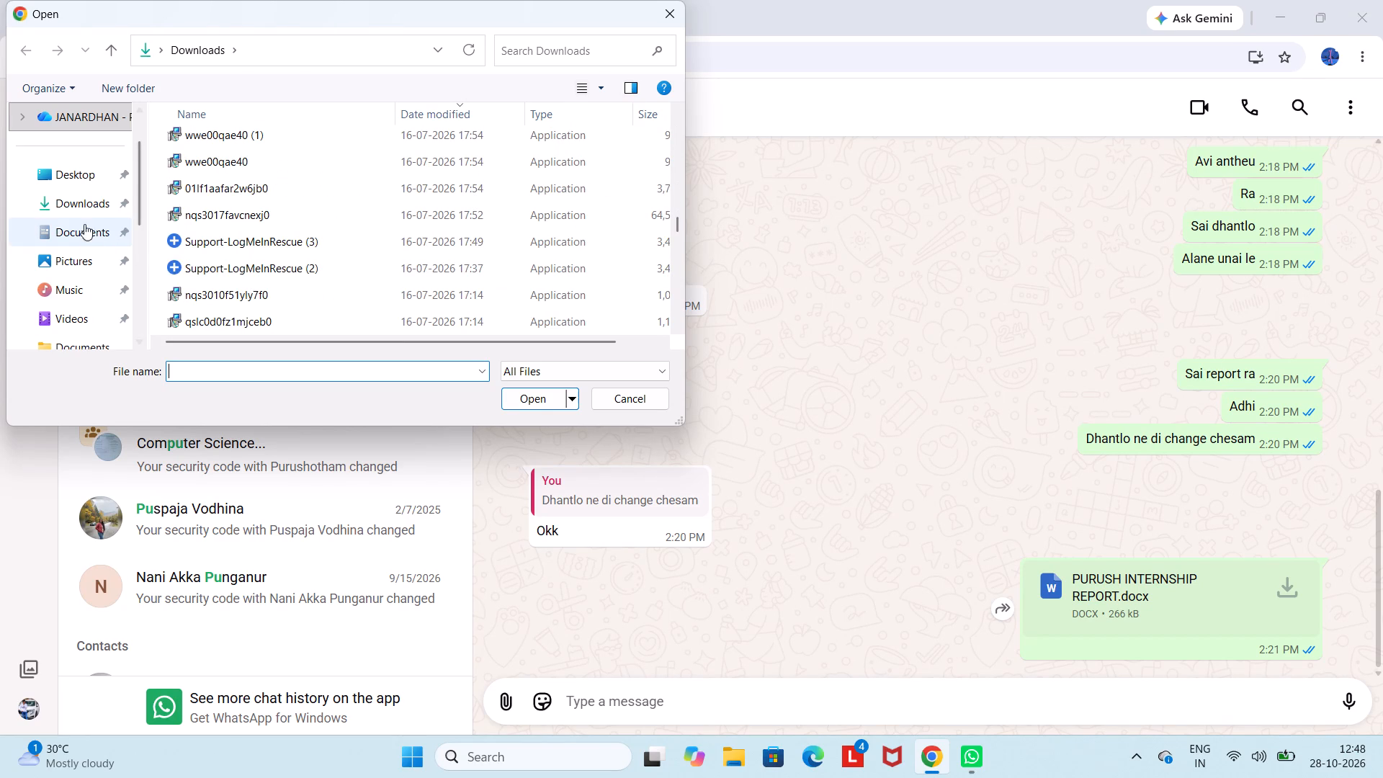
left_click(89, 193)
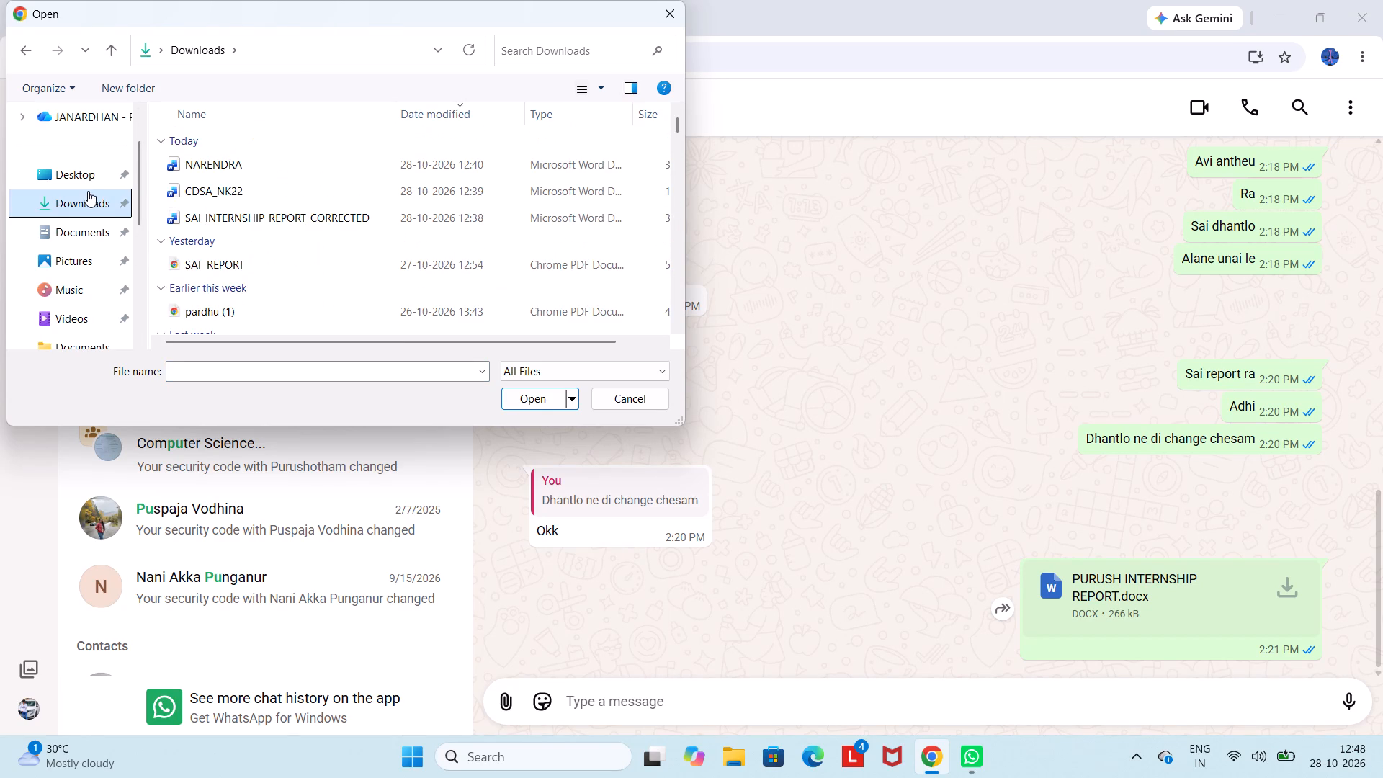
Browse the Desktop folder and the other file locations for the PURUSH INTERNSHIP REPORT document to attach.
left_click(79, 174)
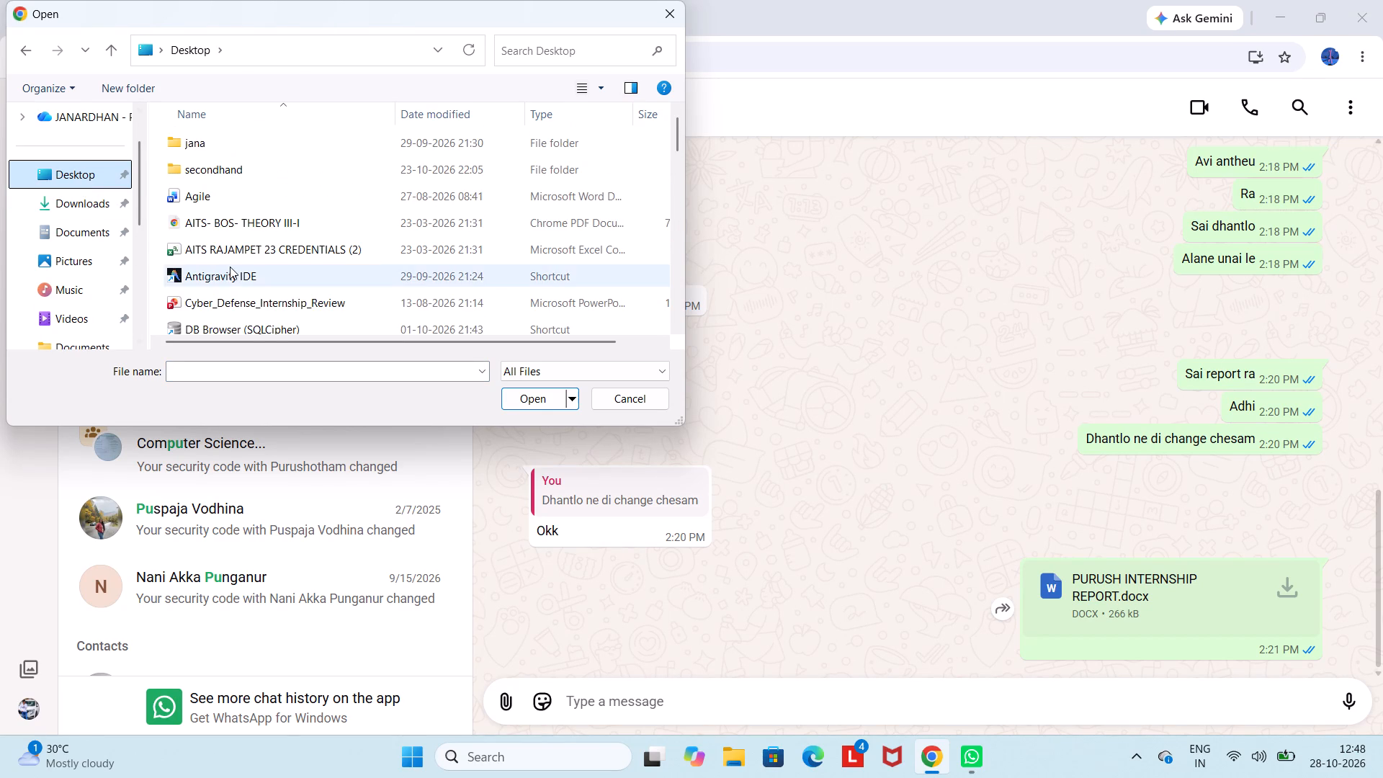
scroll(230, 267, "down", 2)
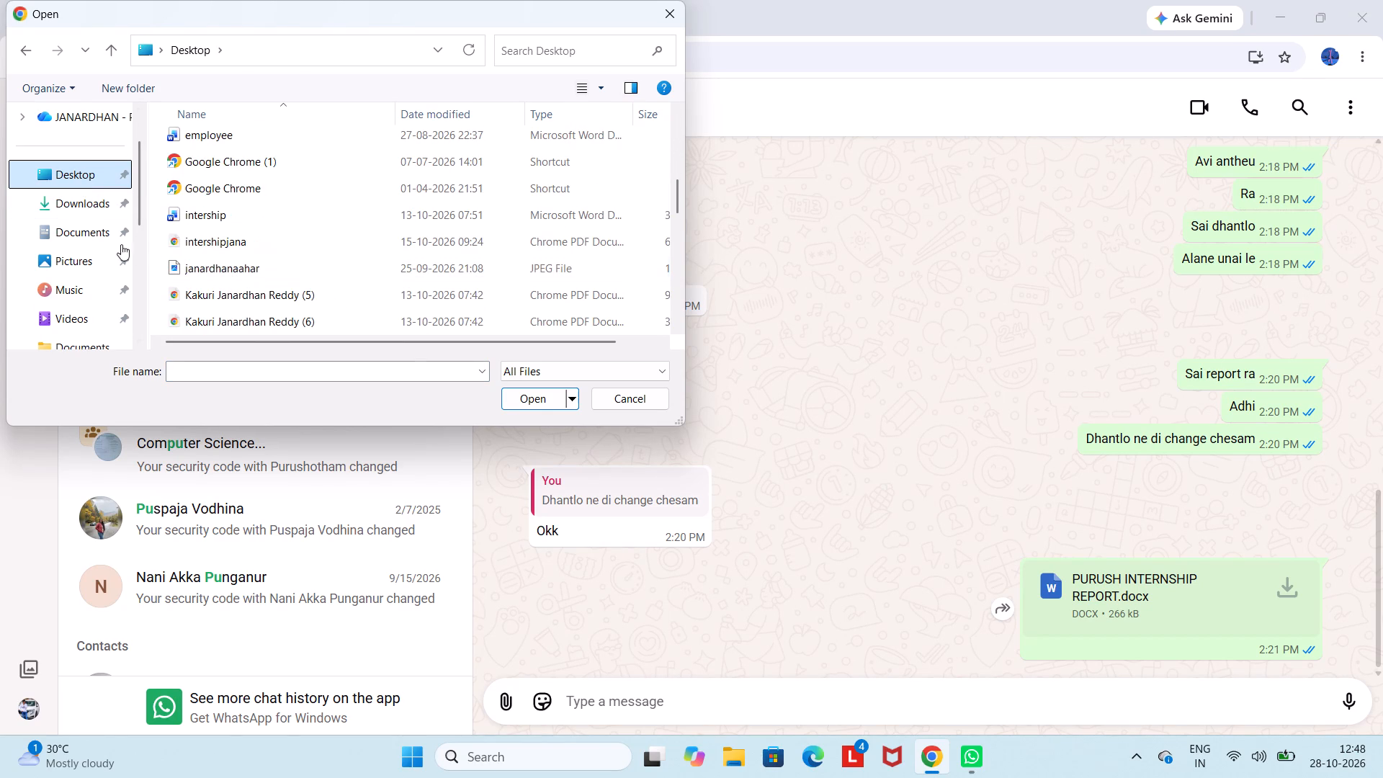
scroll(61, 332, "down", 1)
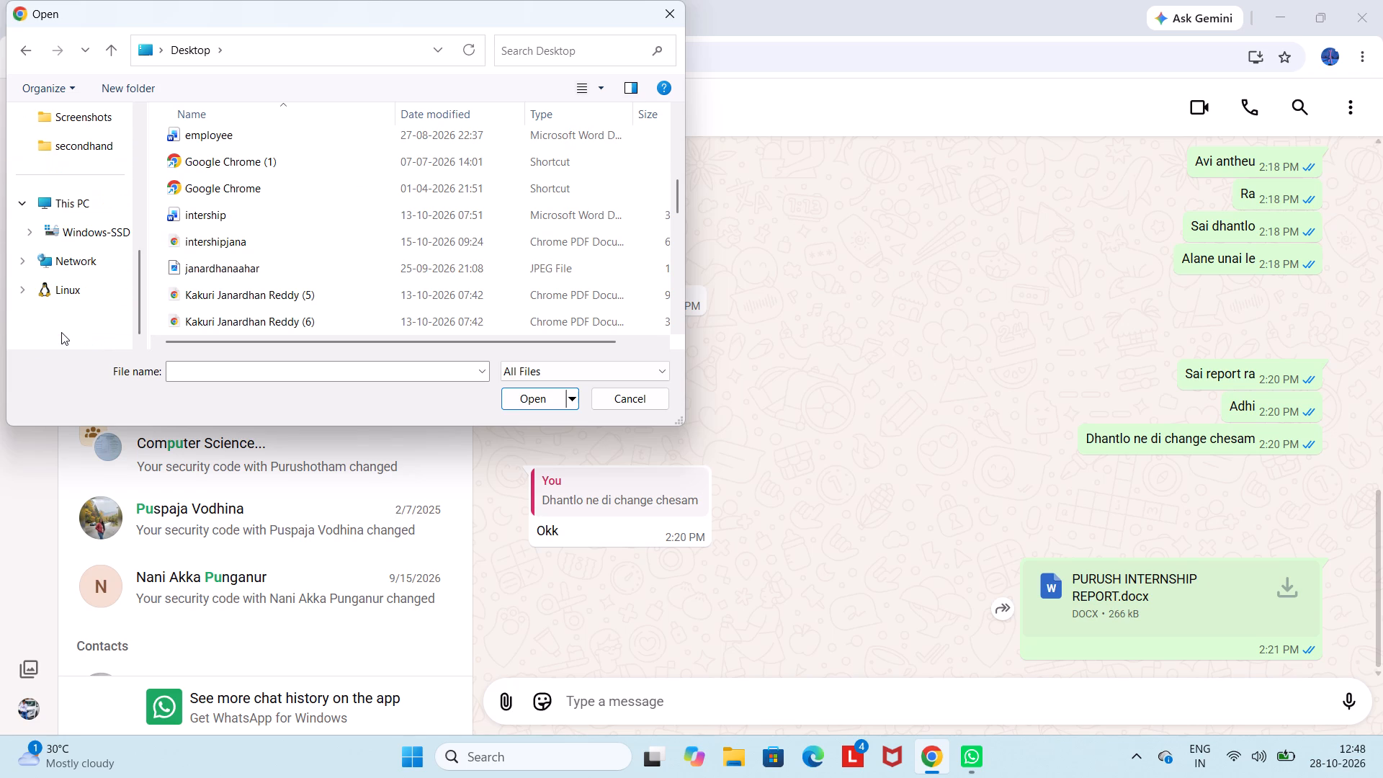
scroll(61, 332, "down", 1)
scroll(68, 331, "up", 2)
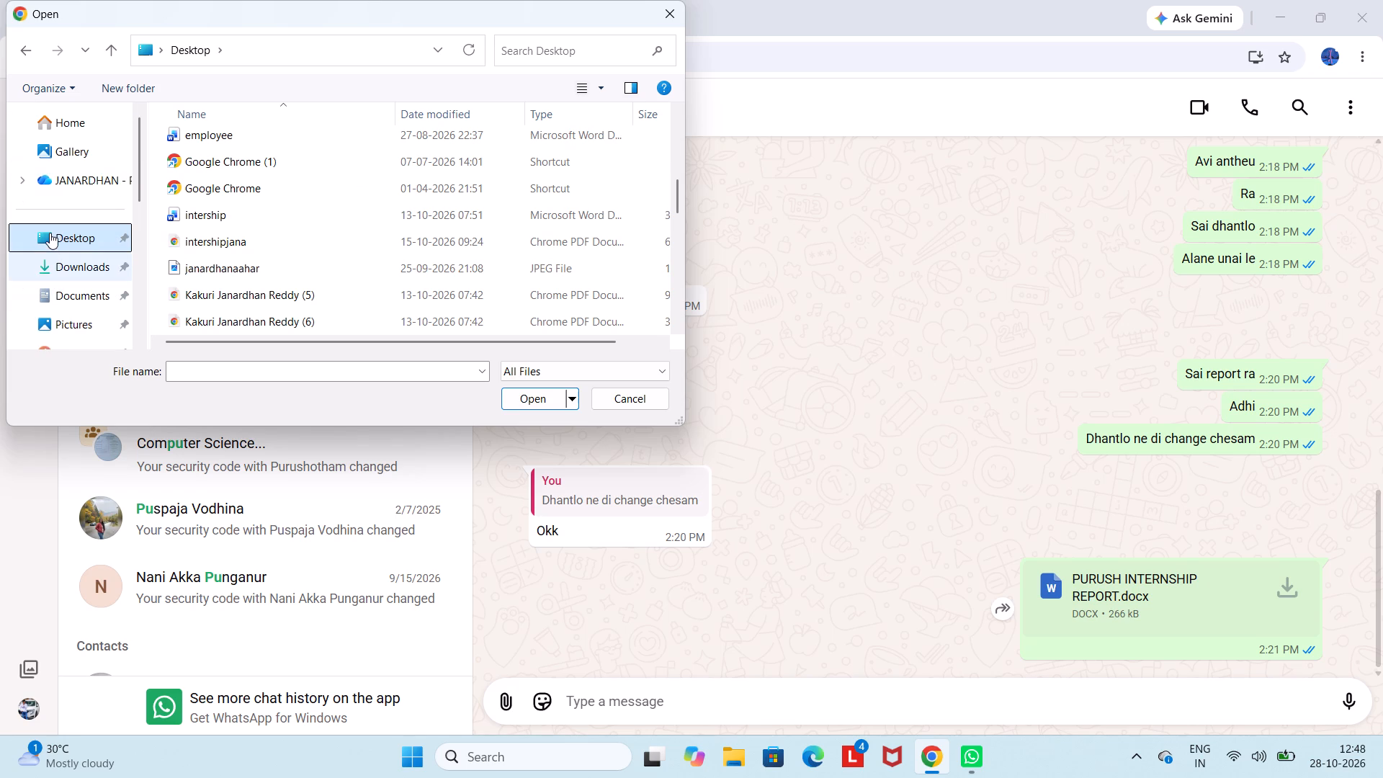
left_click(50, 230)
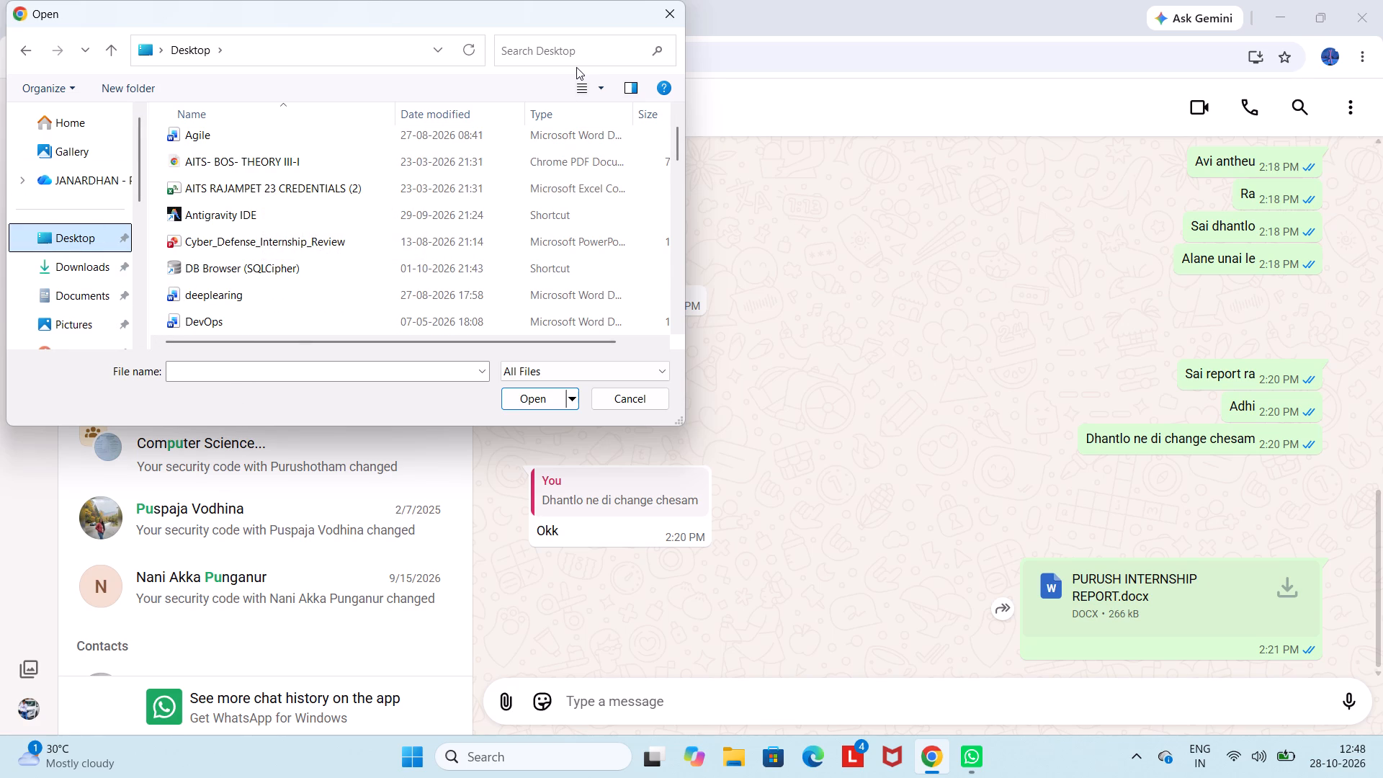
Find PURUSH INTERNSHIP REPORT.docx on the Desktop by "pur" and choose it as the attachment for the open WhatsApp chat.
left_click(223, 362)
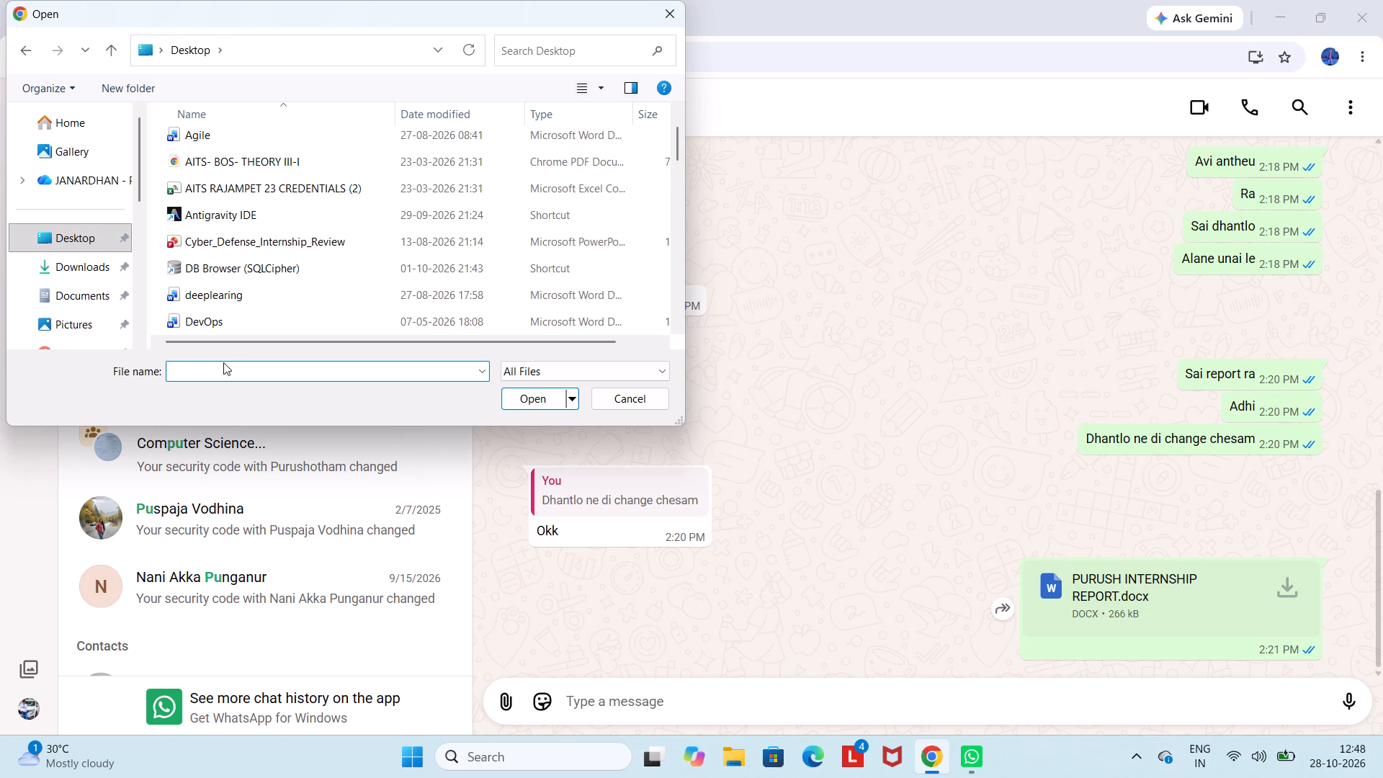
type("pur")
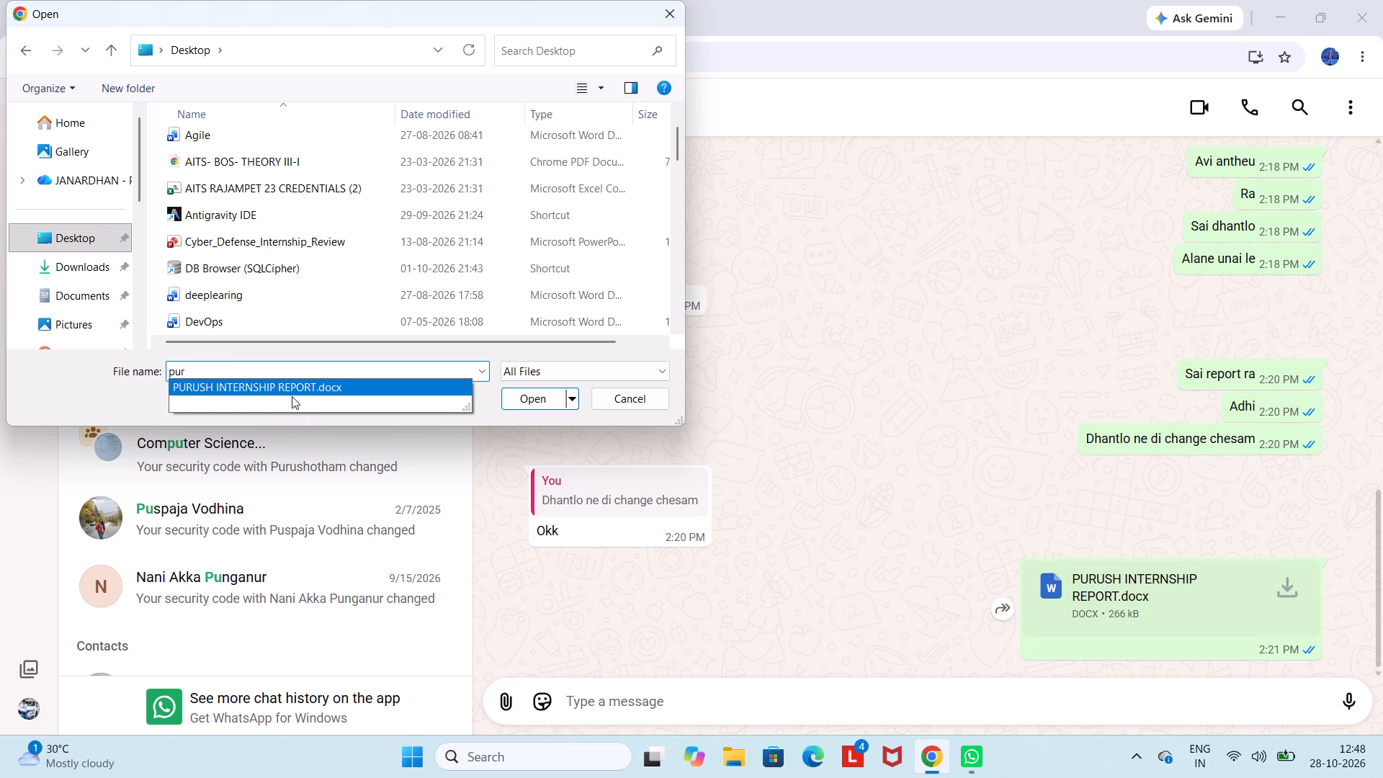
left_click(344, 377)
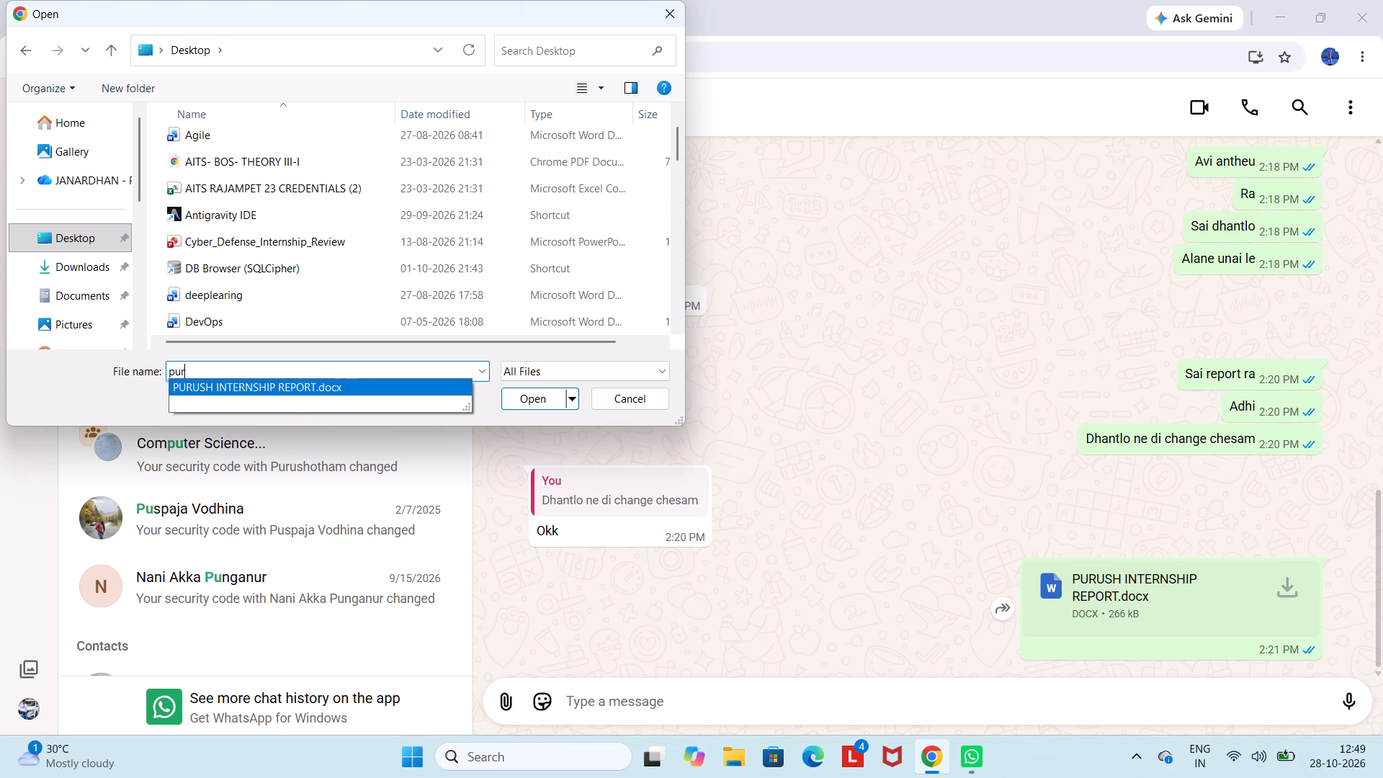
left_click(344, 385)
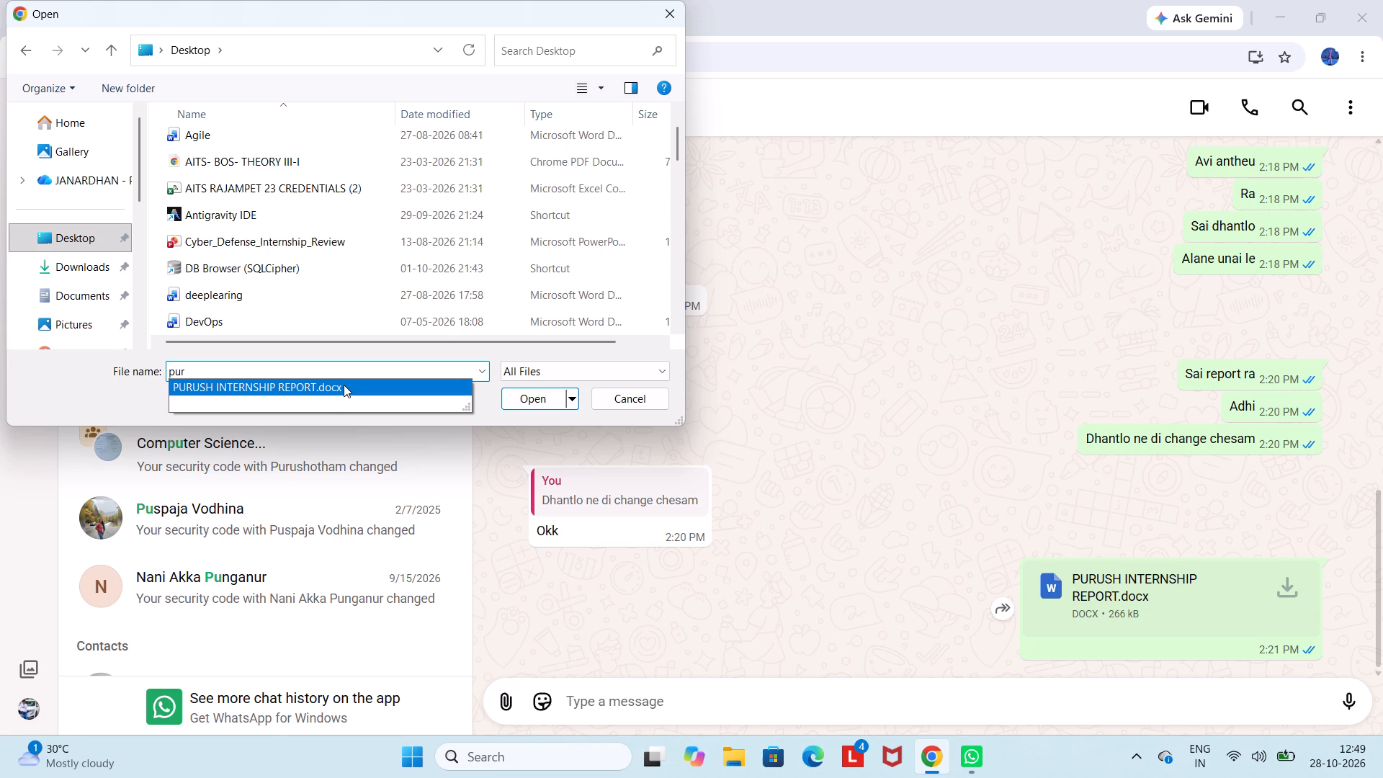
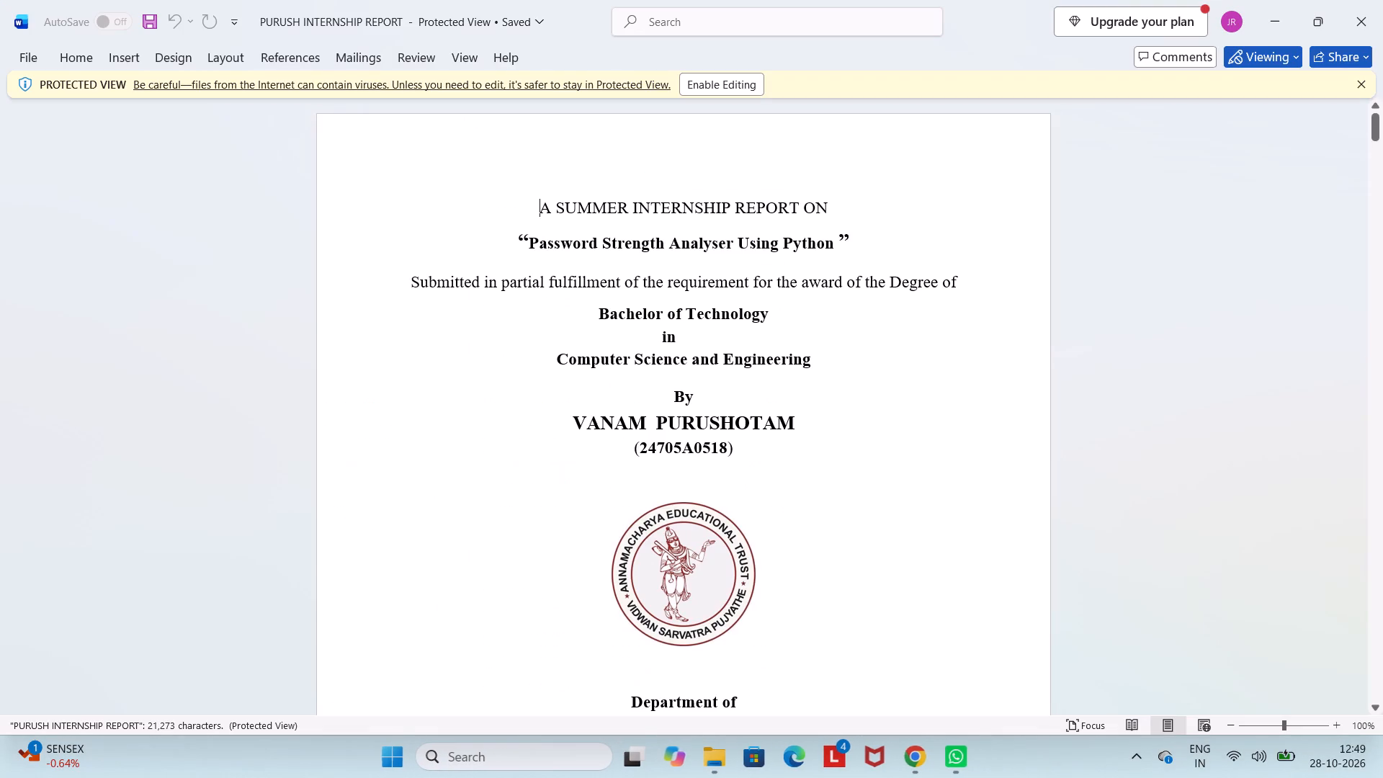
Review the opened PURUSH INTERNSHIP REPORT from the cover page through the certificate page.
scroll(652, 339, "down", 1)
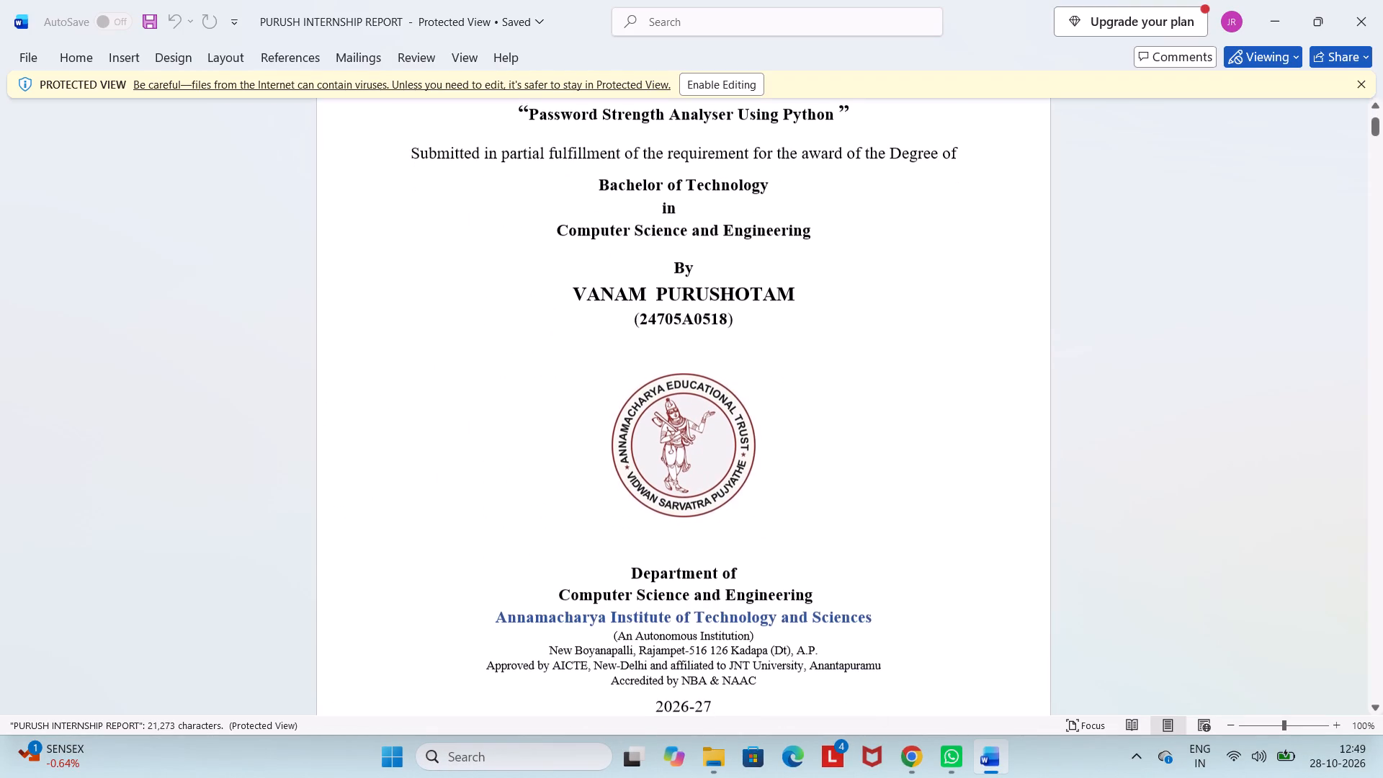
scroll(652, 339, "down", 2)
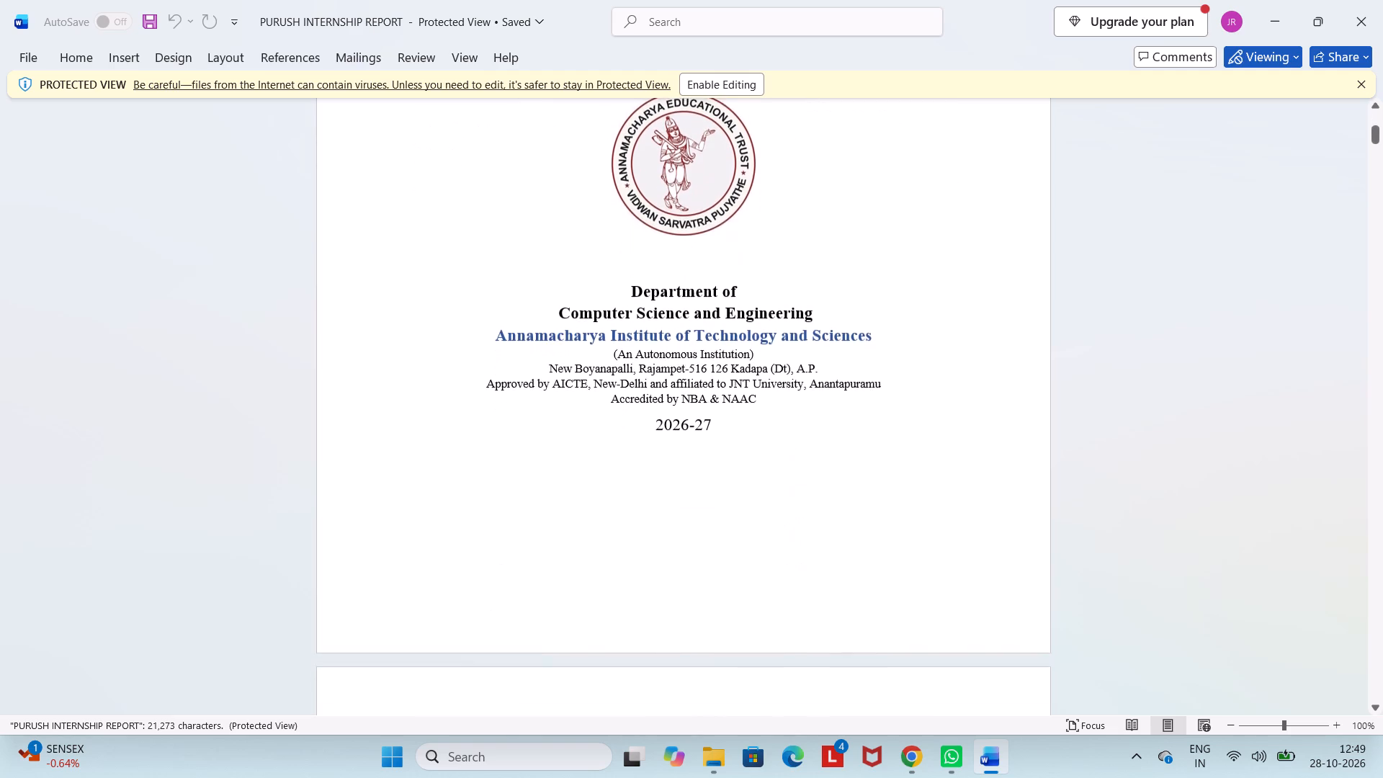
scroll(652, 339, "down", 3)
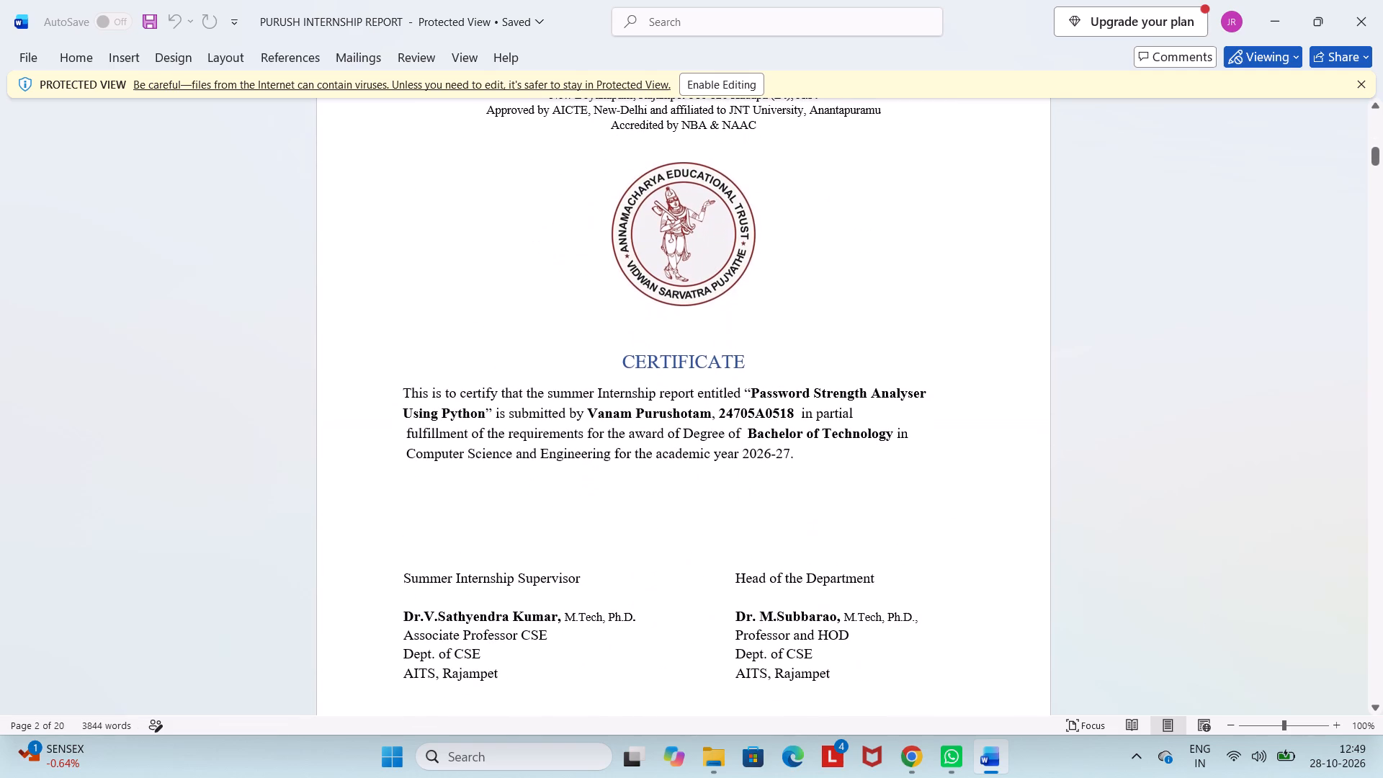